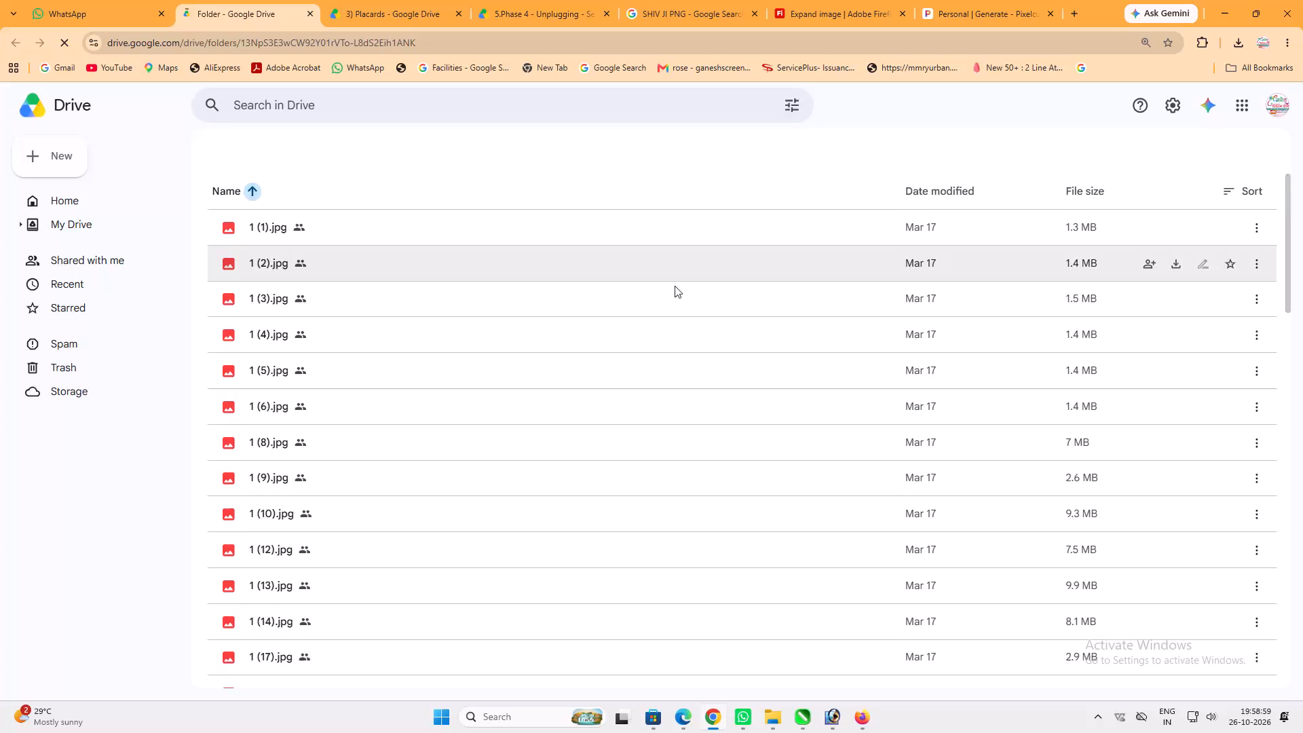
Look through the whole file list of the shared "3) Placards" folder and return to its first files.
scroll(675, 287, down, 10)
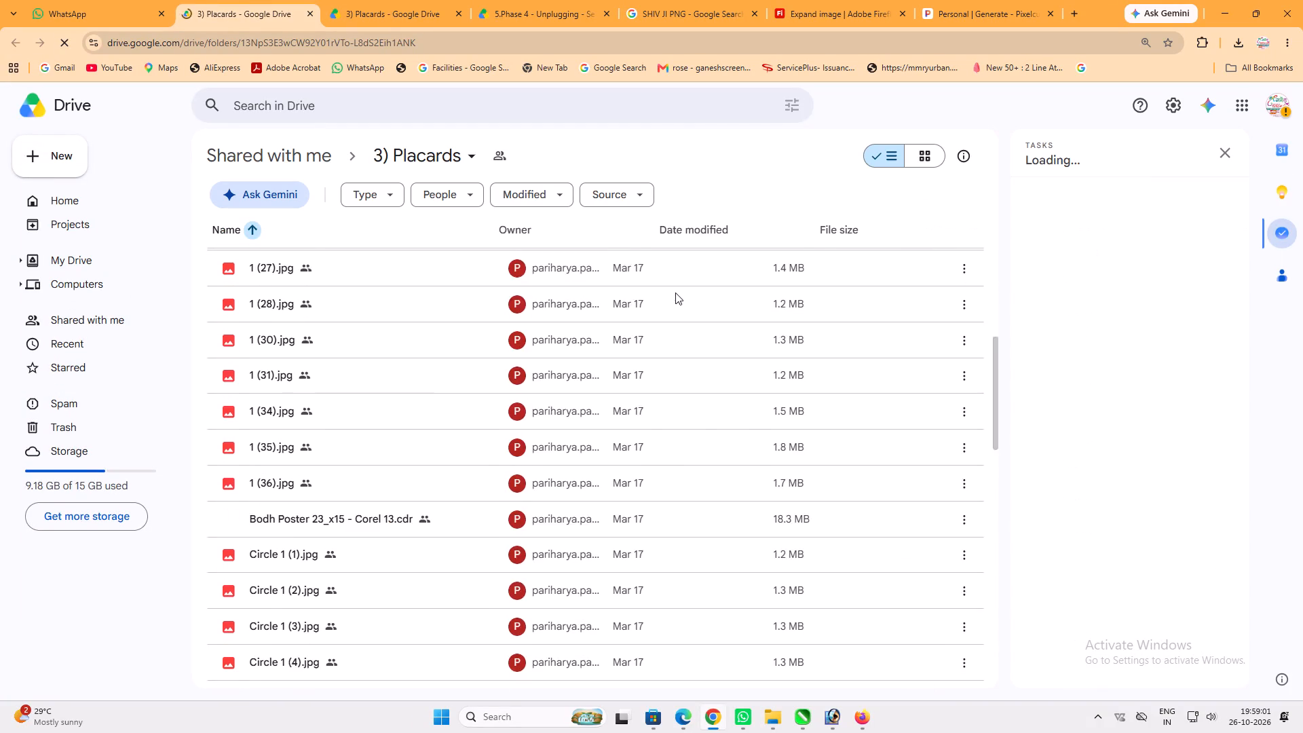
scroll(675, 293, down, 17)
scroll(673, 305, down, 4)
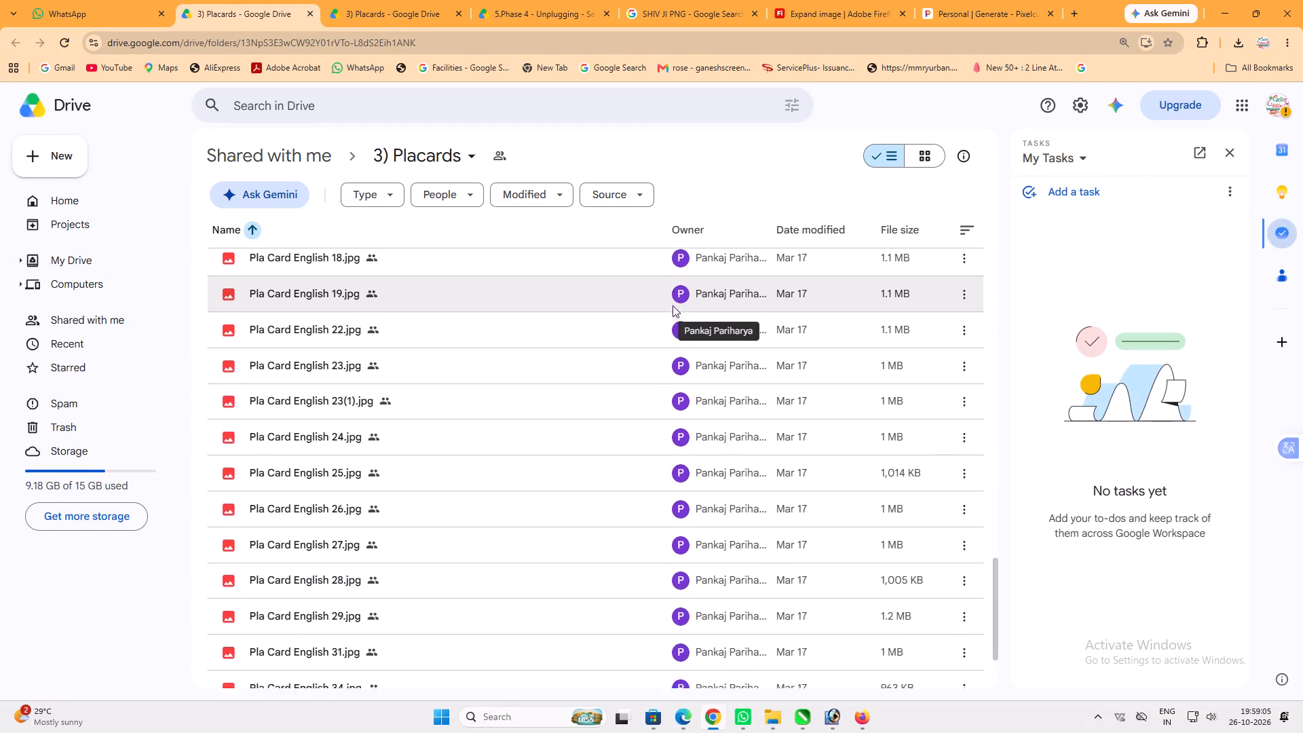
scroll(673, 305, down, 4)
scroll(543, 421, down, 1)
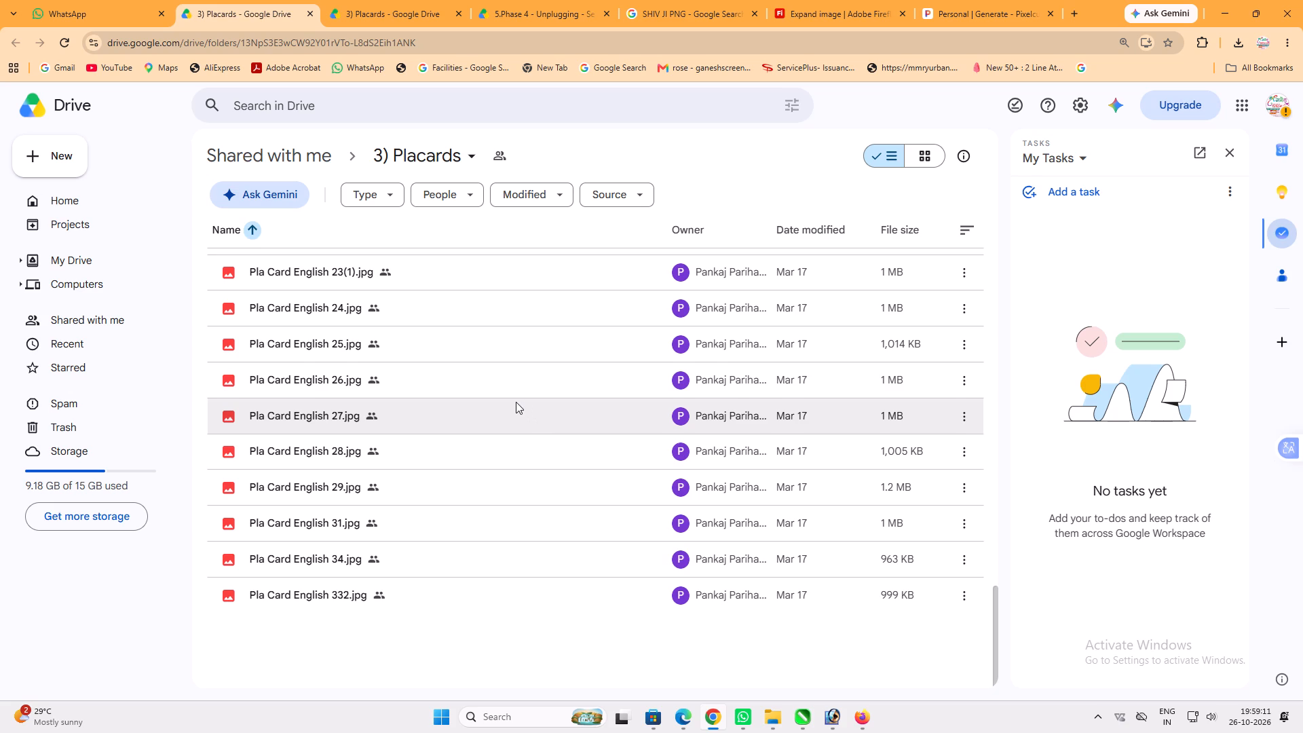
scroll(516, 402, up, 4)
right_click(506, 394)
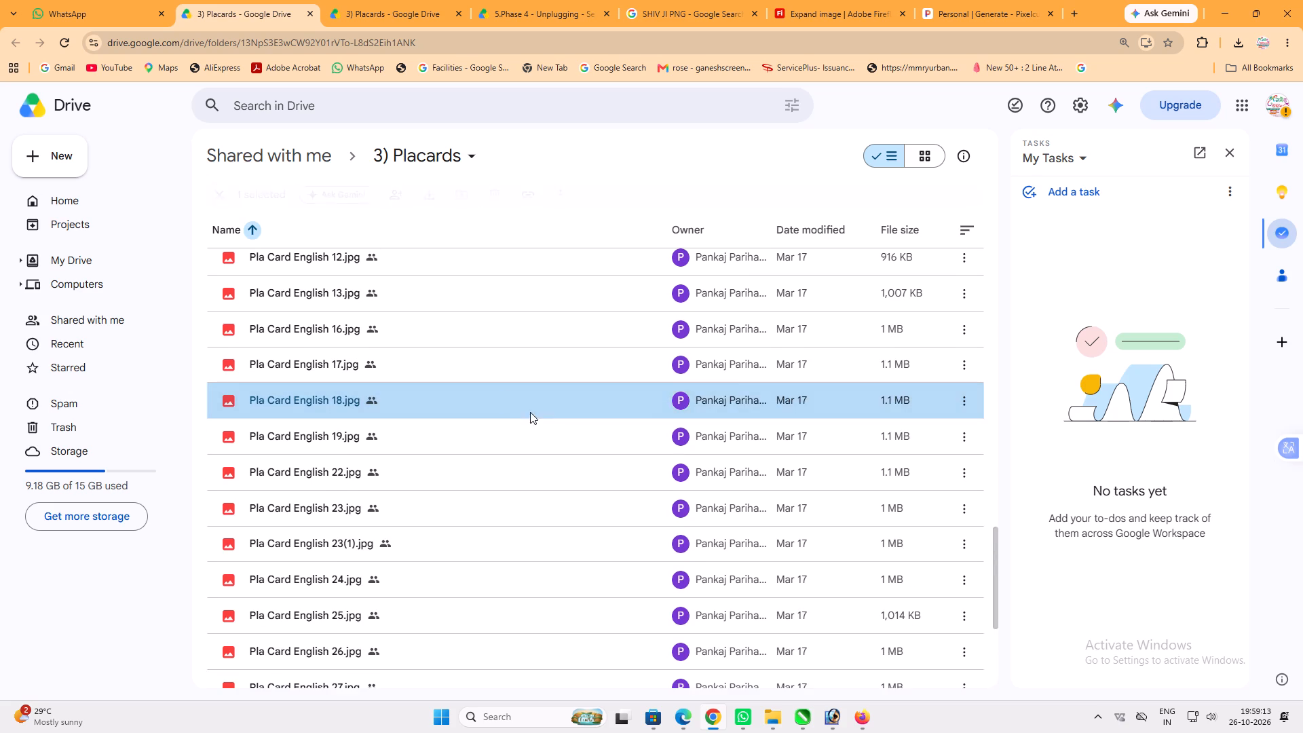
scroll(499, 449, up, 2)
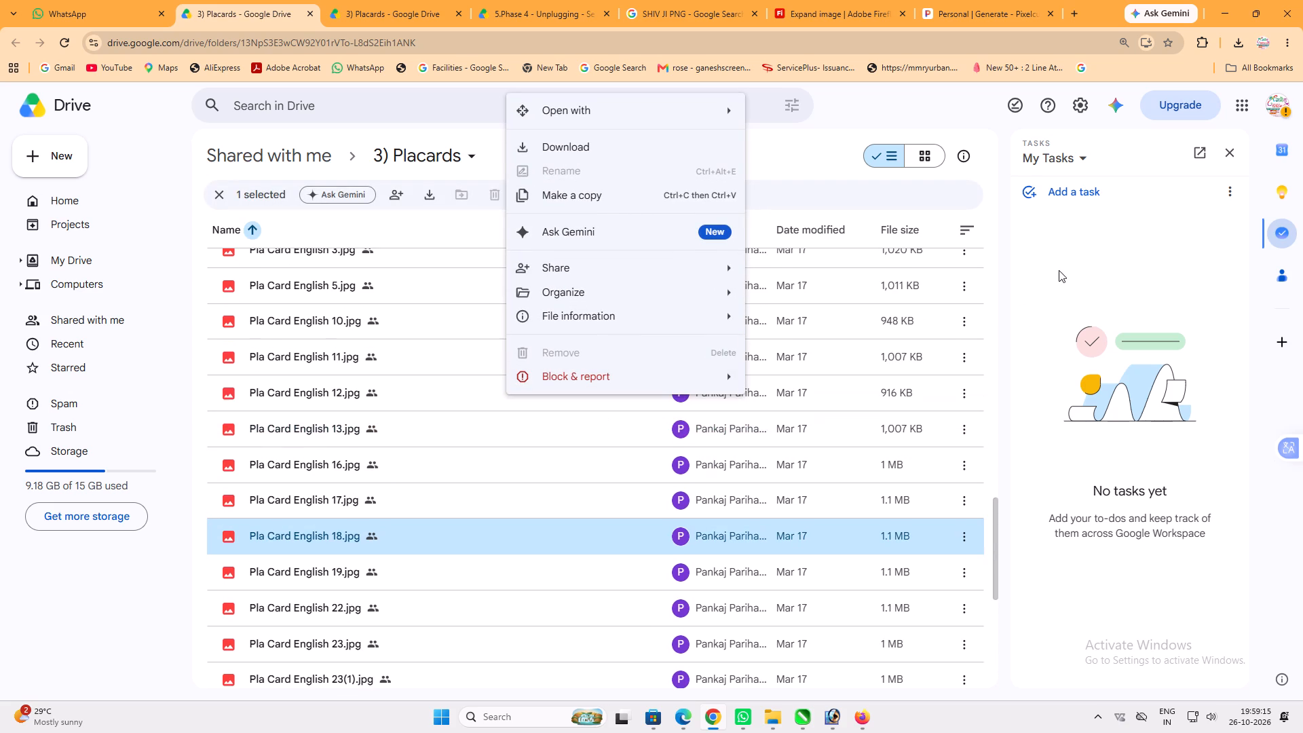
click(1001, 289)
click(966, 231)
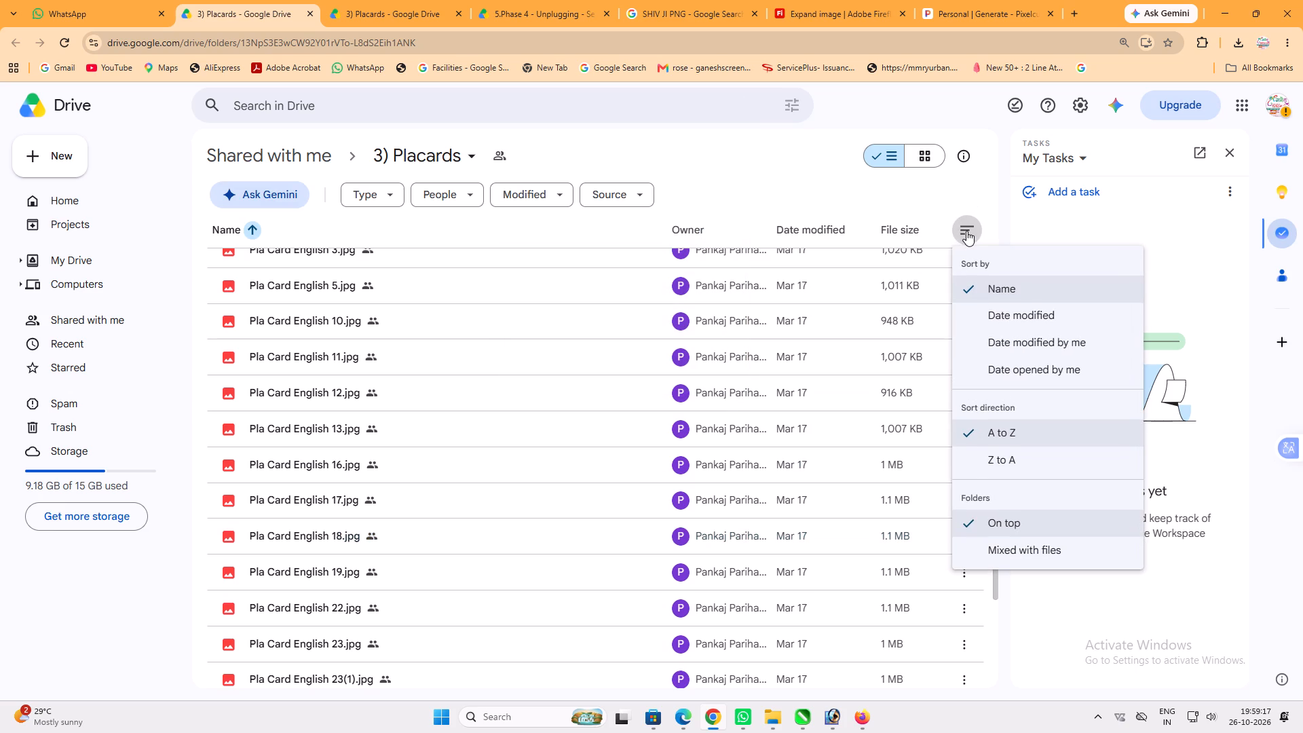
click(966, 231)
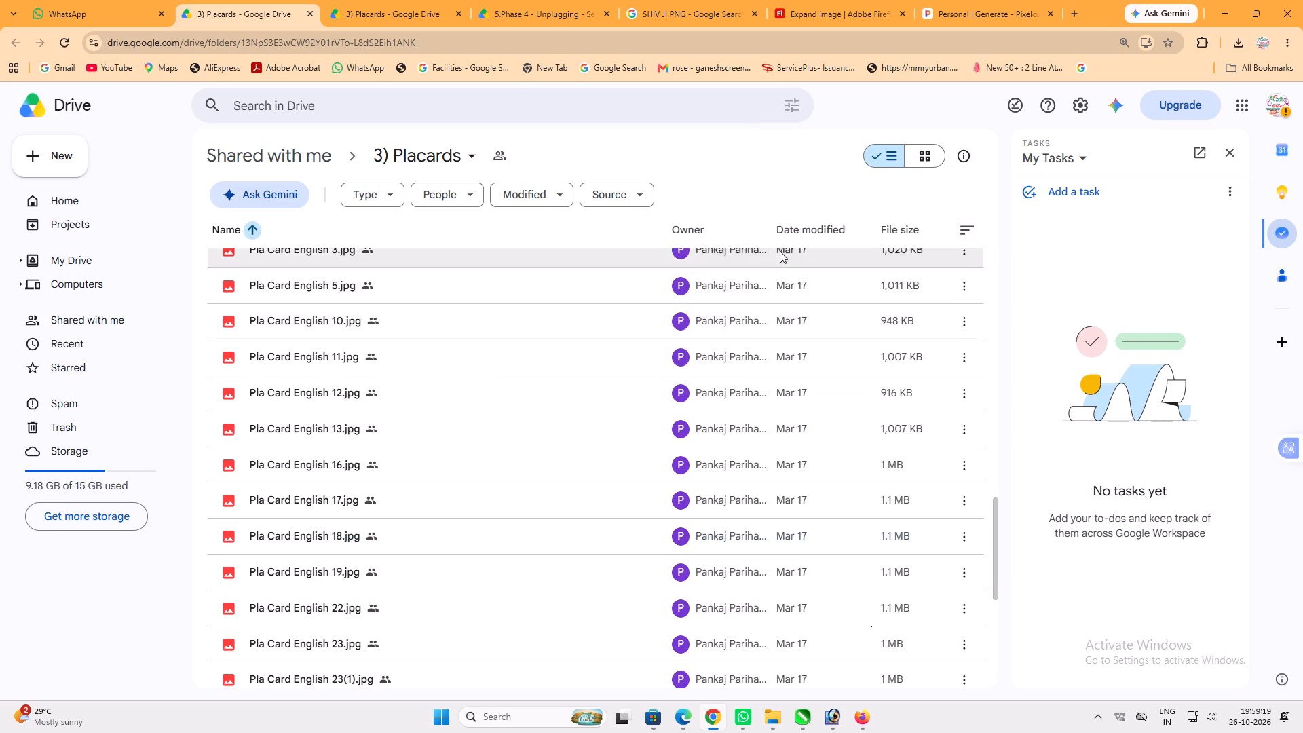
scroll(780, 250, up, 4)
scroll(554, 278, up, 4)
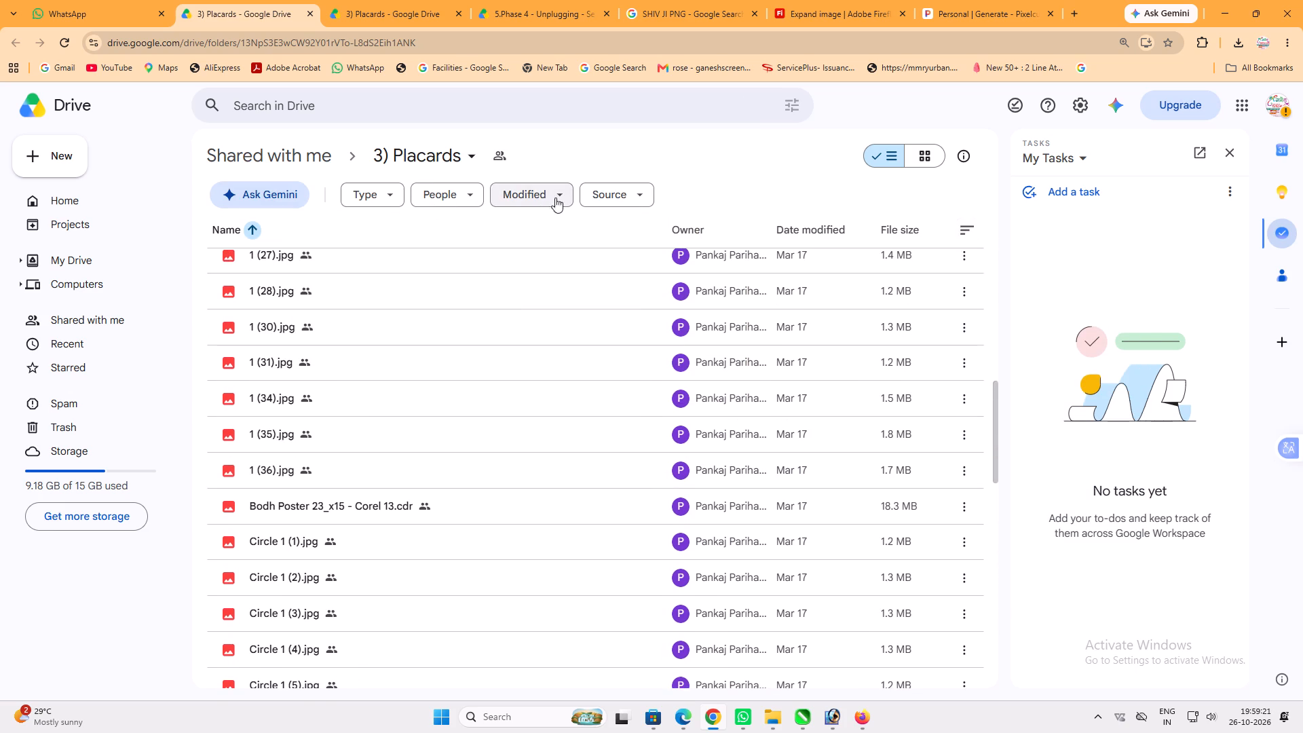
scroll(379, 358, up, 5)
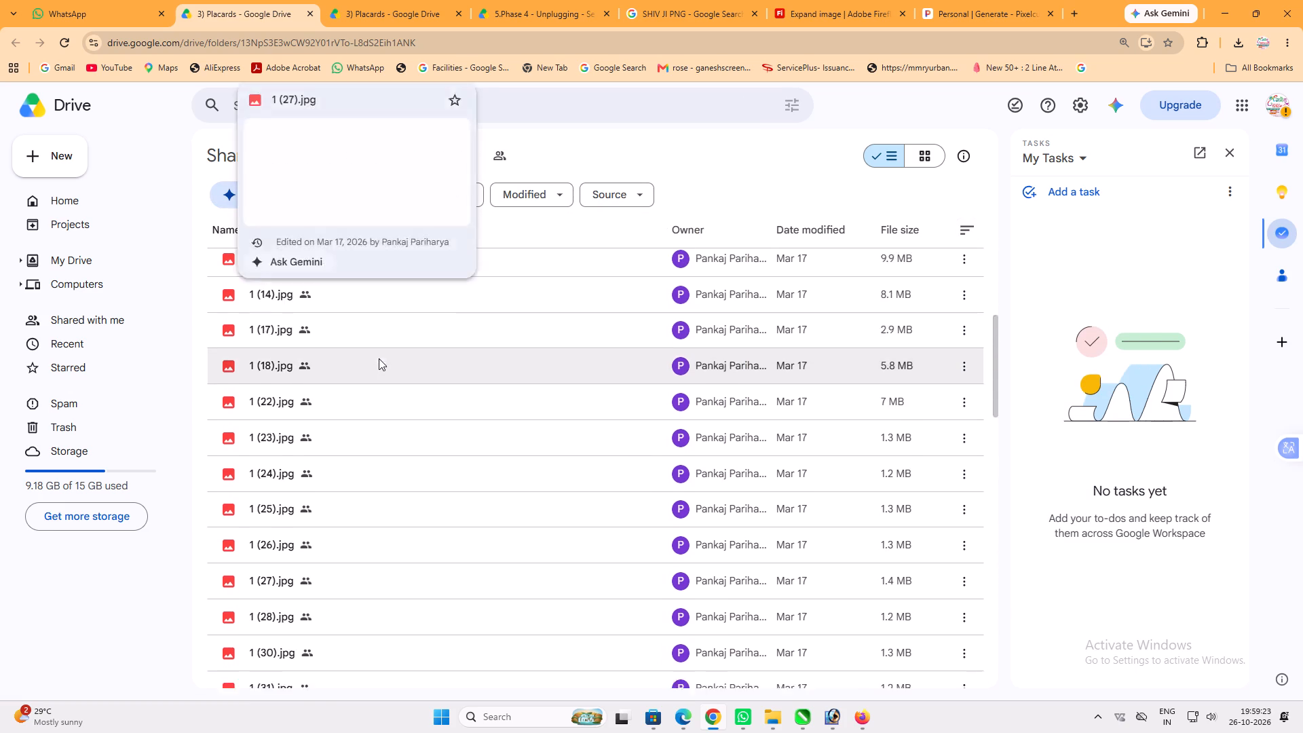
scroll(379, 358, up, 15)
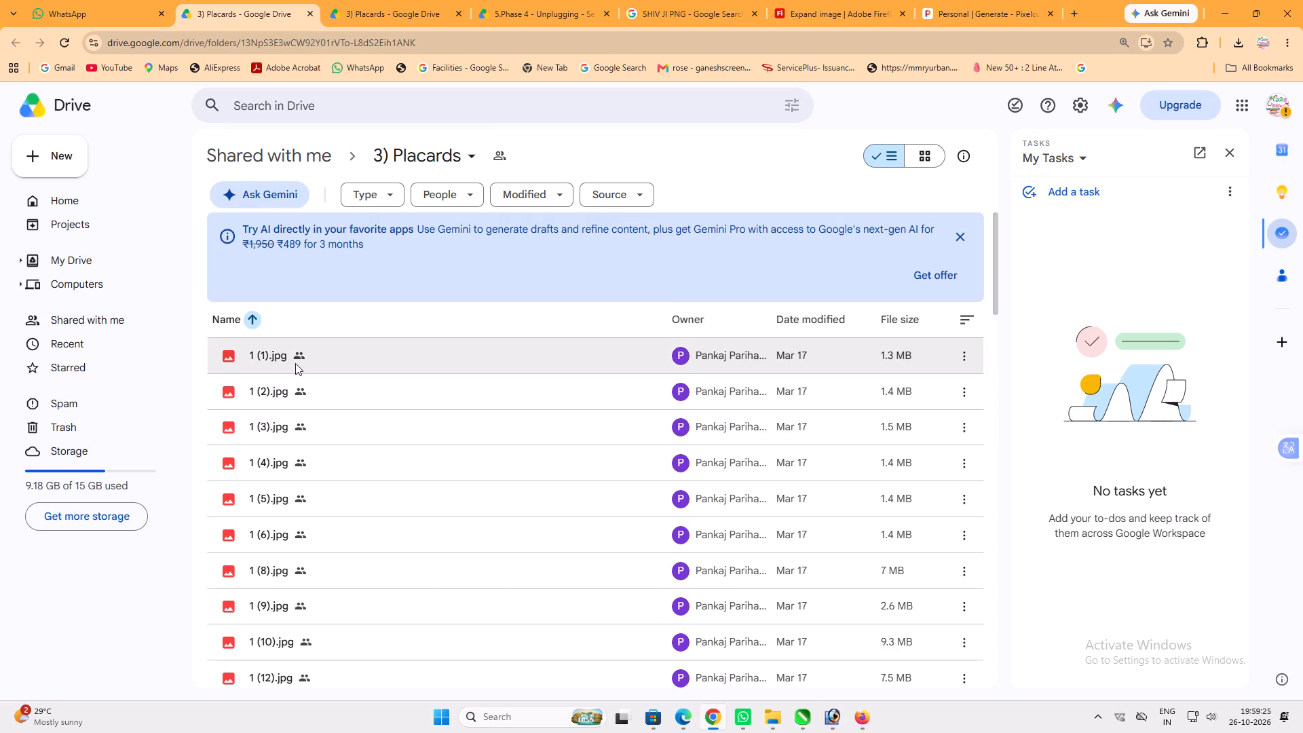
Preview the placard images one after another, from 1 (1).jpg through 1 (18).jpg.
right_click(301, 355)
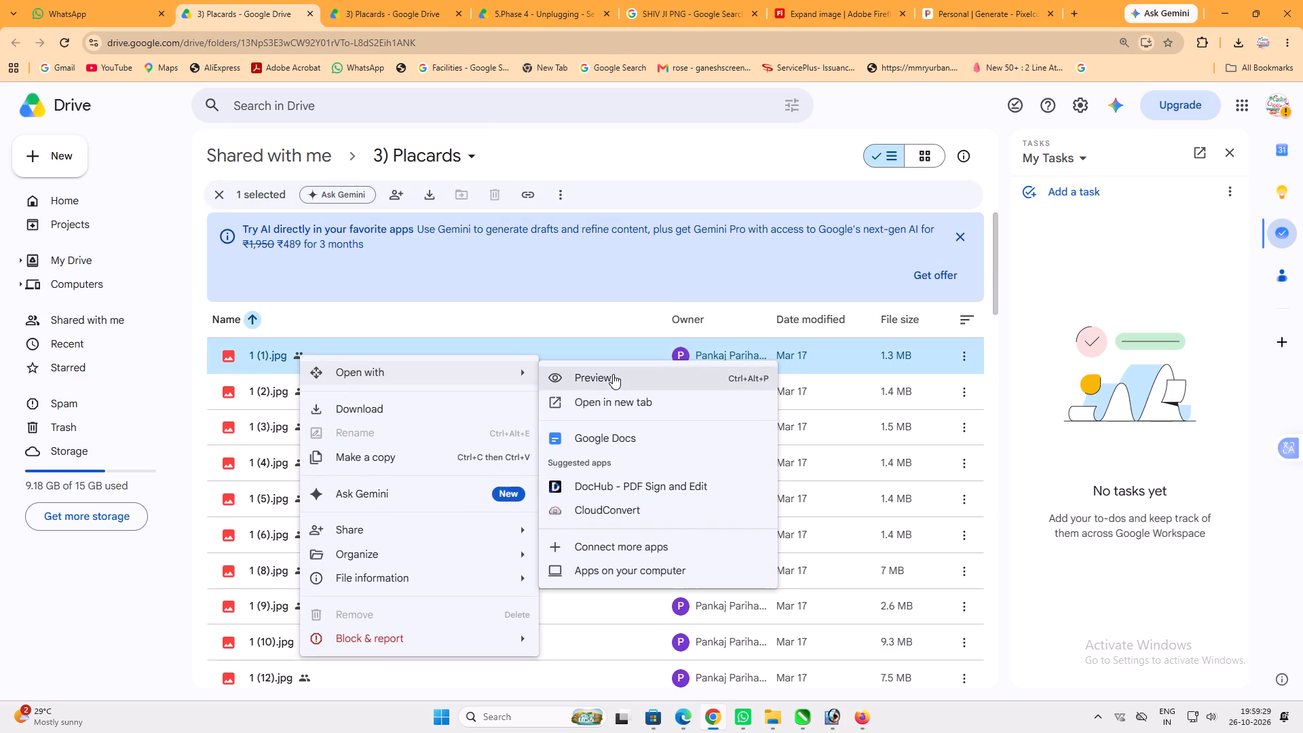
click(613, 374)
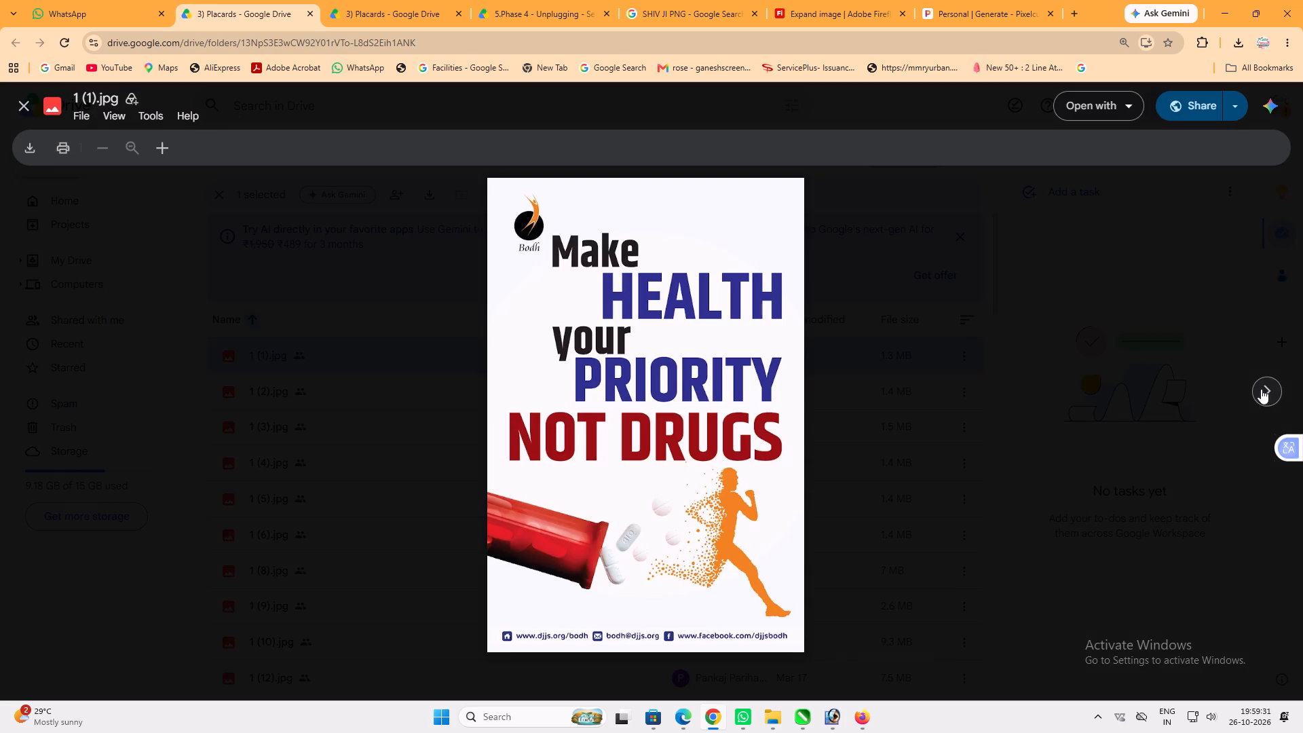
click(1266, 392)
click(1266, 392)
click(1266, 392)
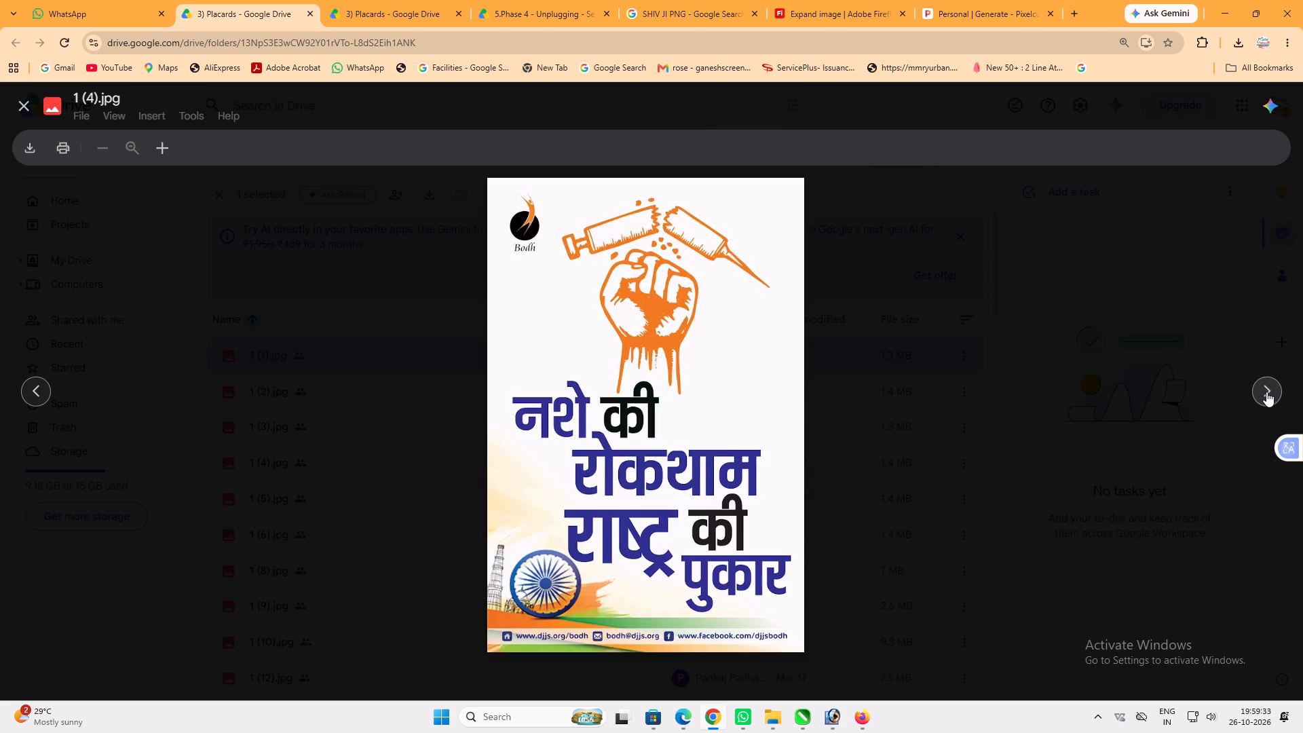
click(1266, 392)
click(1266, 392)
click(1266, 392)
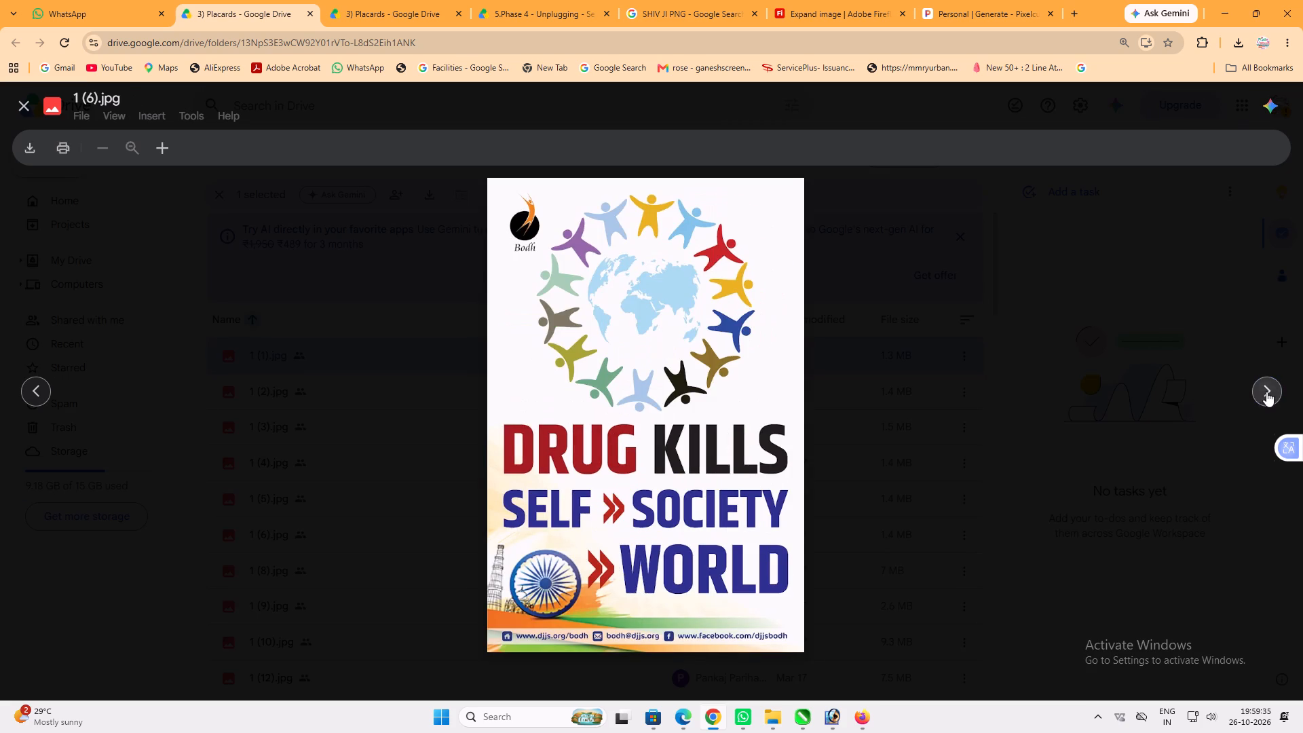
click(1266, 392)
click(1266, 392)
click(1266, 392)
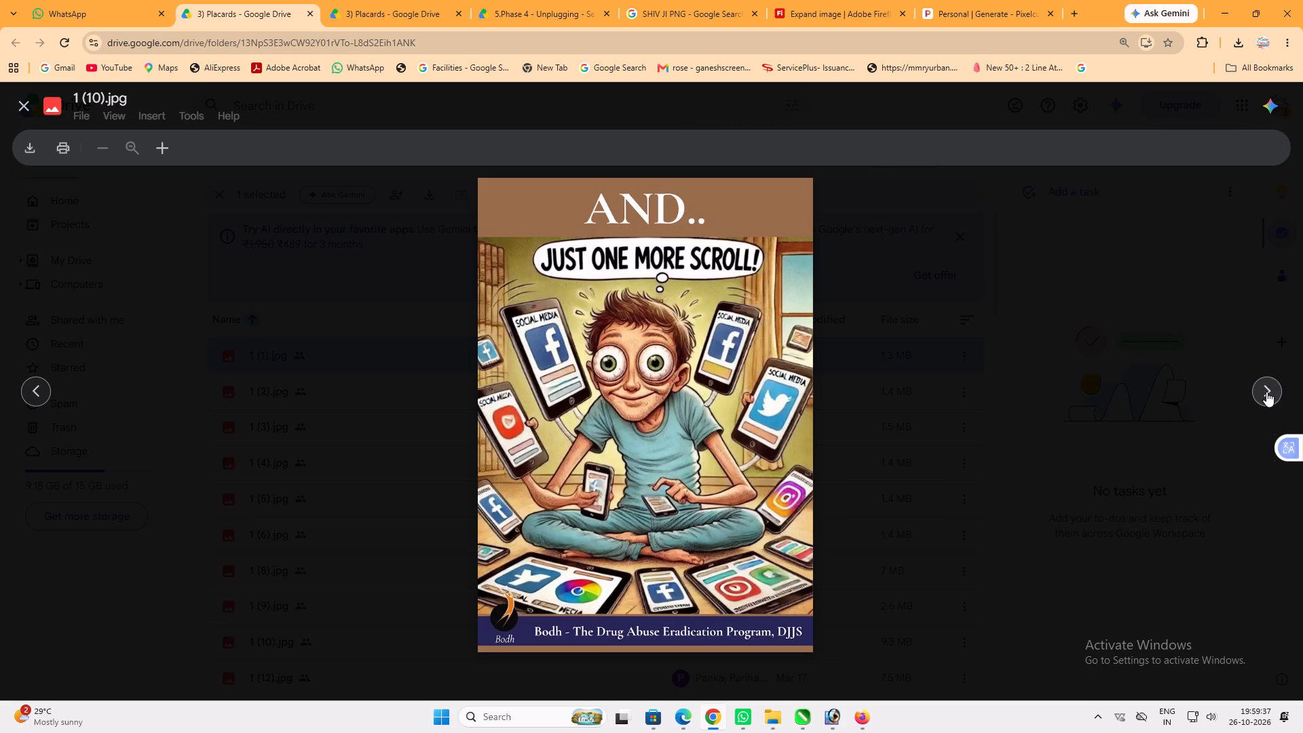
click(1266, 392)
click(1266, 392)
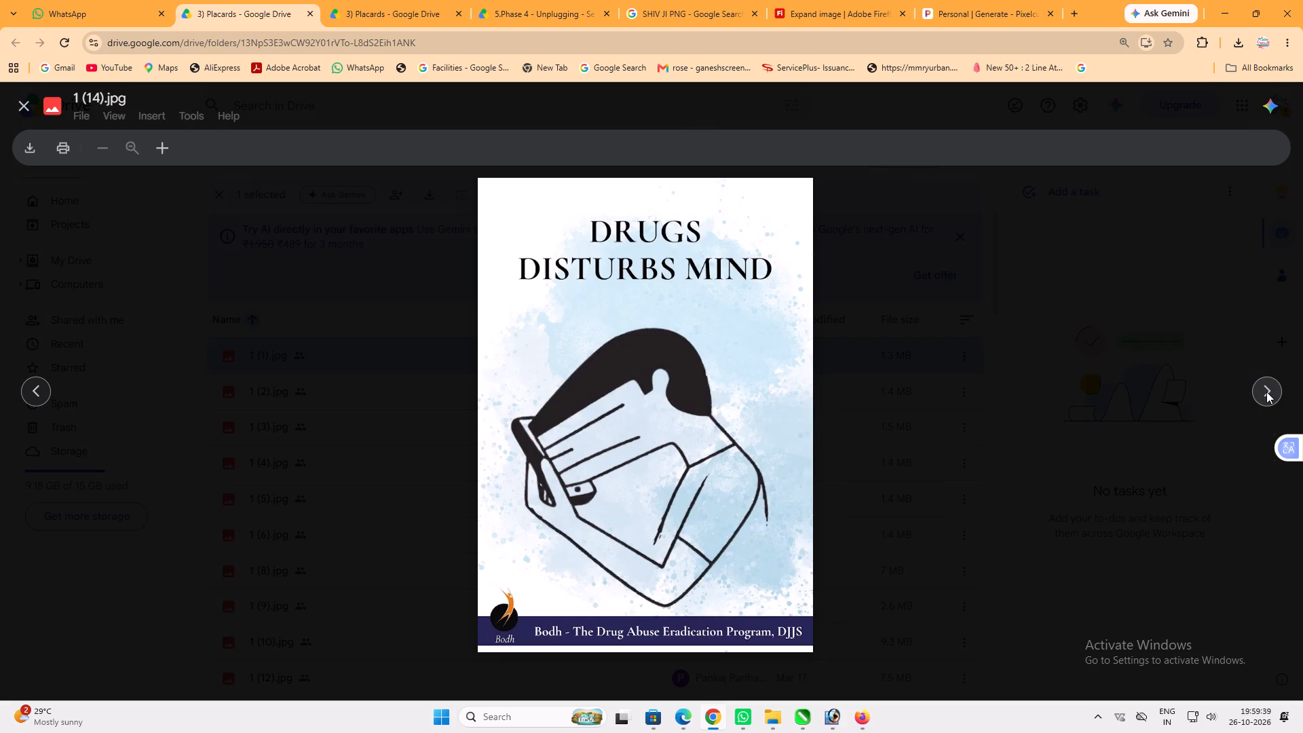
click(1266, 392)
click(1266, 392)
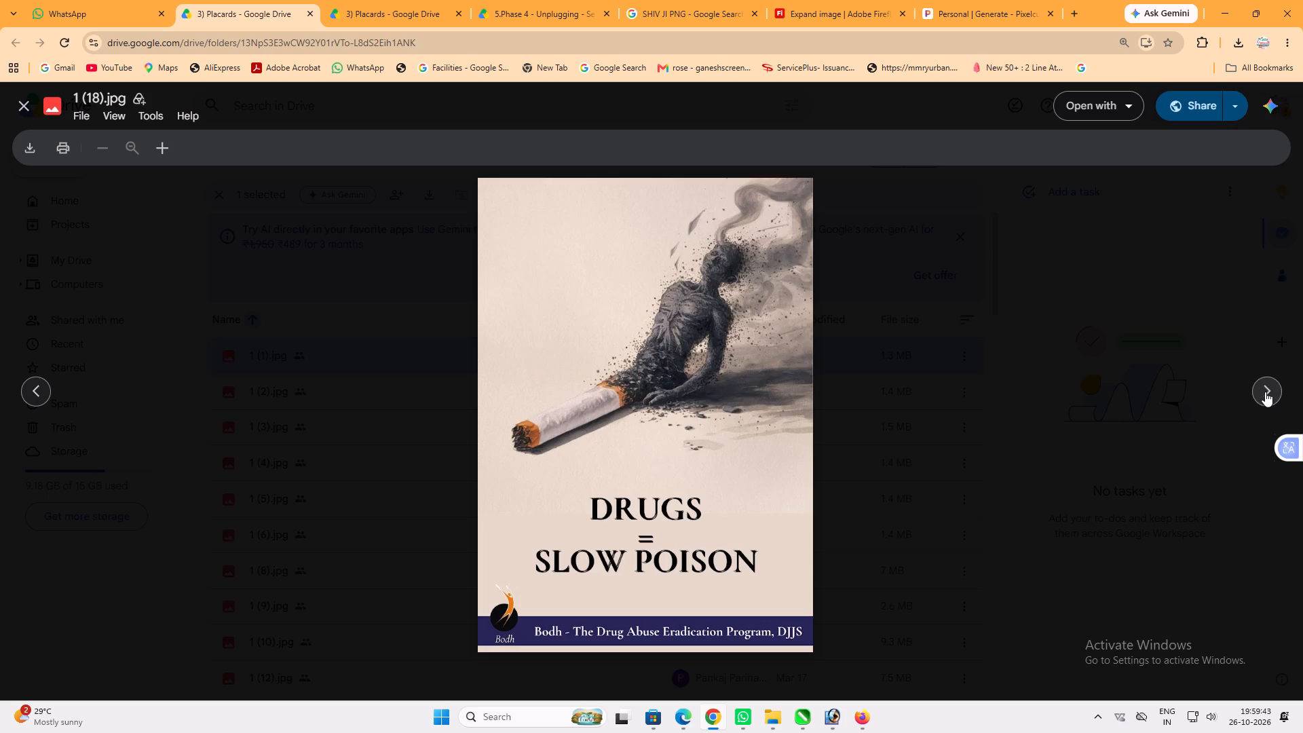
Switch to Photoshop and examine the existing designs in the "Shree Mat bhagwat Katha Awai adda" folder as larger thumbnails, without opening any.
key(alt+Tab)
key(alt+Tab)
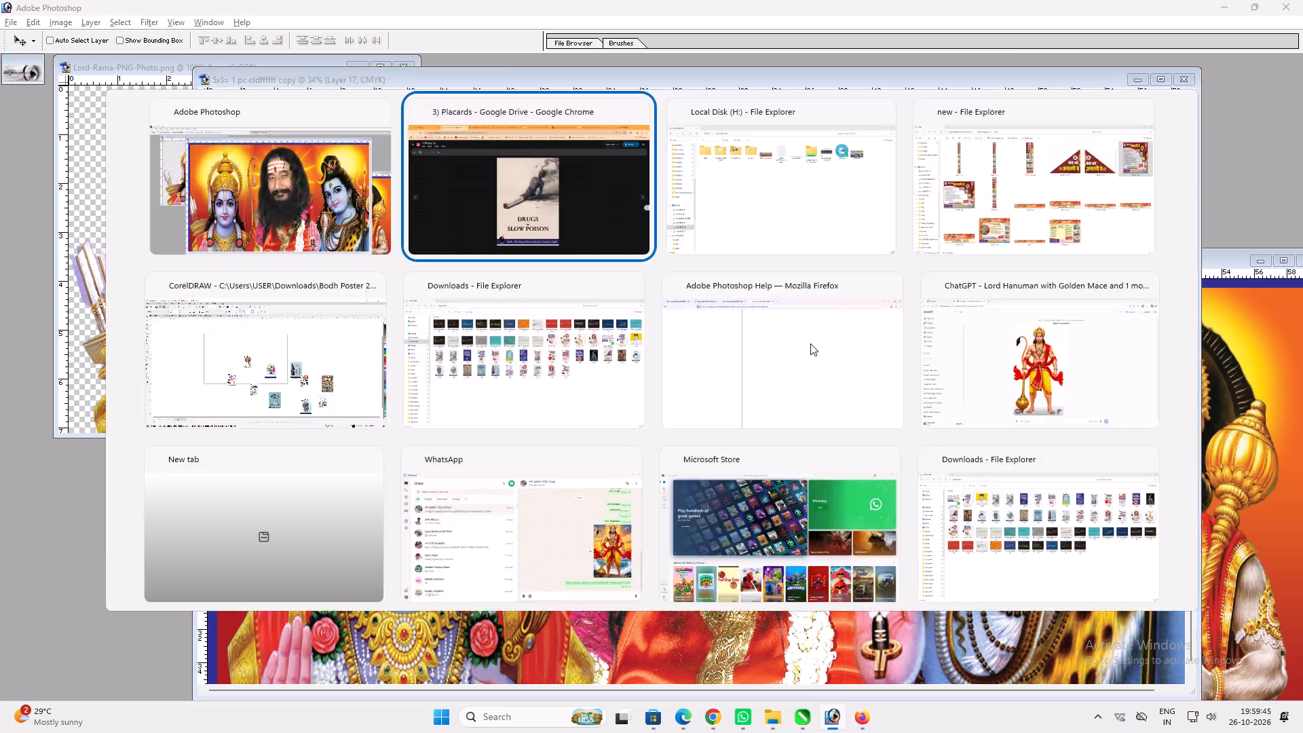
key(alt+Tab)
double_click(1236, 196)
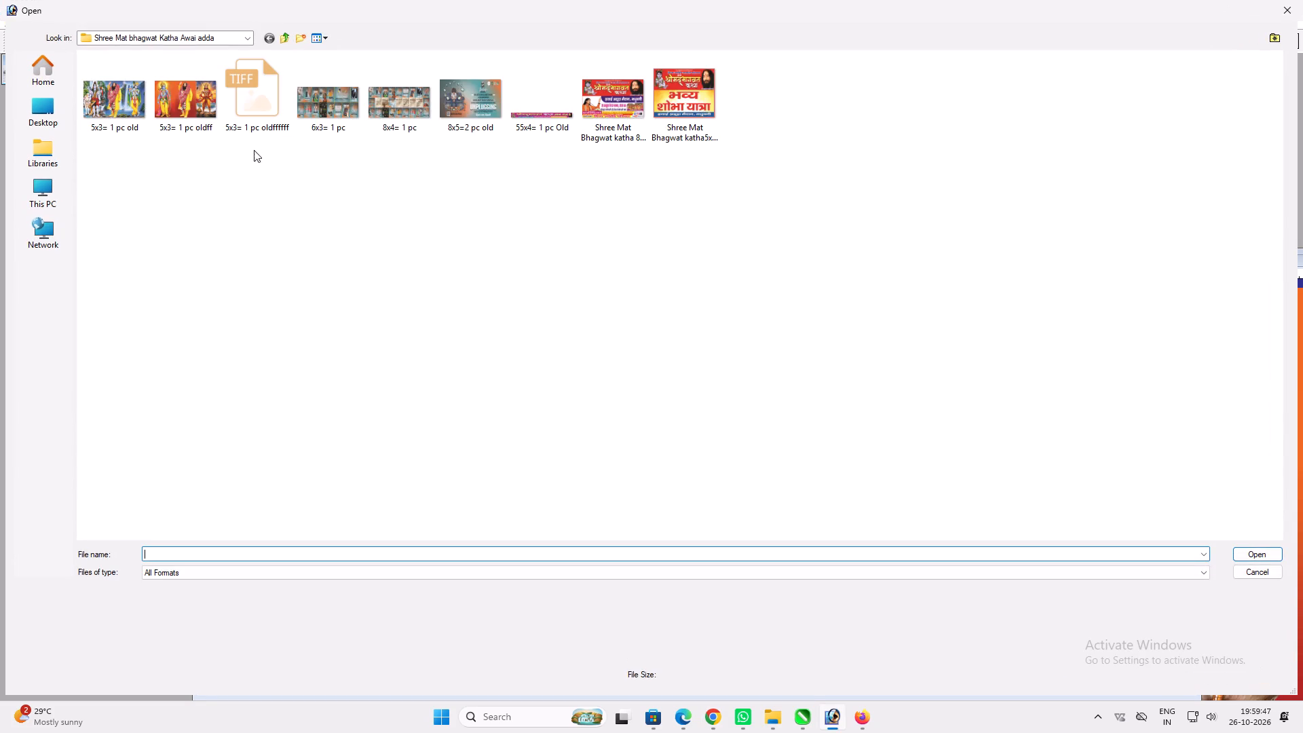
right_click(365, 185)
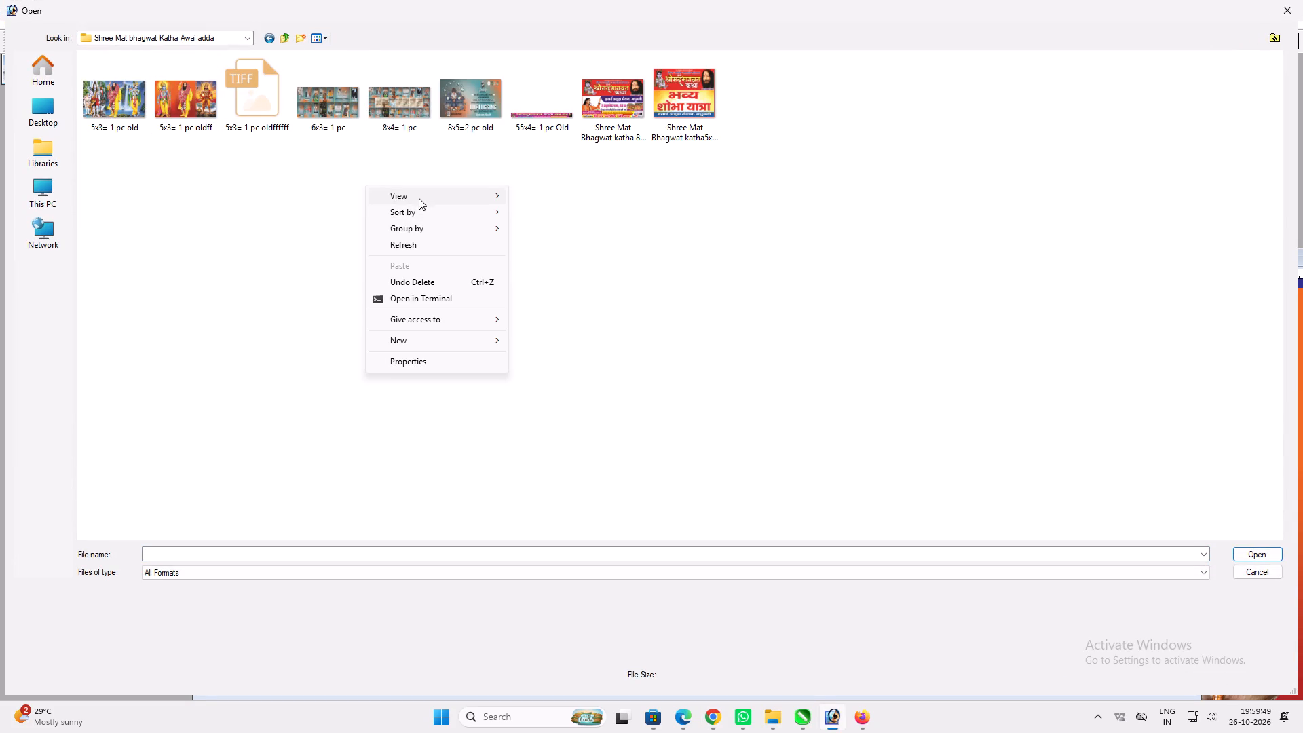
click(419, 196)
click(553, 195)
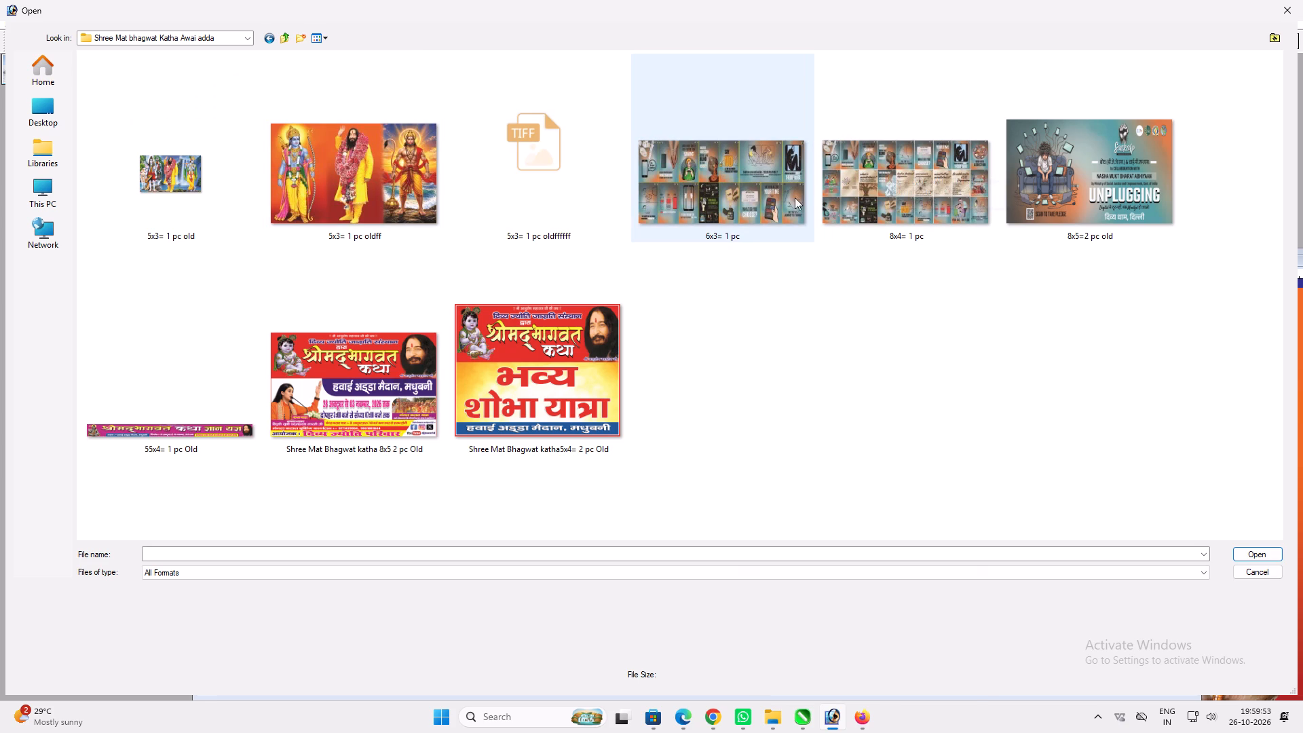
click(736, 301)
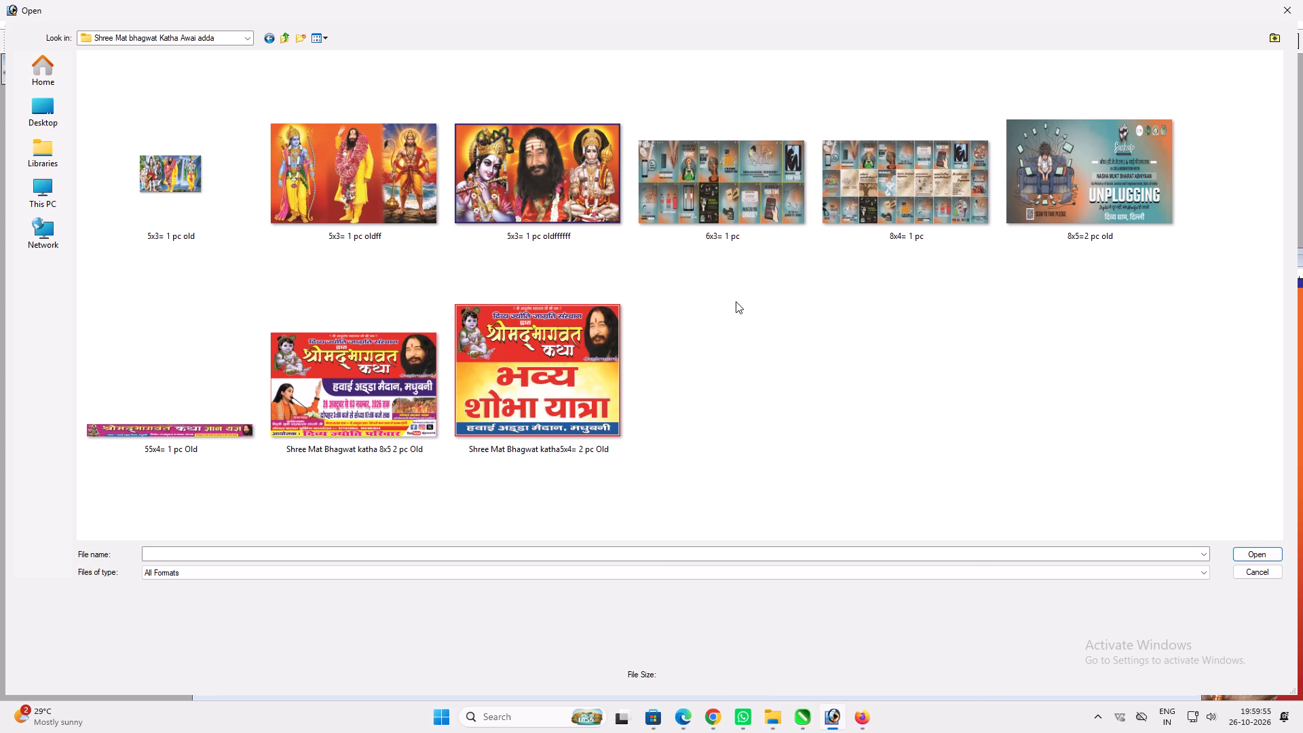
key(alt+Tab)
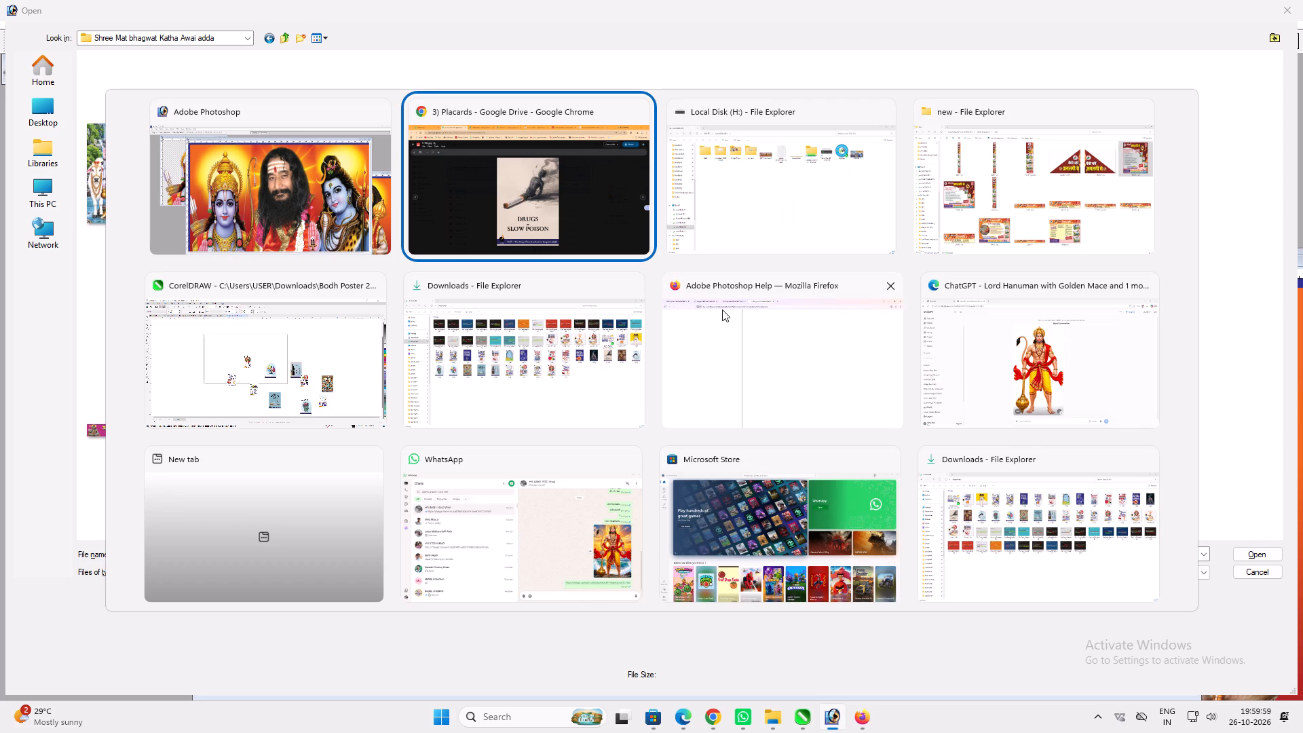
key(alt+Tab)
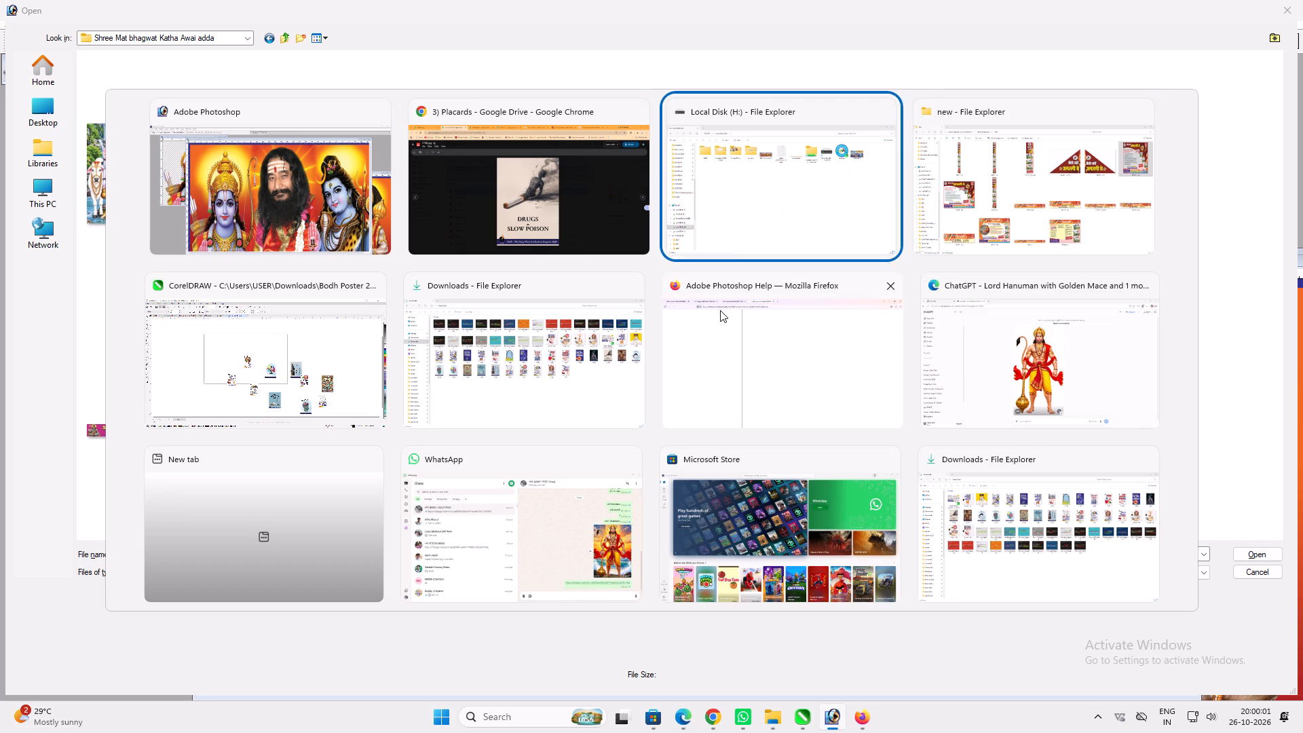
key(alt+Tab)
key(alt+Tab)
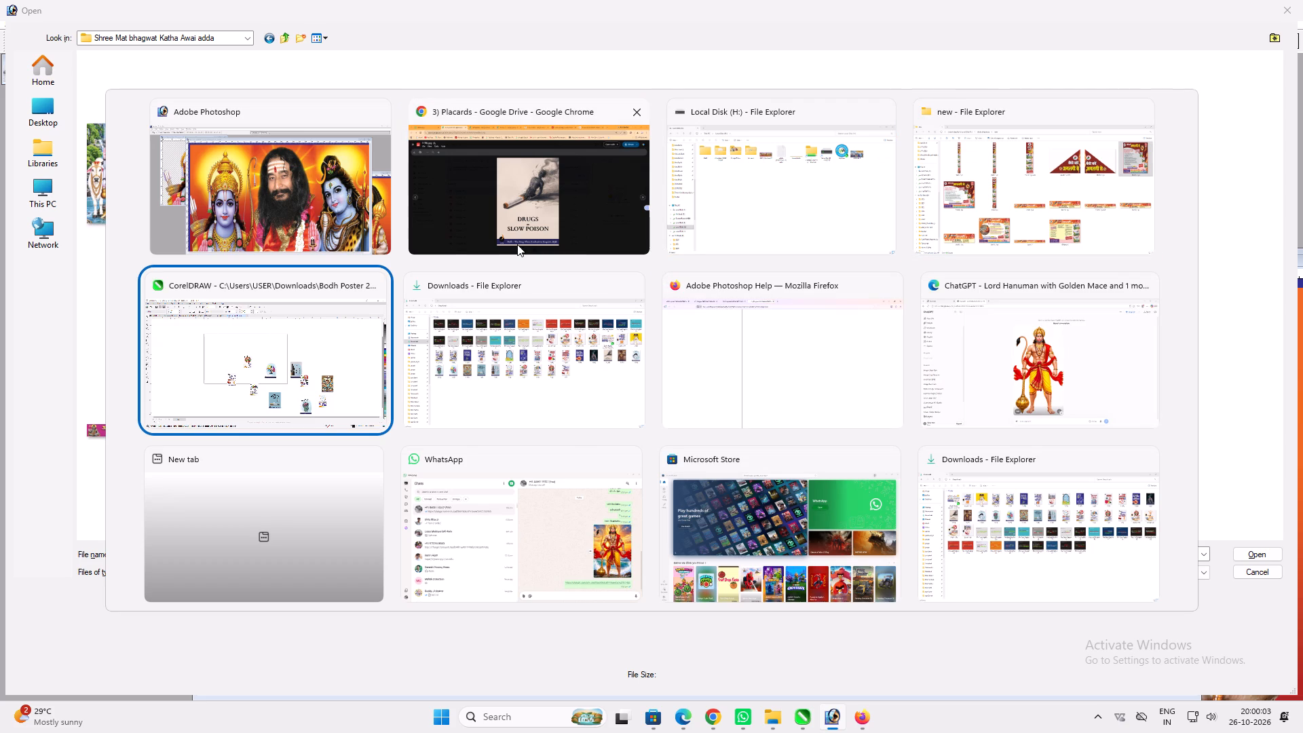
key(alt+Tab)
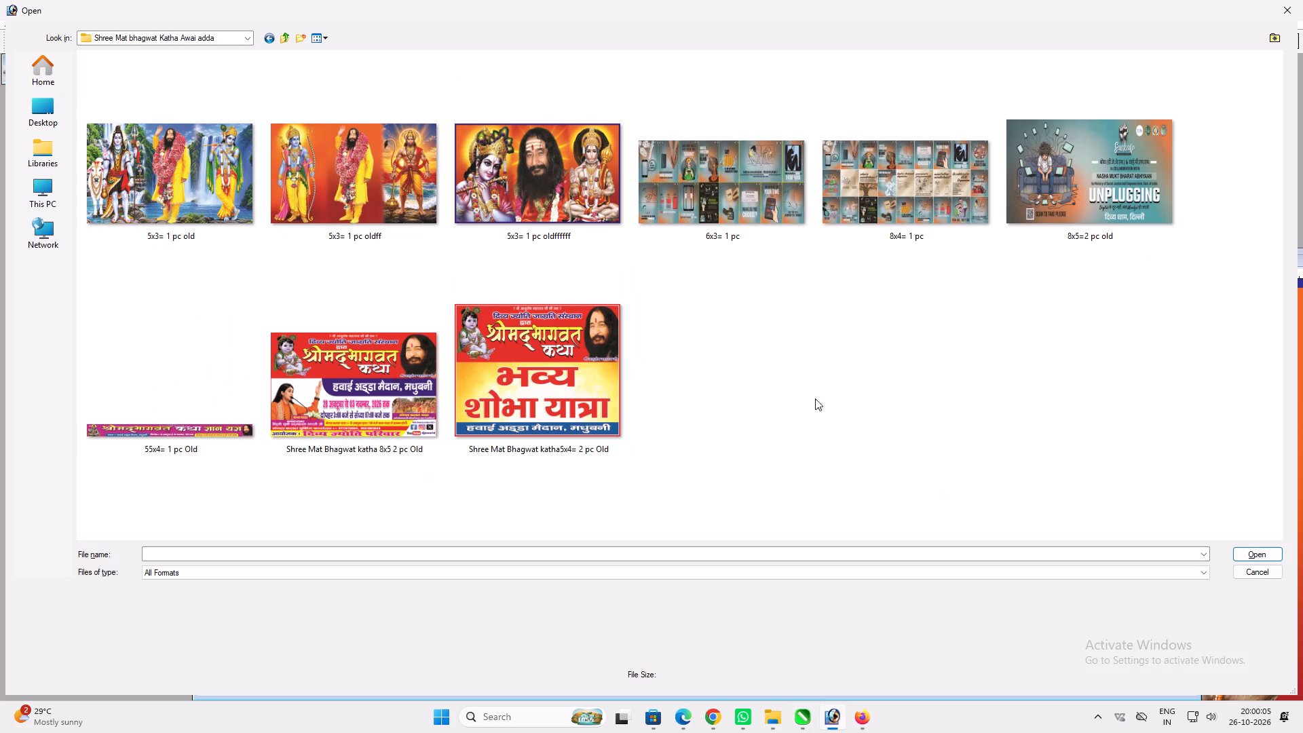
click(1280, 12)
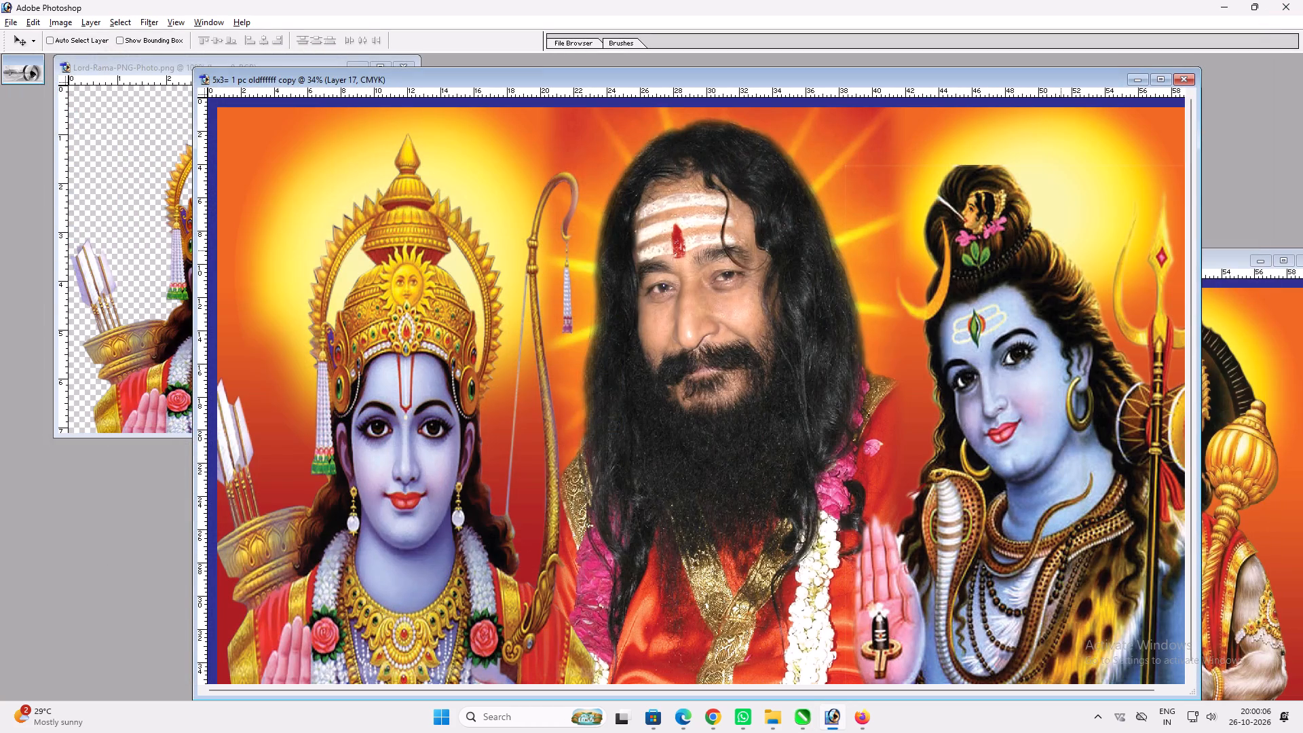
Create a new blank document 96 inches wide and 60 inches high in CMYK Color mode.
key(ctrl+n)
key(Tab)
key(Tab)
text(96)
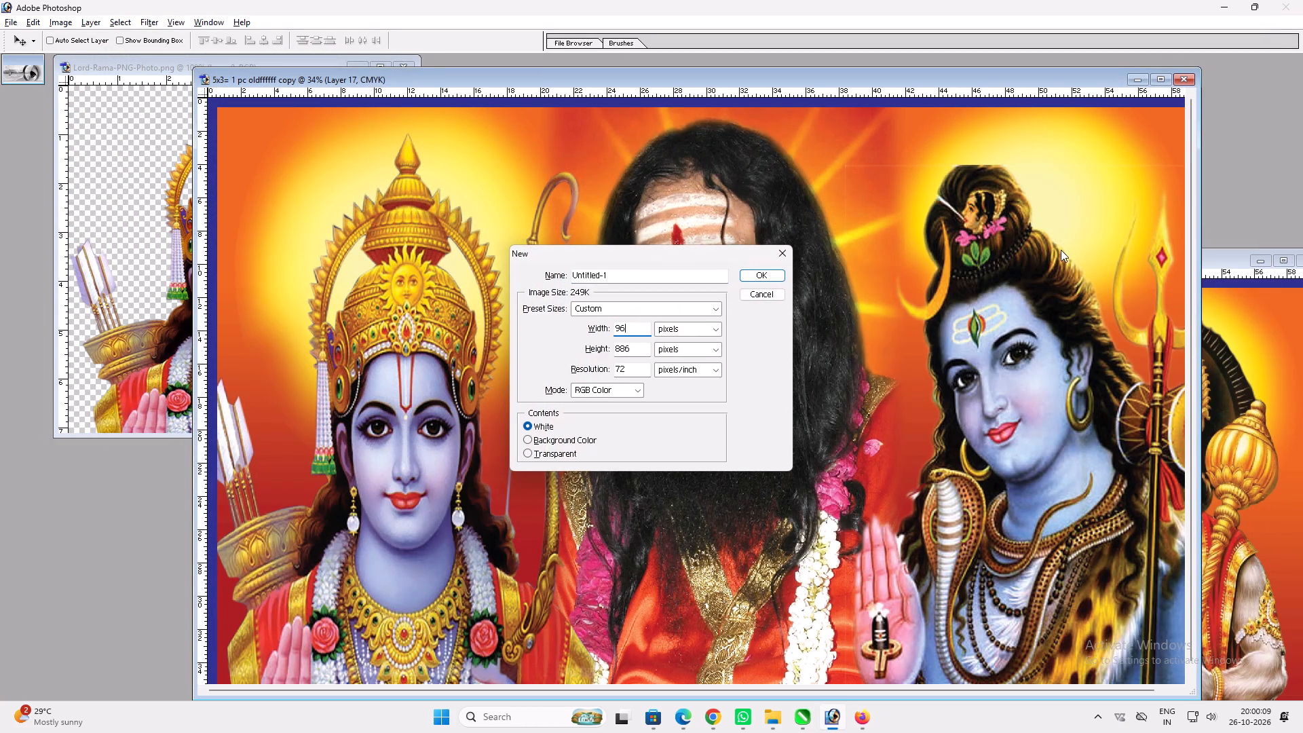
key(Tab)
key(Down)
key(Tab)
text(60)
key(Tab)
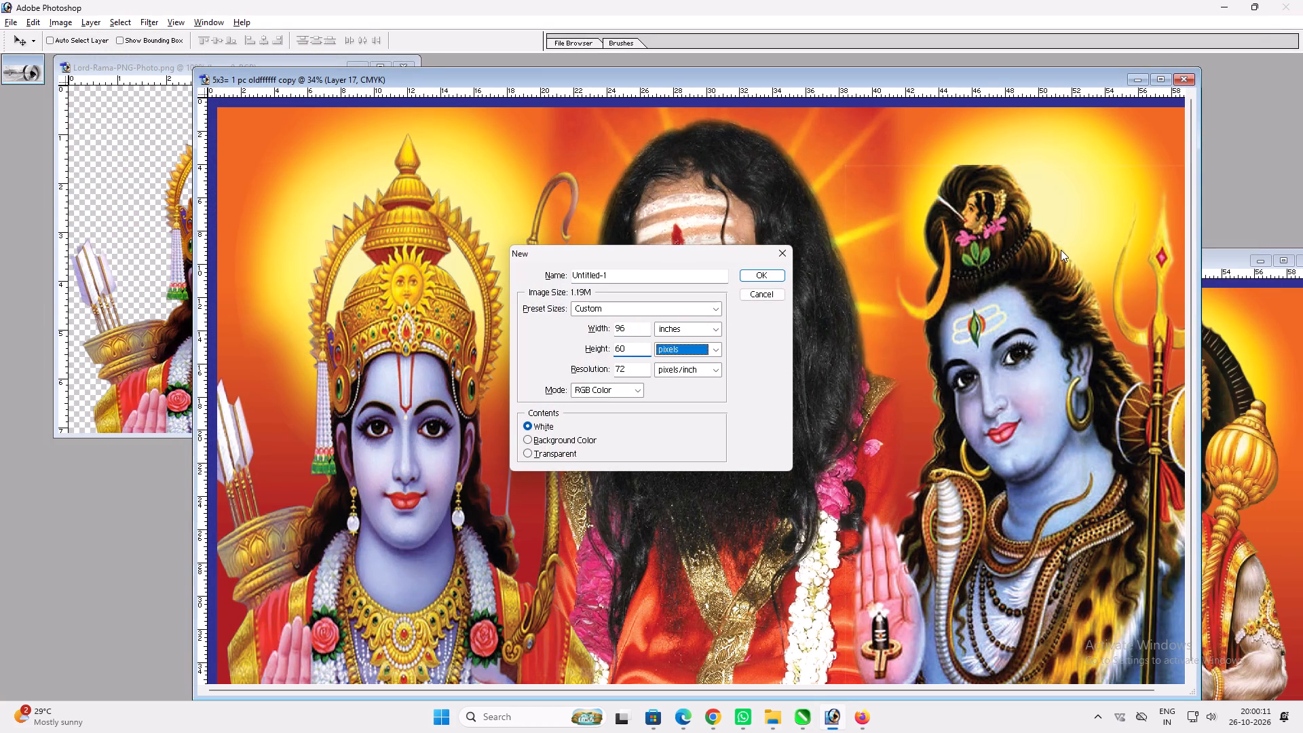
key(Down)
key(Tab)
key(Tab)
key(Tab)
key(Down)
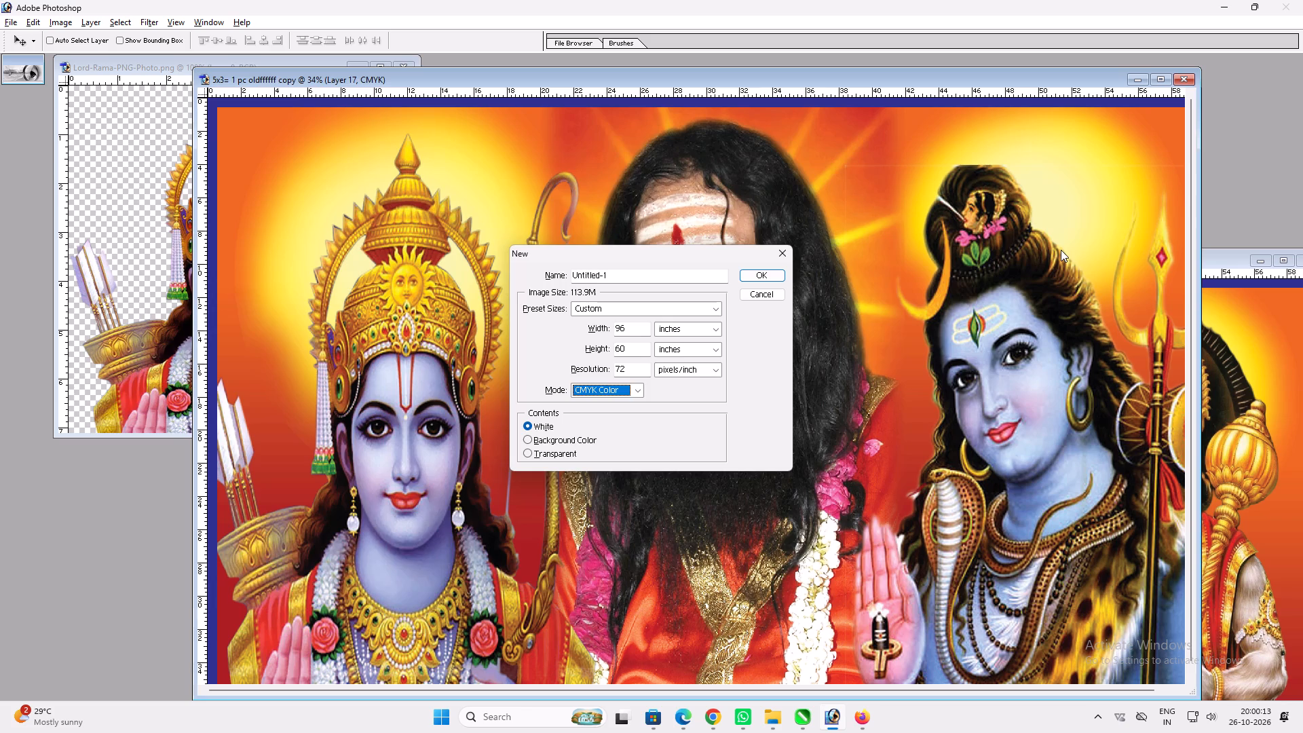
key(Return)
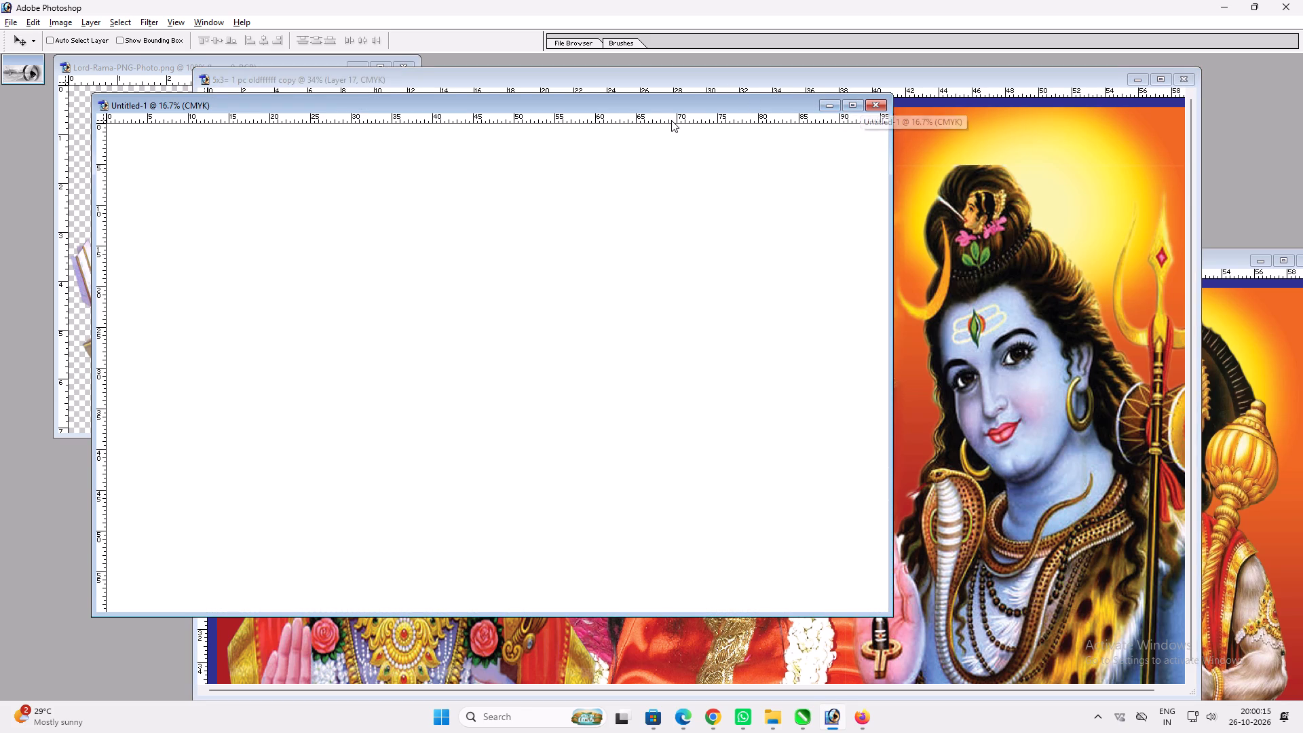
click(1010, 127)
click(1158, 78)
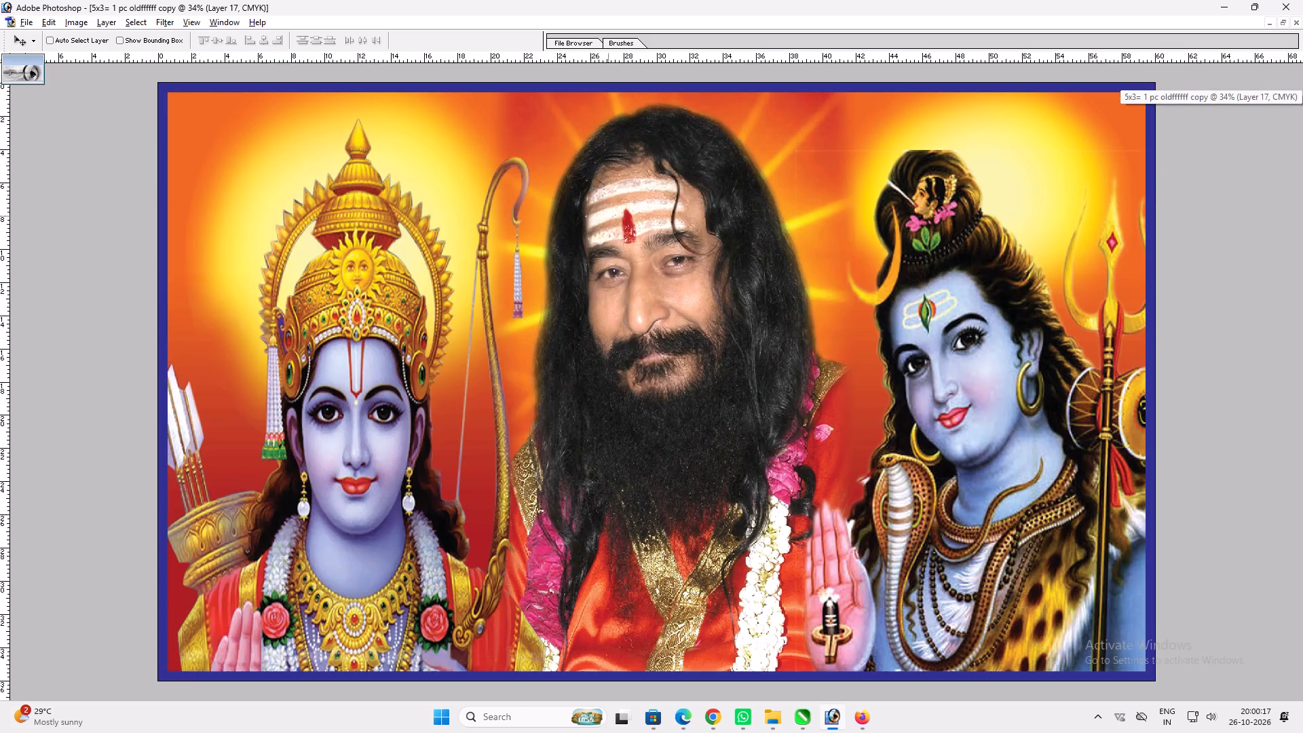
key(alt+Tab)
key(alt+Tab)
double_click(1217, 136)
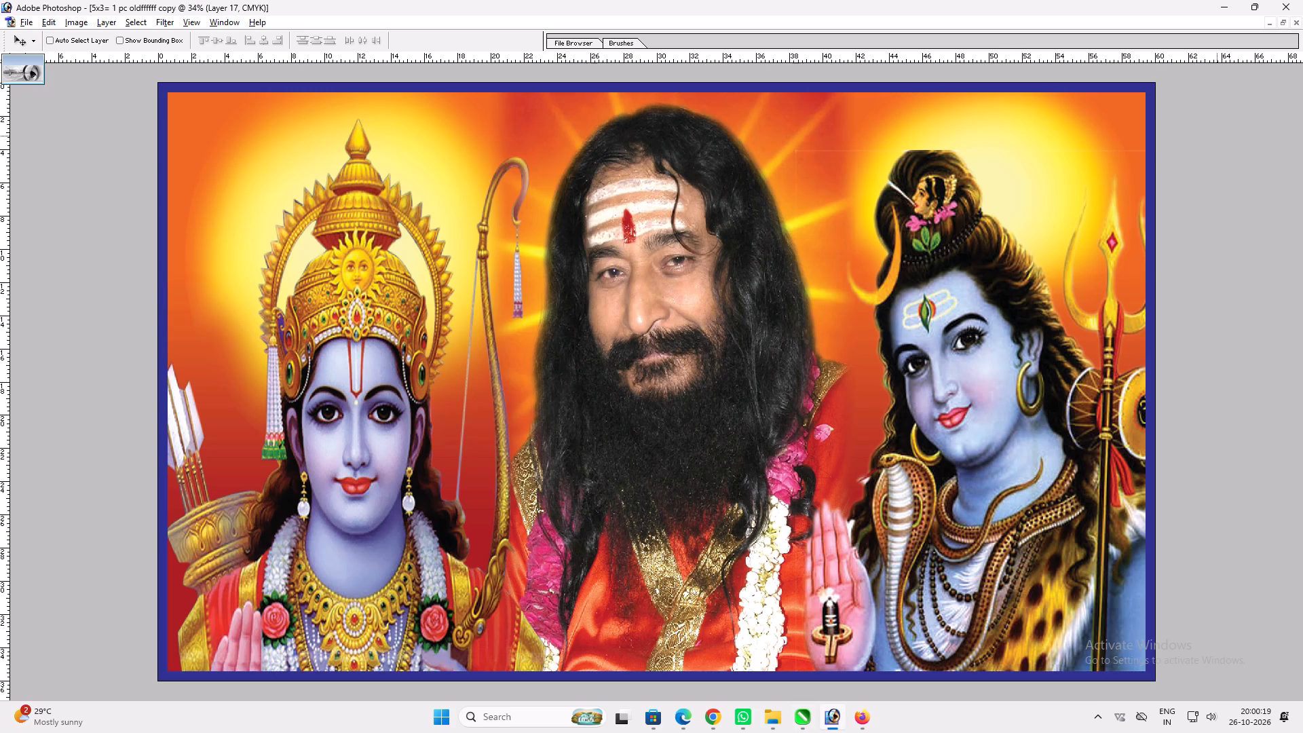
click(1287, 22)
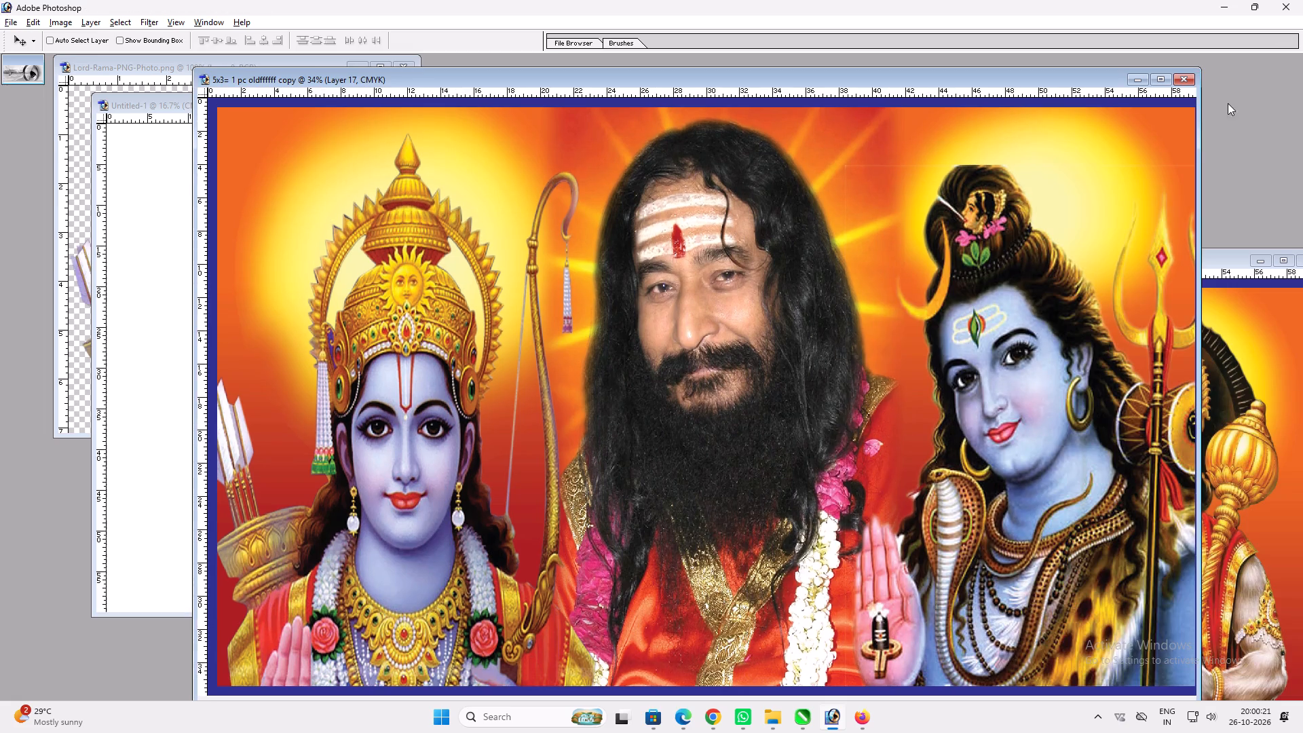
Open the file chooser on the "Shree Mat bhagwat Katha Awai adda" folder and glance through the other open windows.
double_click(1228, 107)
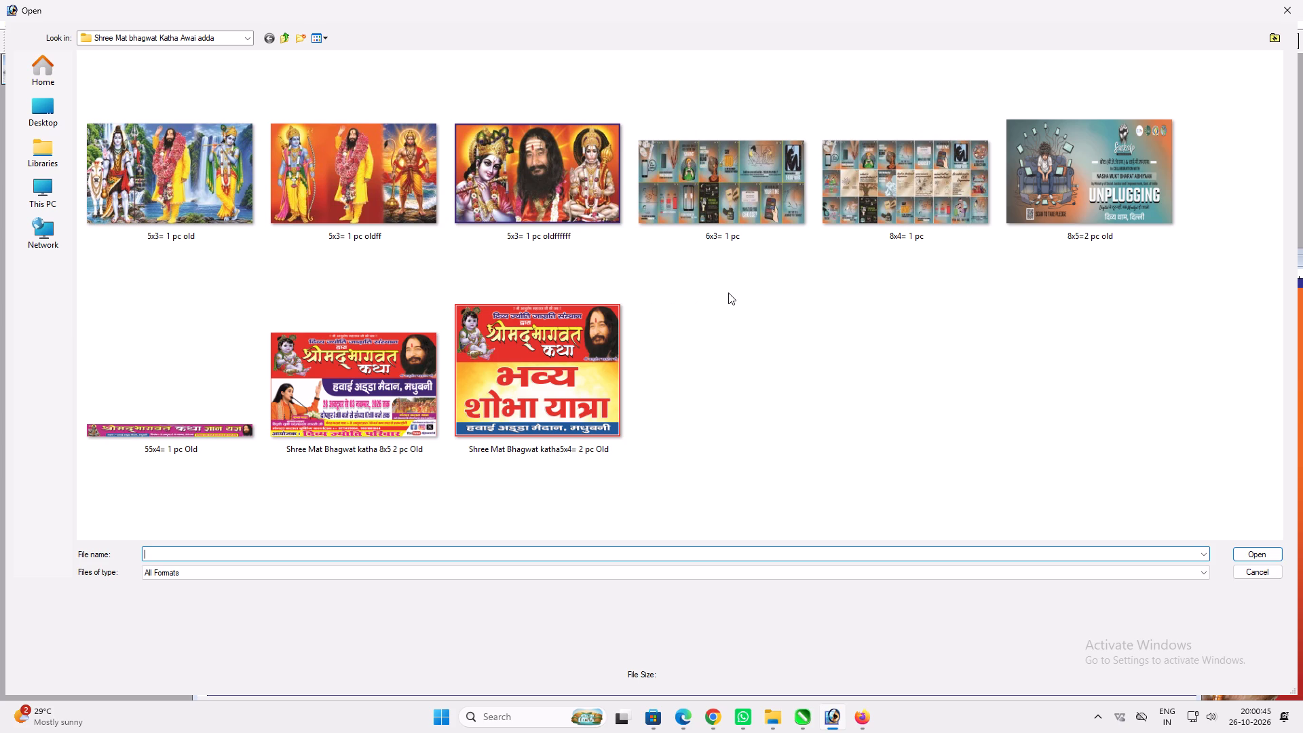
key(alt+Tab)
key(alt+Tab)
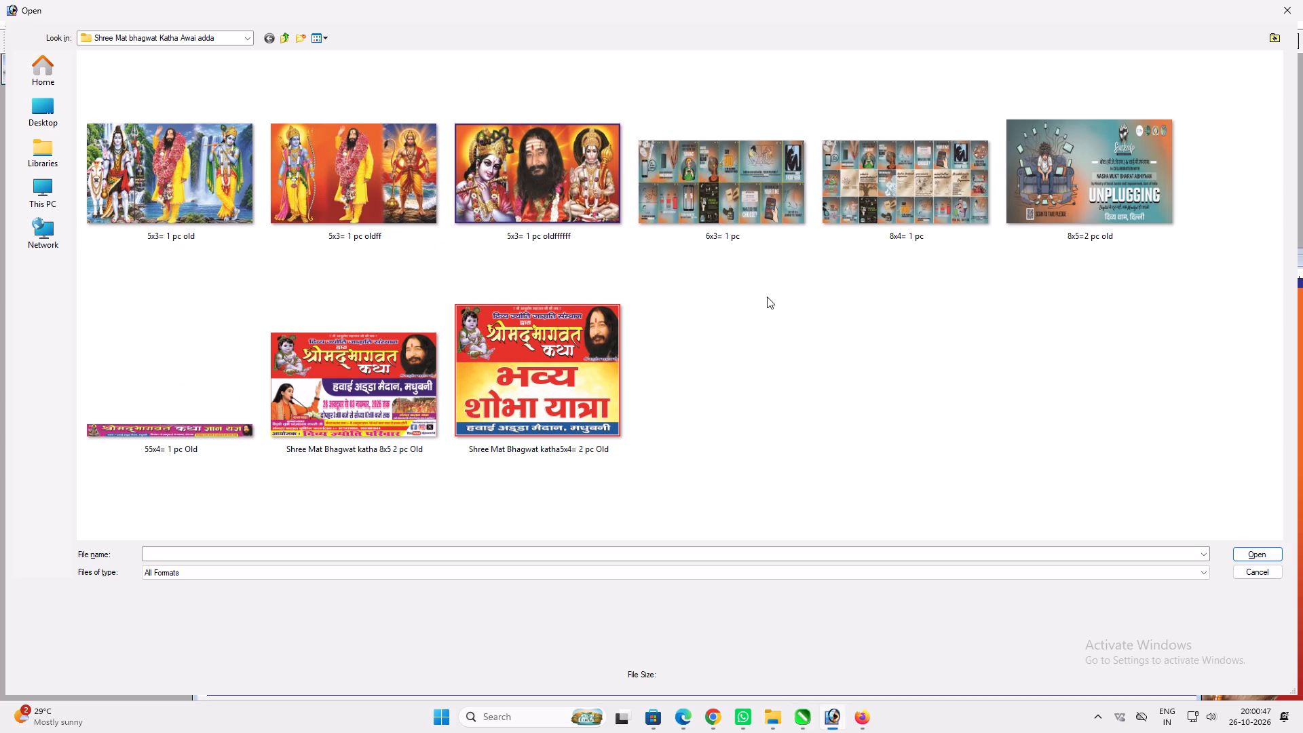
key(alt+Tab)
key(alt+Tab)
key(alt+Tab)
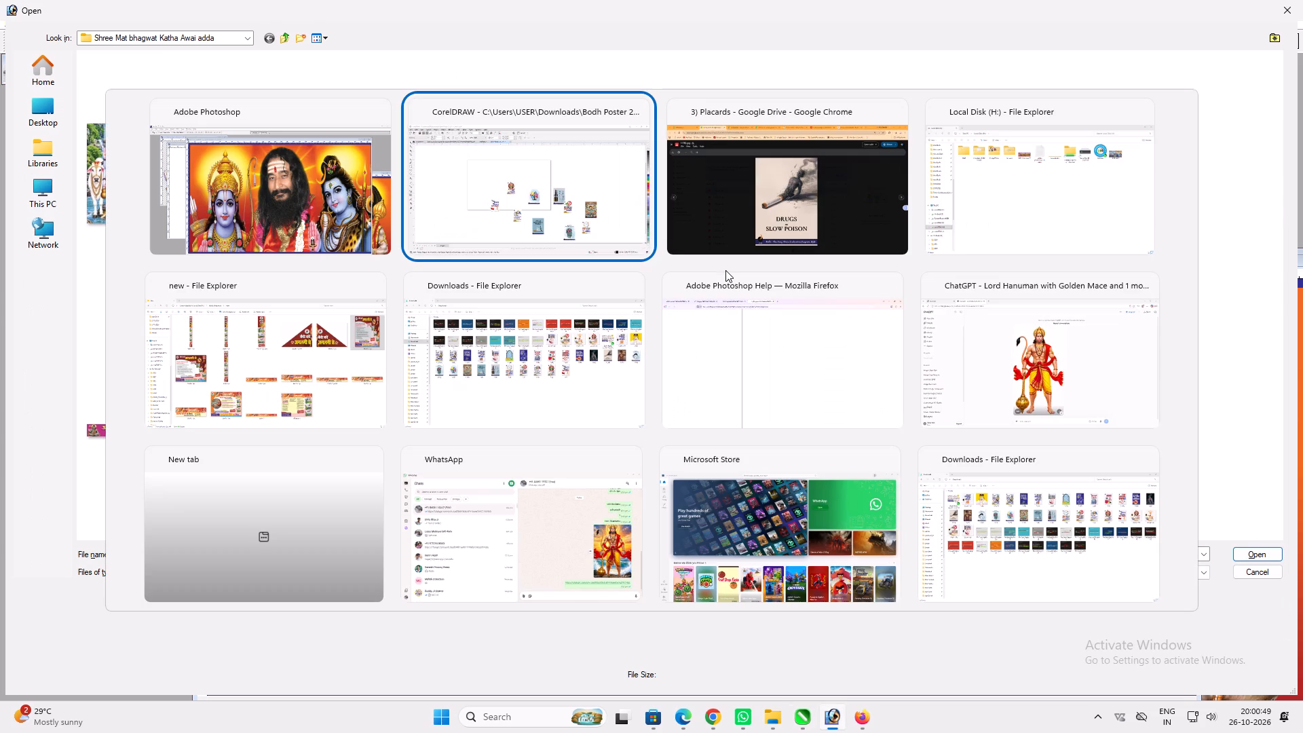
key(alt+Tab)
key(alt+Tab)
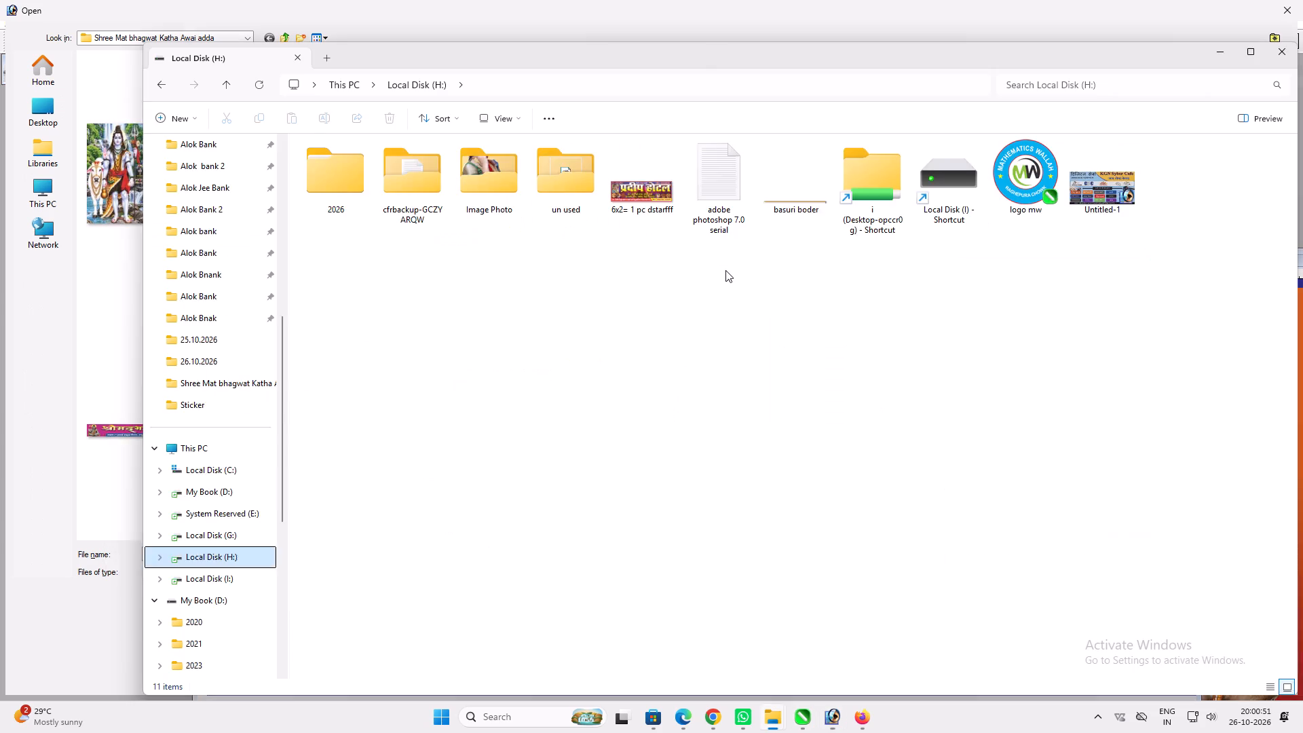
key(alt+Tab)
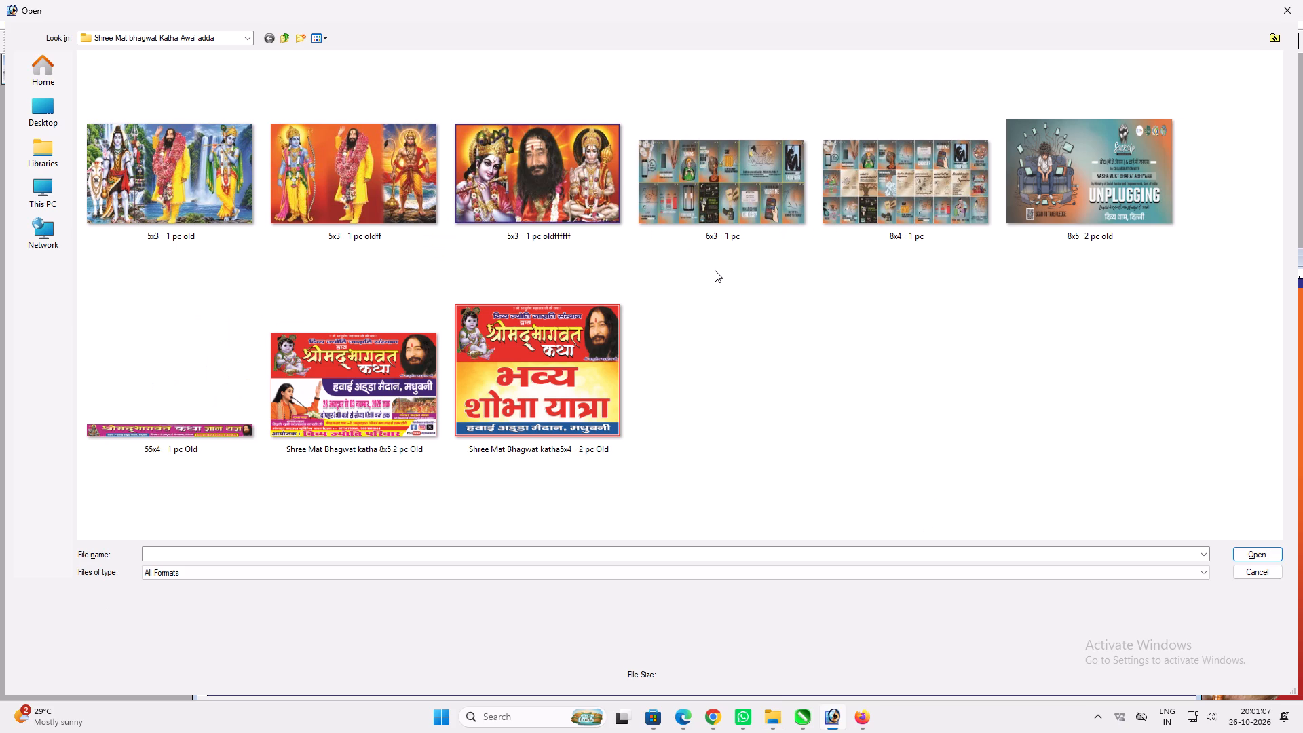
Look through the "26.10.2026" folder and its "ok Print" subfolder with extra large thumbnails, without opening any file.
click(289, 41)
double_click(271, 108)
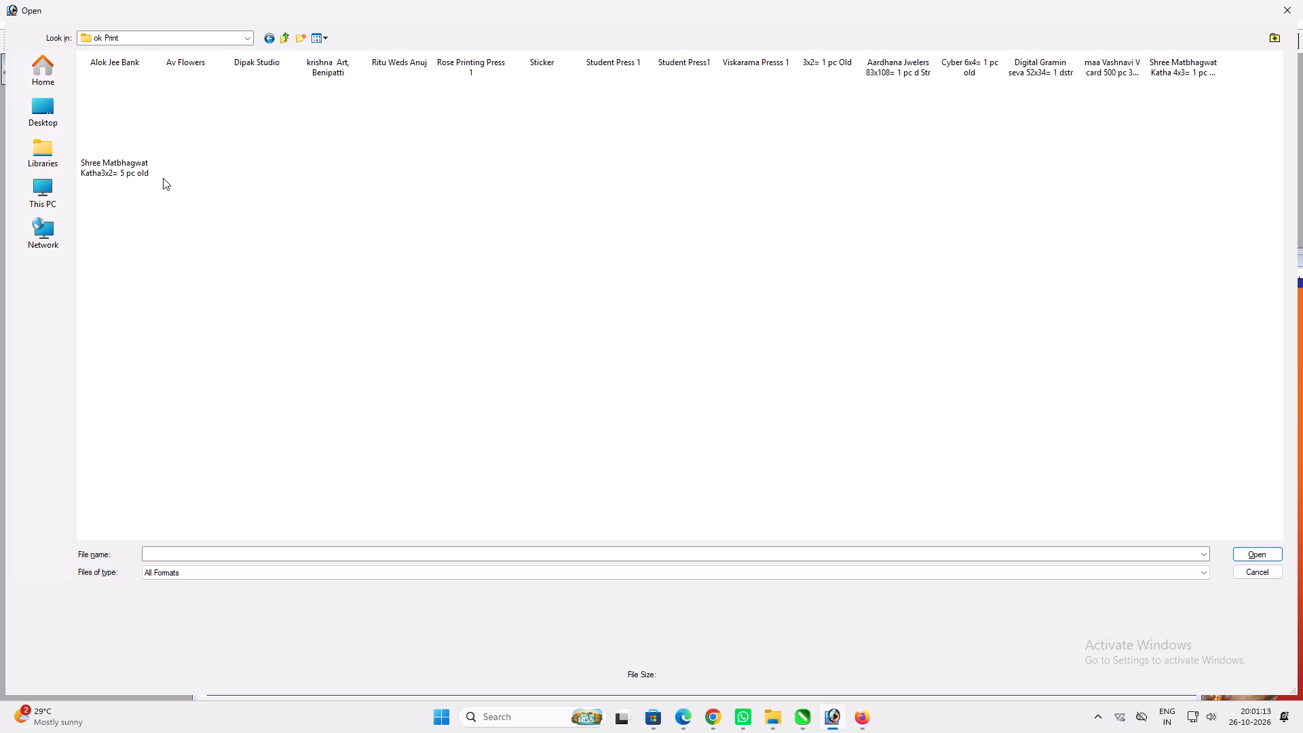
scroll(257, 192, up, 7)
click(280, 39)
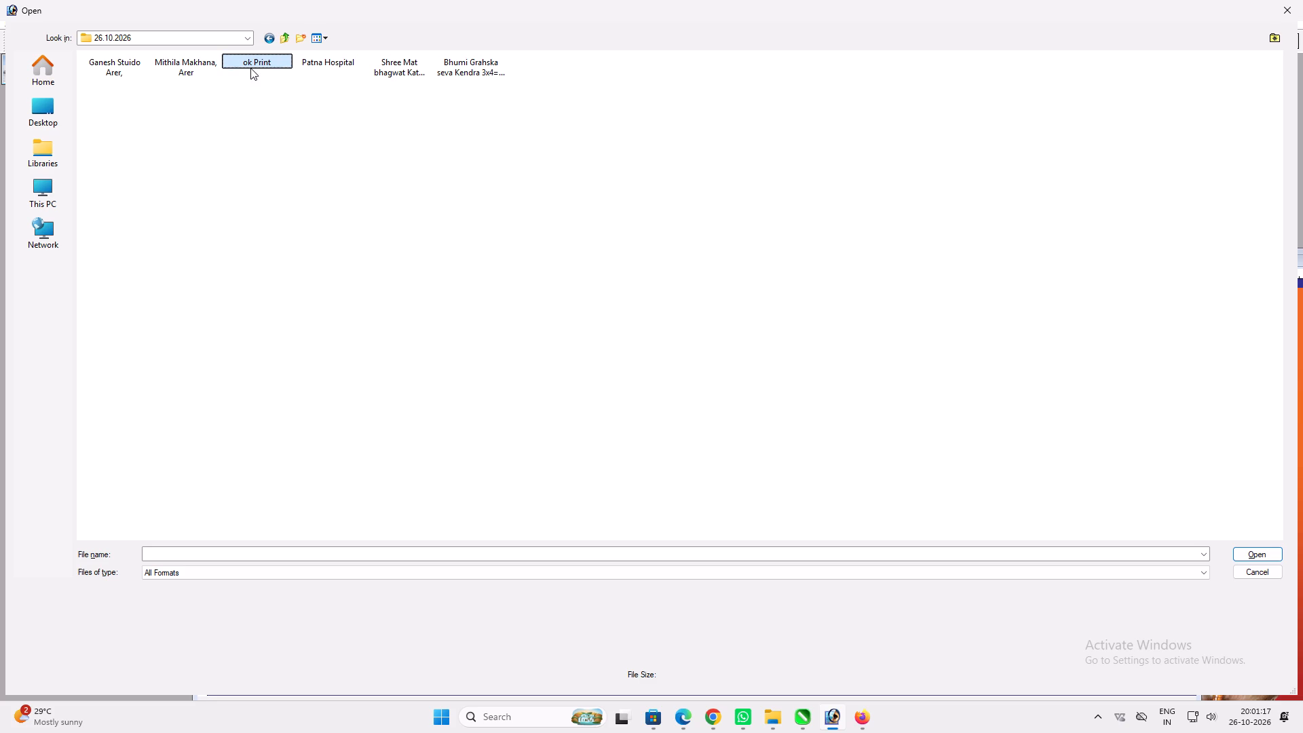
right_click(304, 128)
click(328, 134)
click(506, 143)
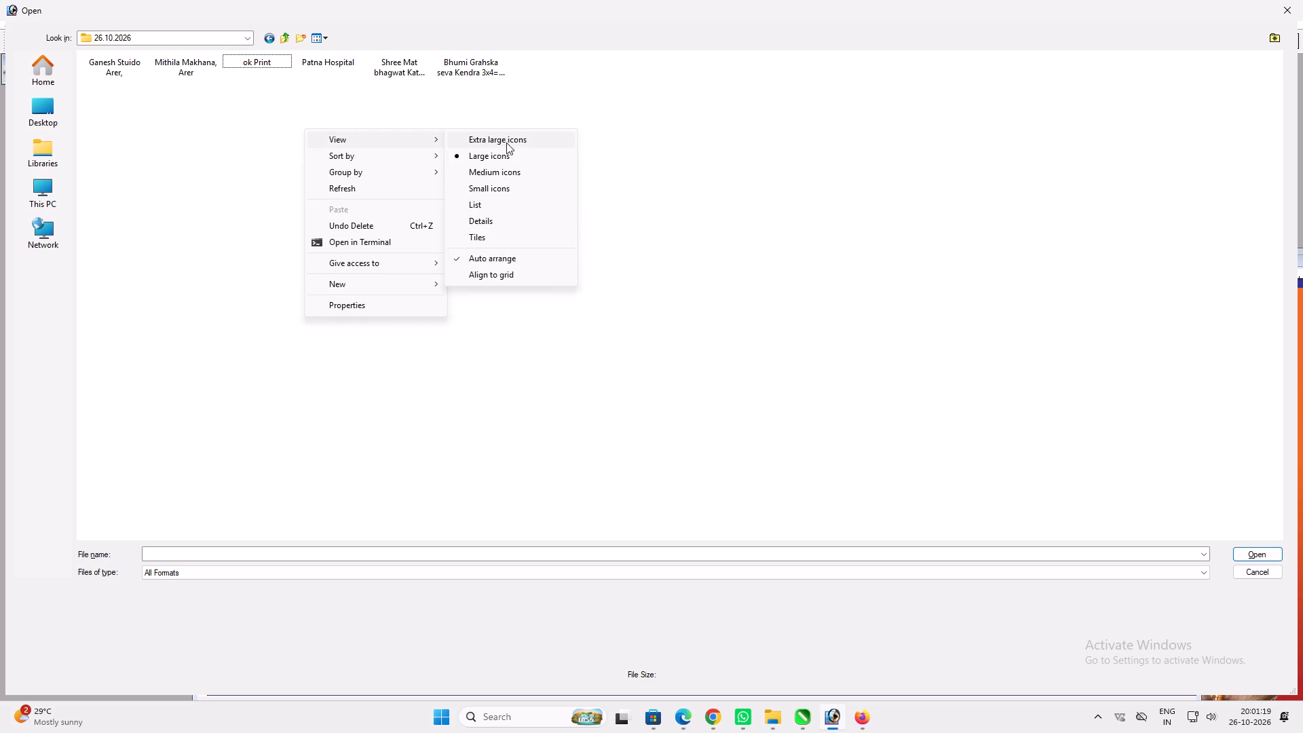
double_click(559, 218)
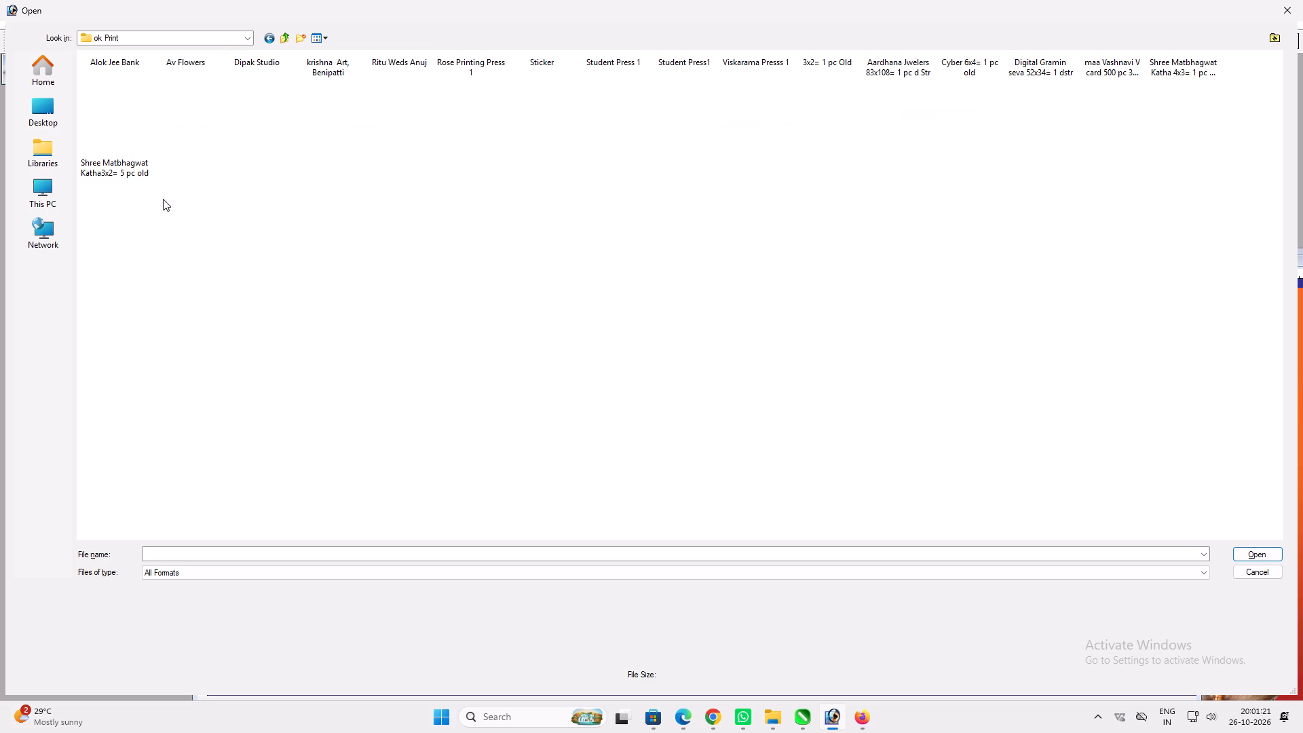
scroll(208, 170, up, 3)
right_click(320, 201)
click(364, 208)
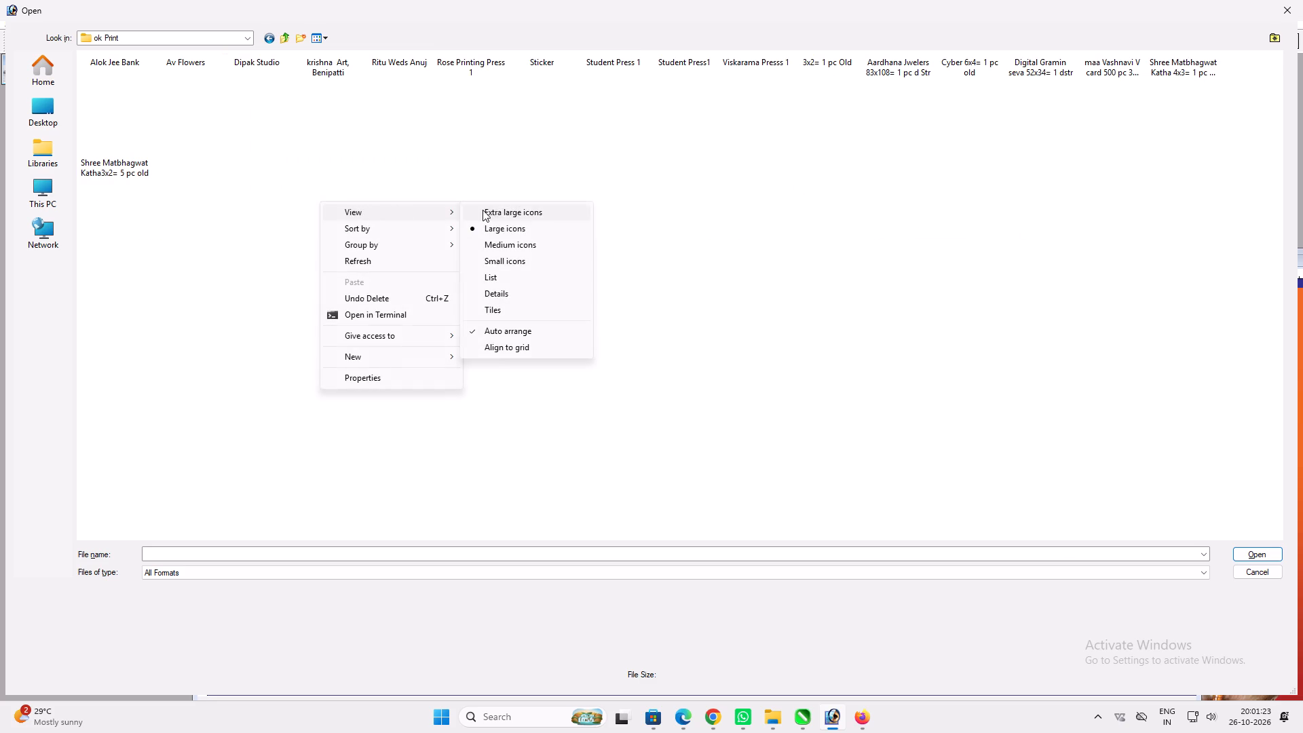
click(492, 210)
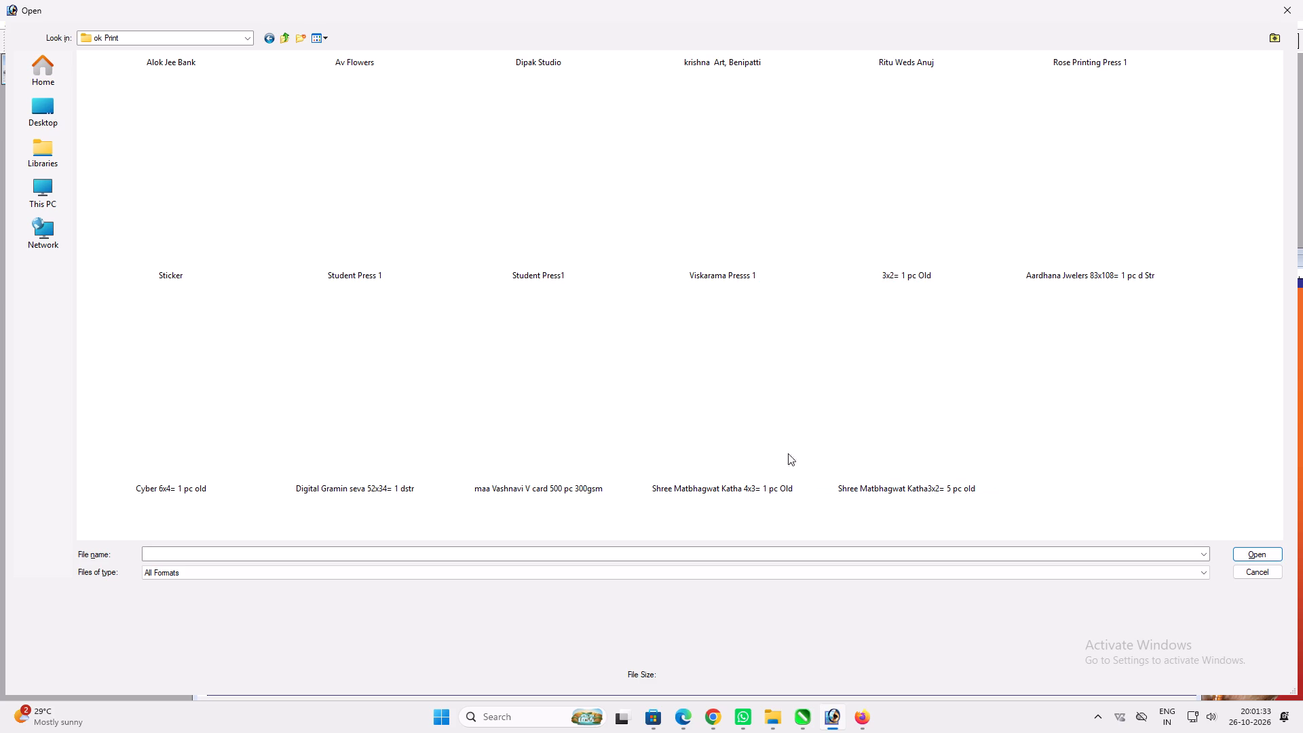
scroll(427, 243, up, 3)
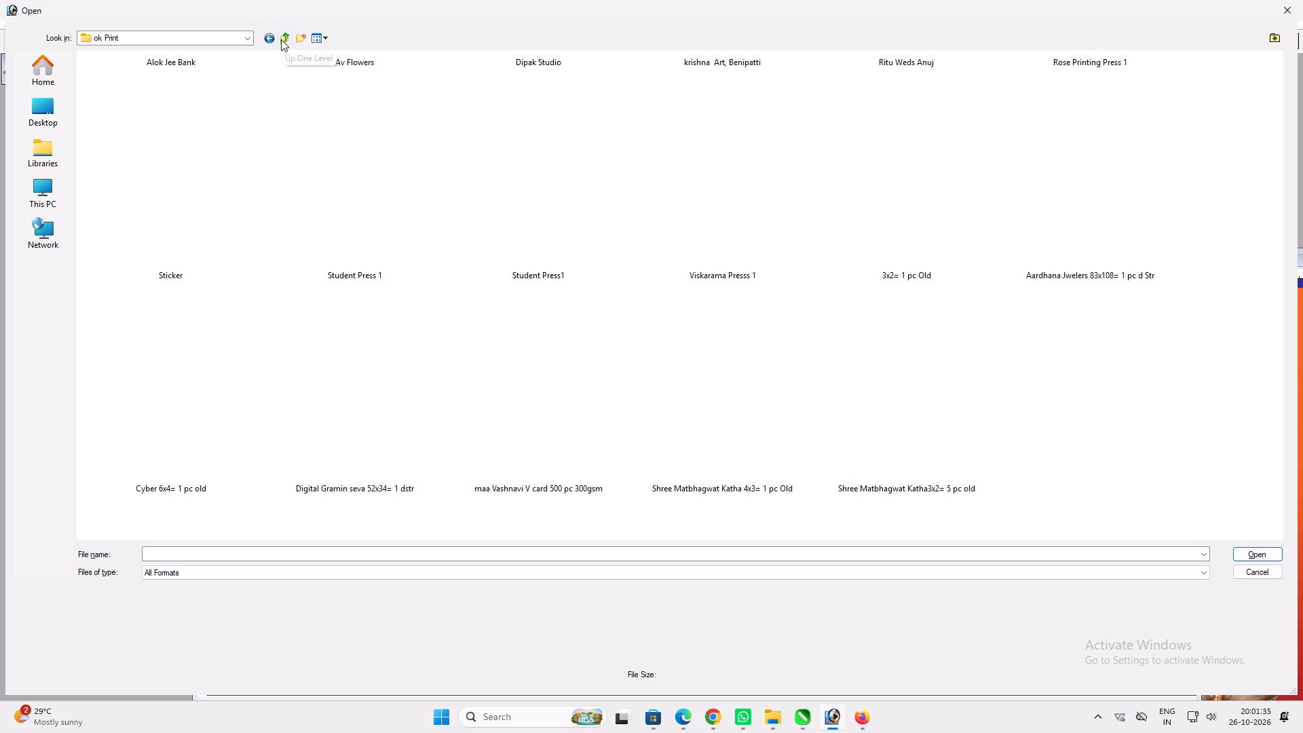
click(281, 39)
scroll(639, 163, up, 2)
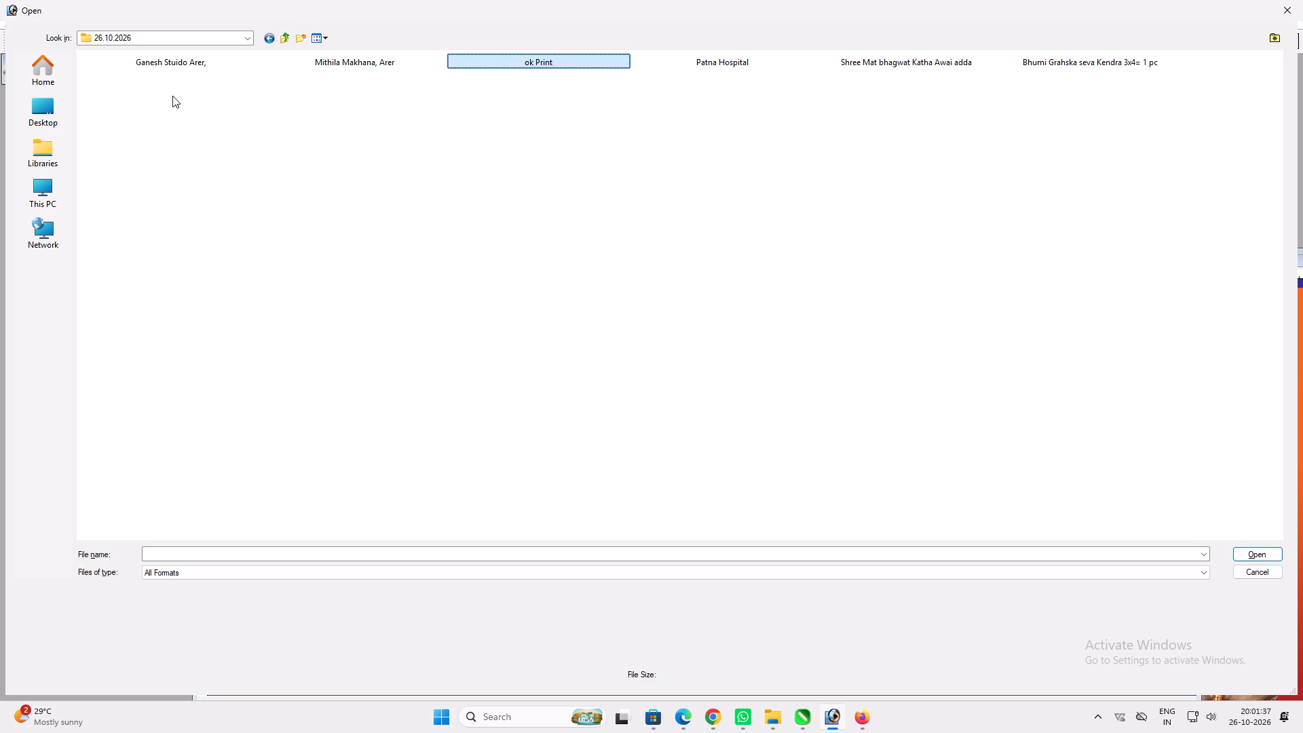
click(1288, 20)
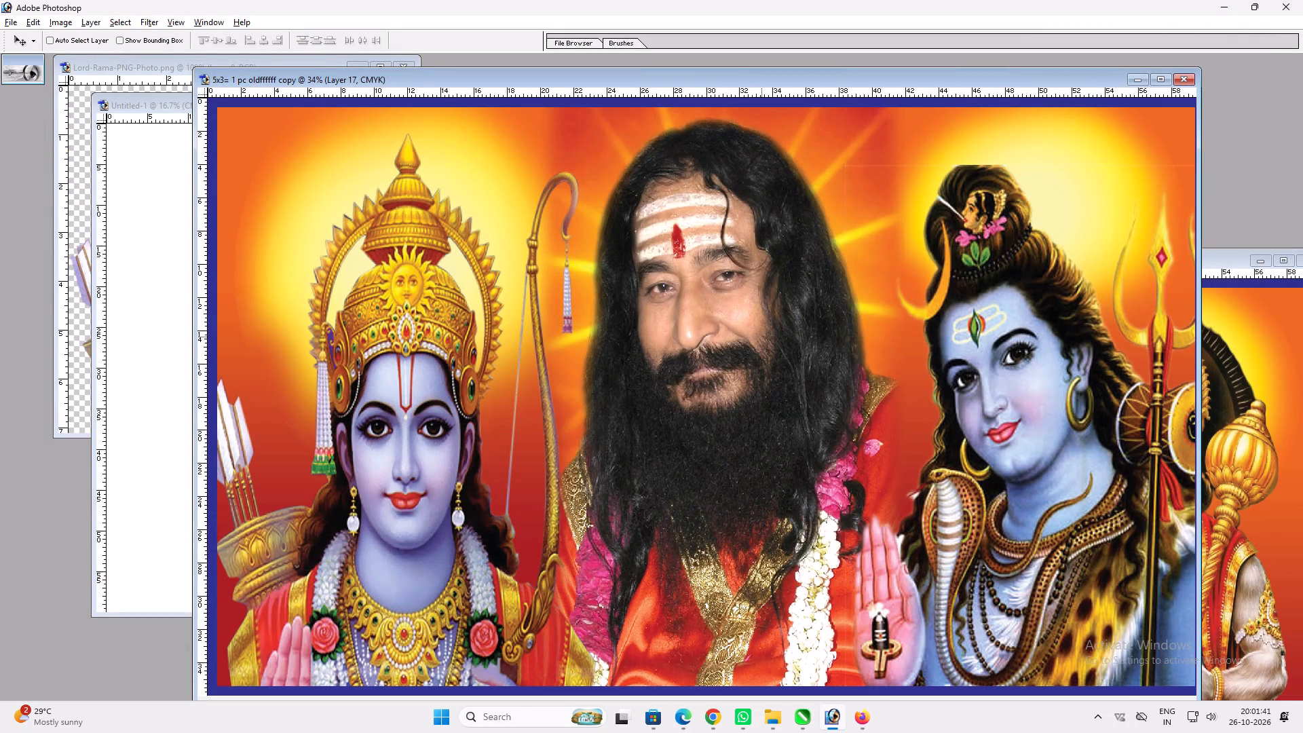
Bring the blank Untitled-1 banner document to the front in Photoshop.
key(alt+Tab)
key(alt+Tab)
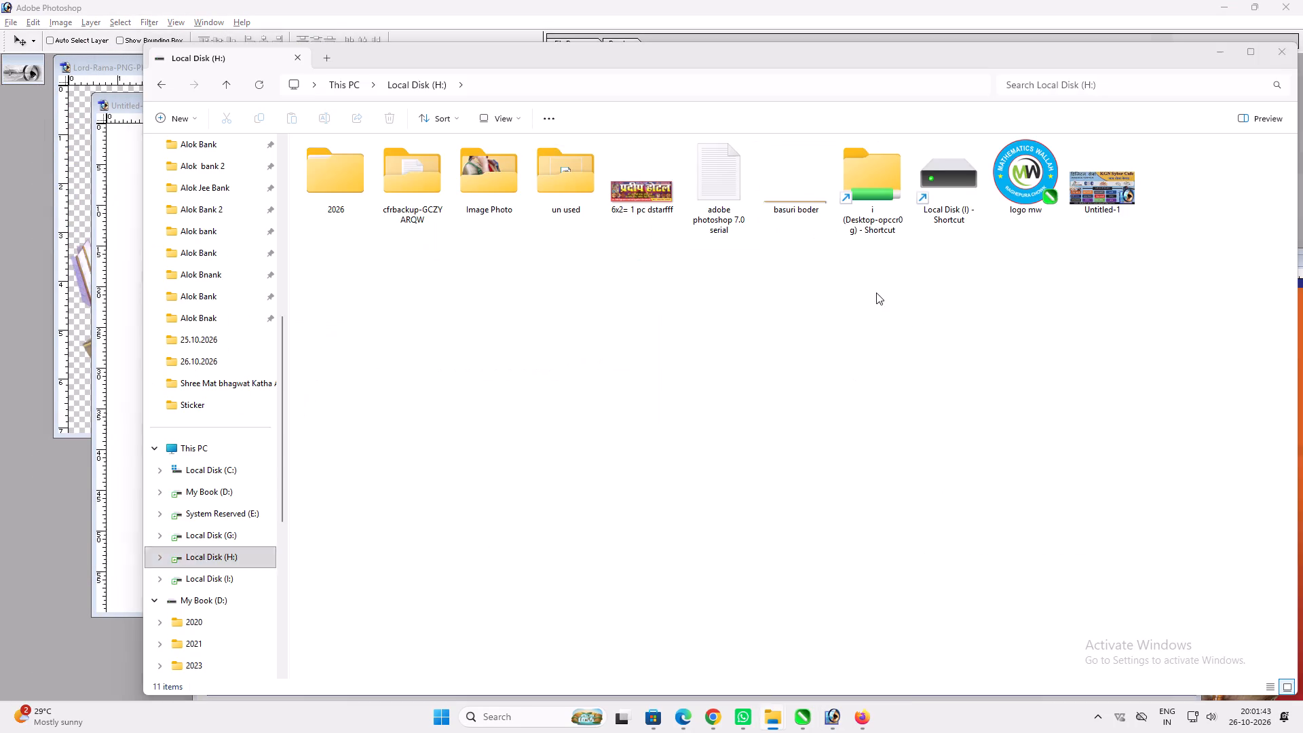
key(alt+Tab)
key(alt+Tab)
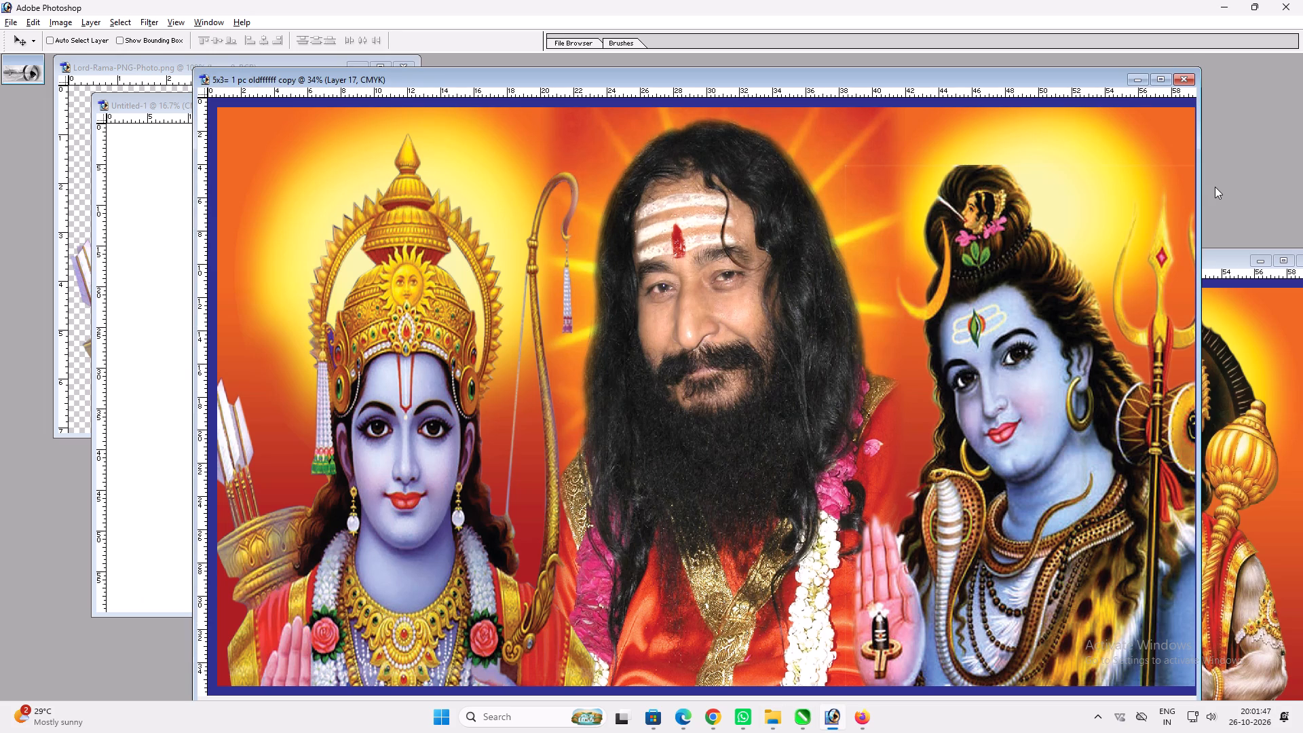
click(1219, 186)
click(157, 261)
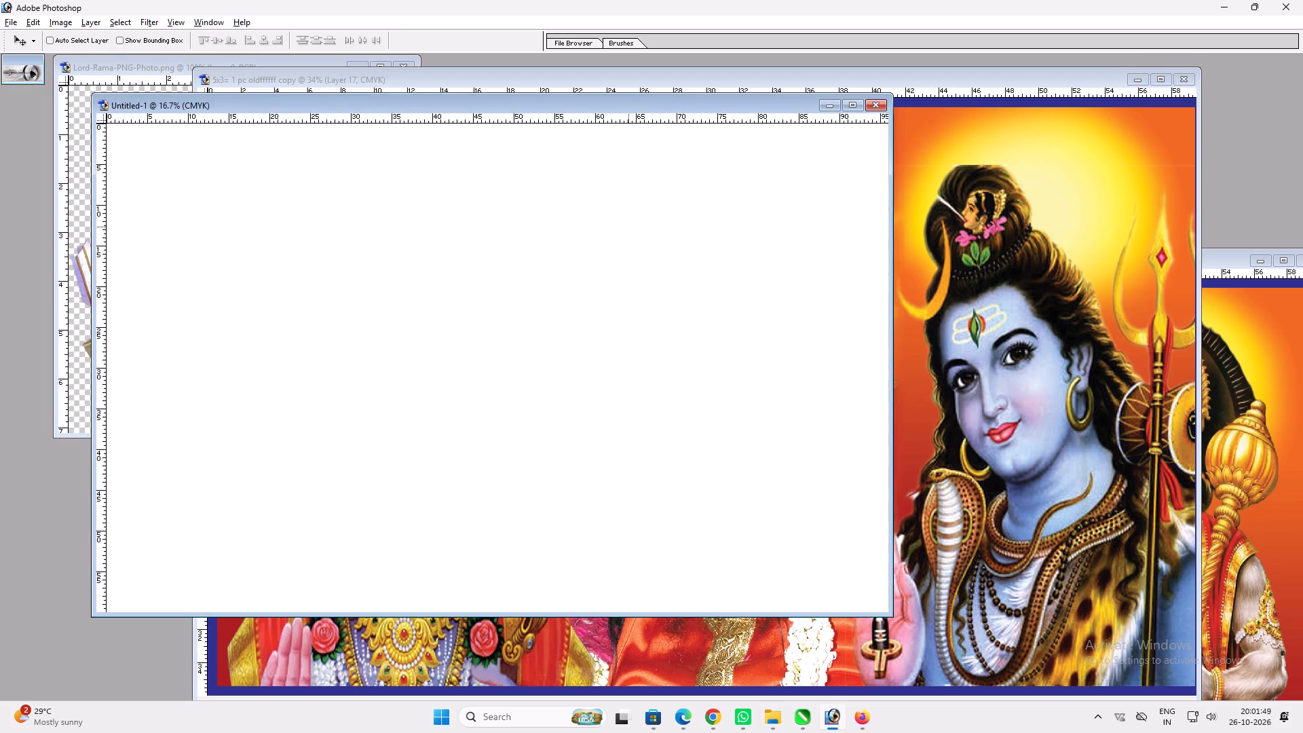
Switch to Chrome to check the 1 (18).jpg placard preview, and return to Photoshop.
key(alt+Tab)
key(alt+Tab)
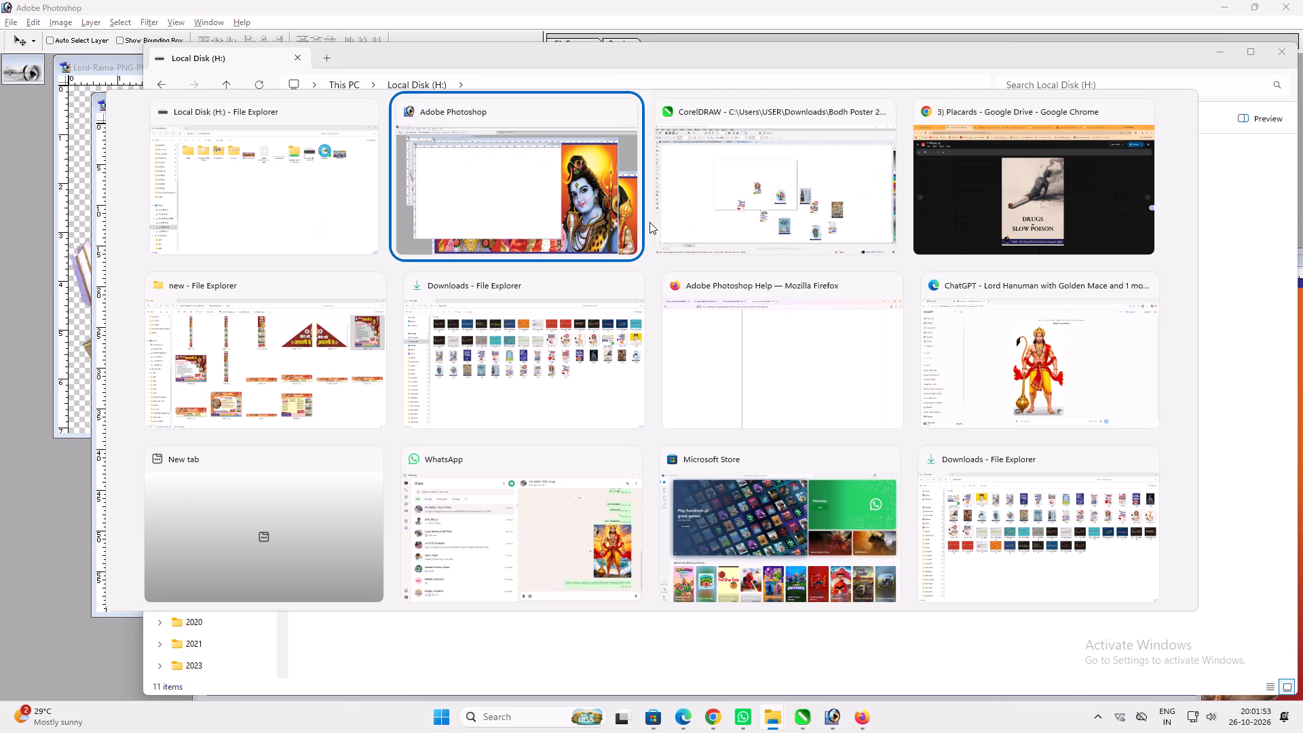
key(alt+Tab)
key(alt+Tab)
right_click(681, 352)
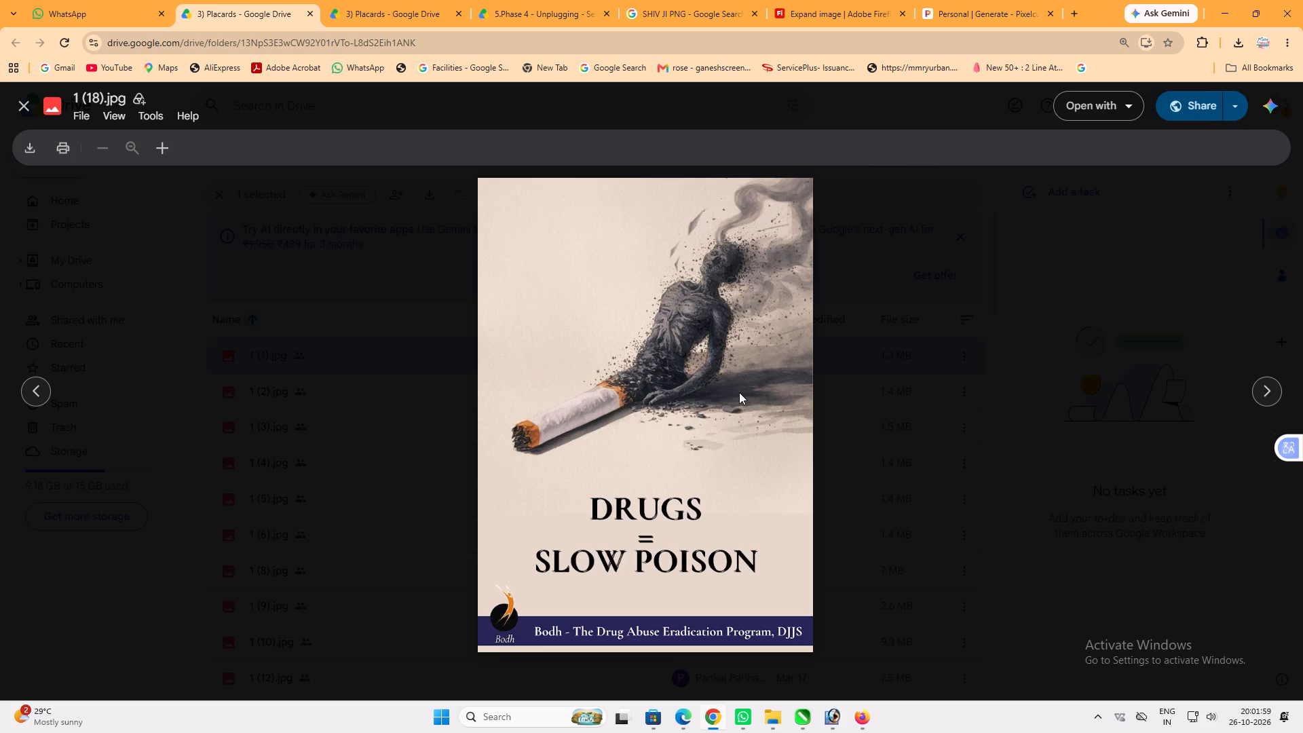
key(alt+Tab)
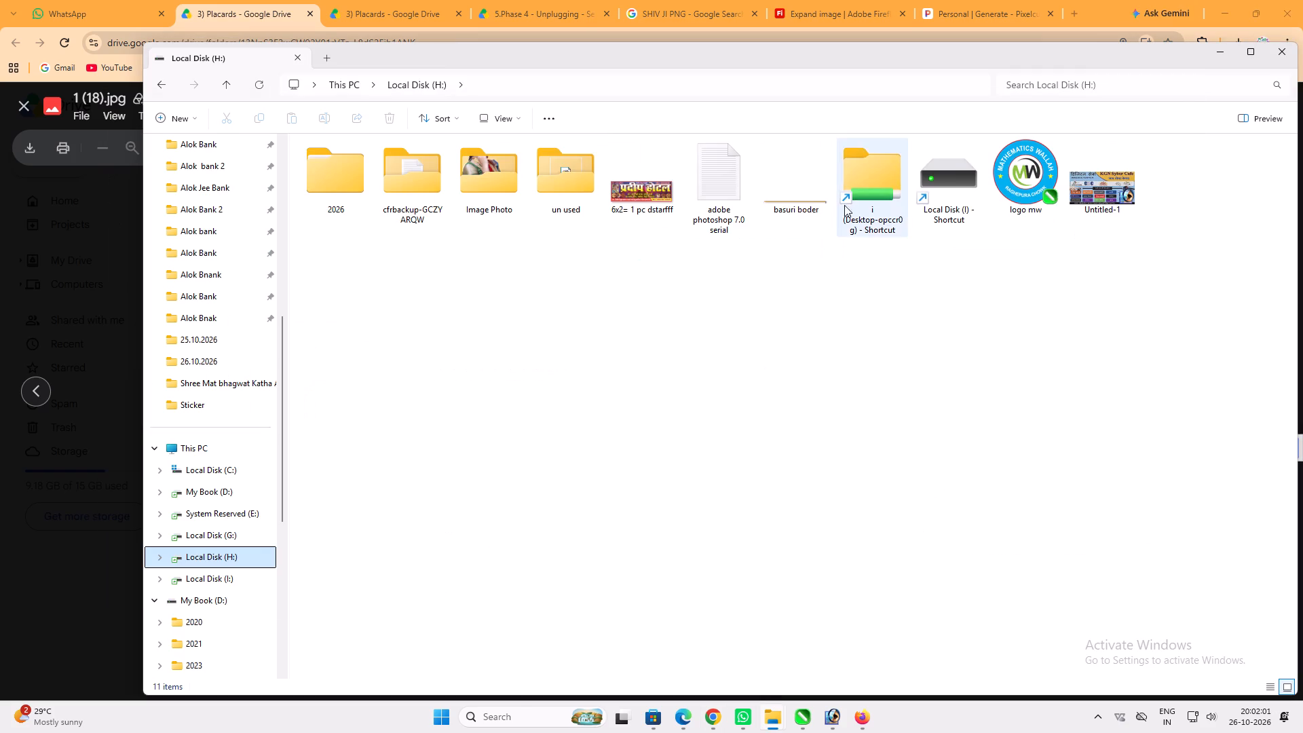
key(alt+Tab)
key(alt+Tab)
Check the contents of the "26.10.2026" folder again in the file chooser, without opening any file.
double_click(1257, 193)
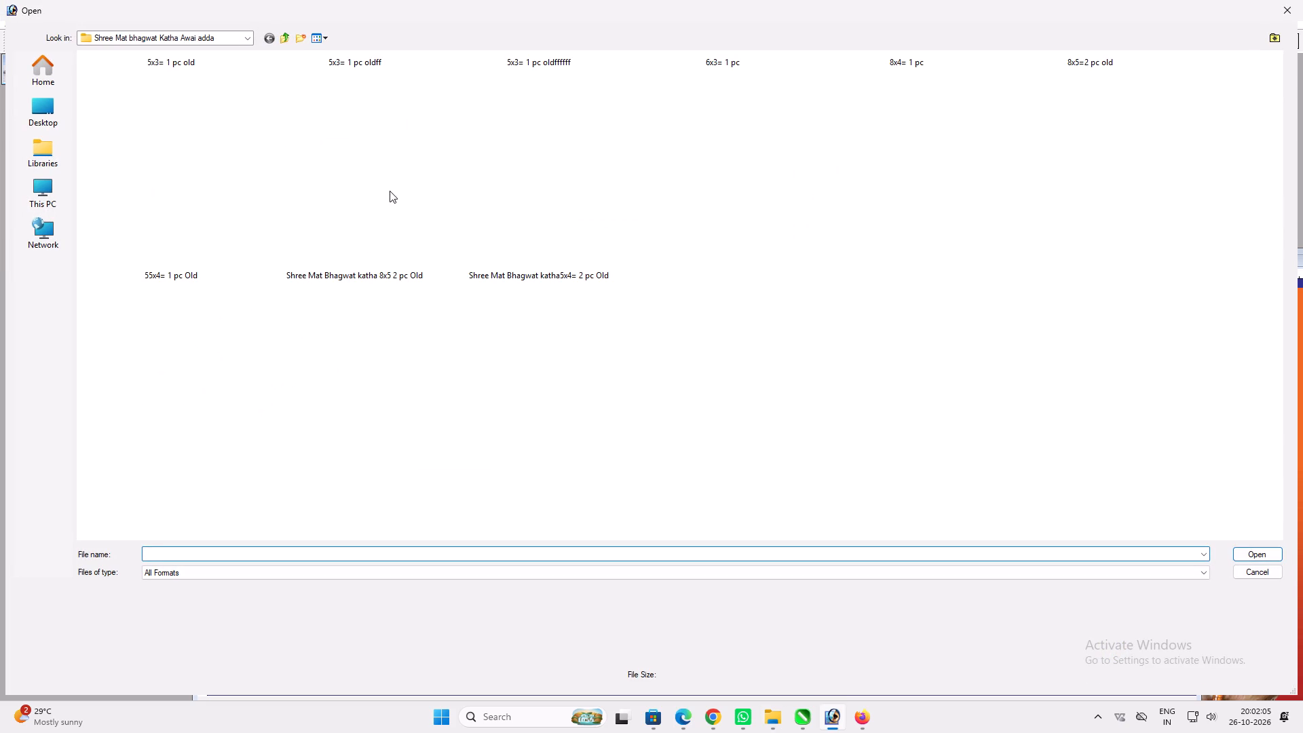
click(283, 38)
scroll(497, 195, up, 3)
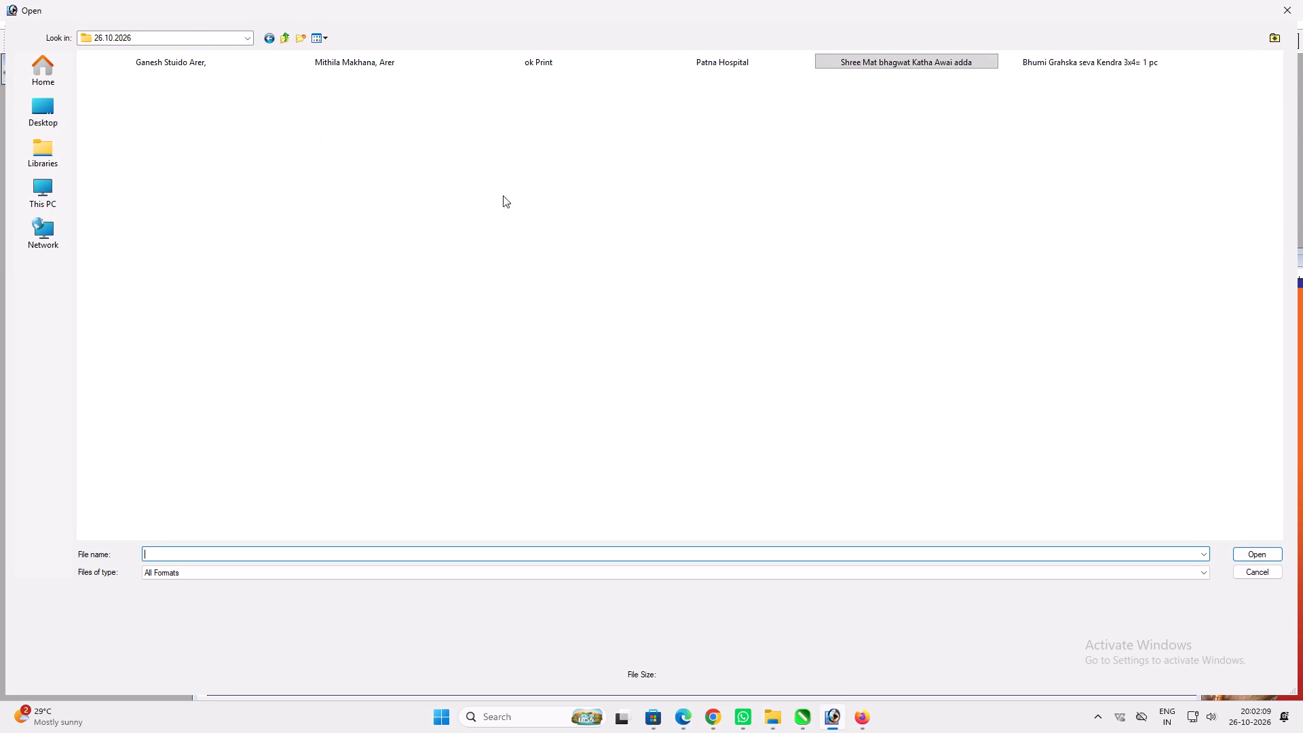
scroll(580, 190, up, 2)
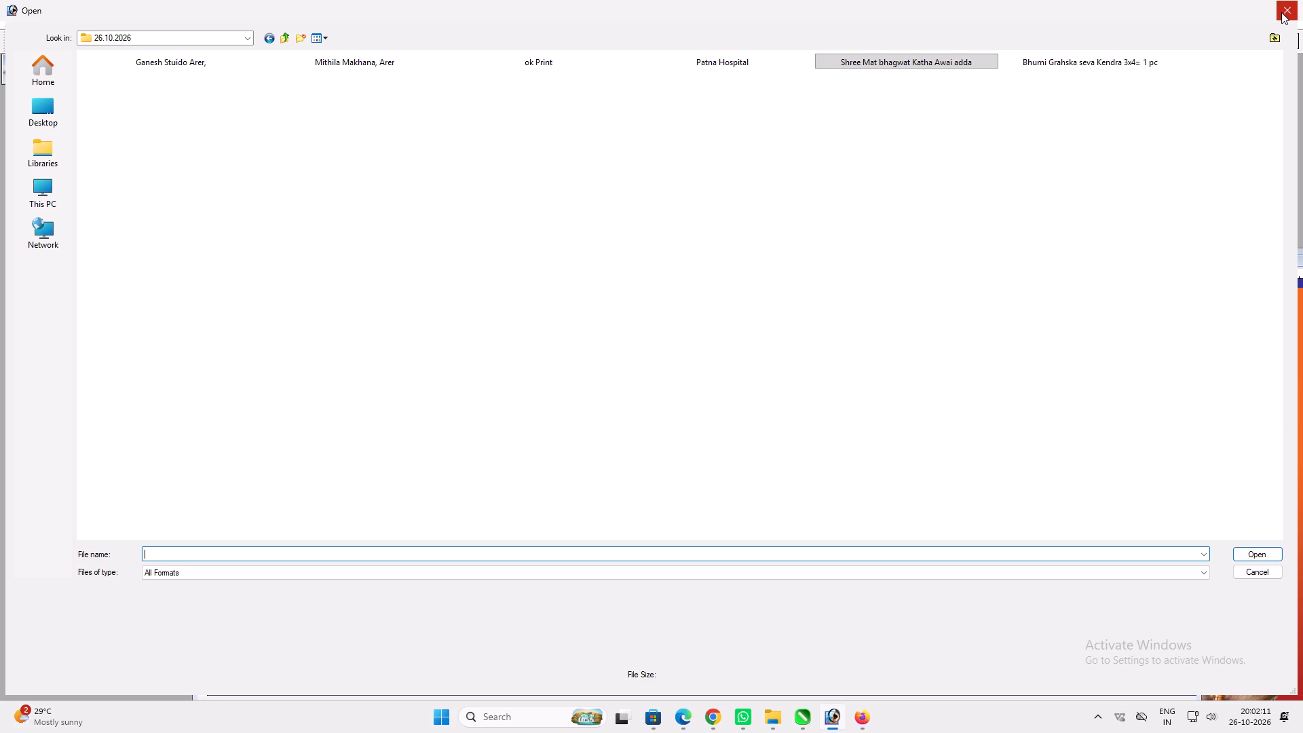
click(1281, 12)
Switch to Chrome, step back through the placard previews from 1 (18).jpg to 1 (14).jpg, and return to the file list.
key(alt+Tab)
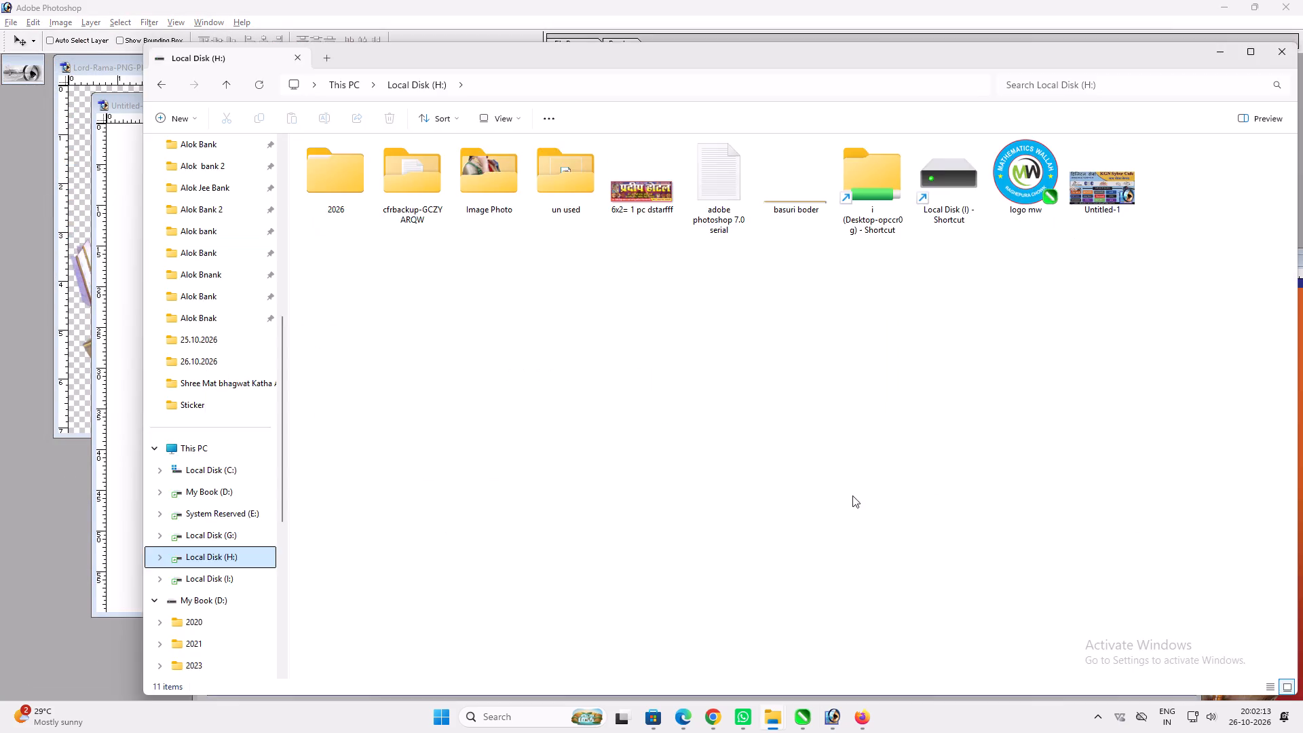
key(alt+Tab)
key(alt+Tab)
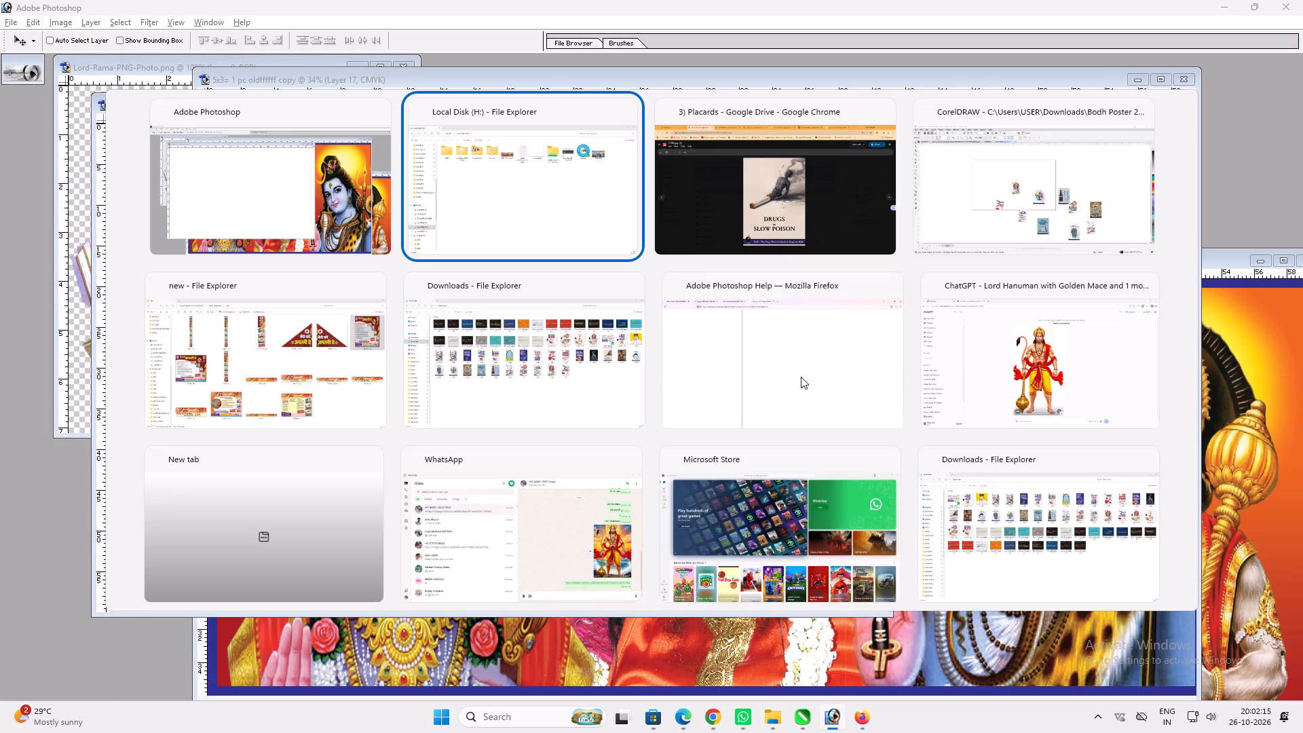
key(alt+Tab)
right_click(722, 307)
right_click(755, 337)
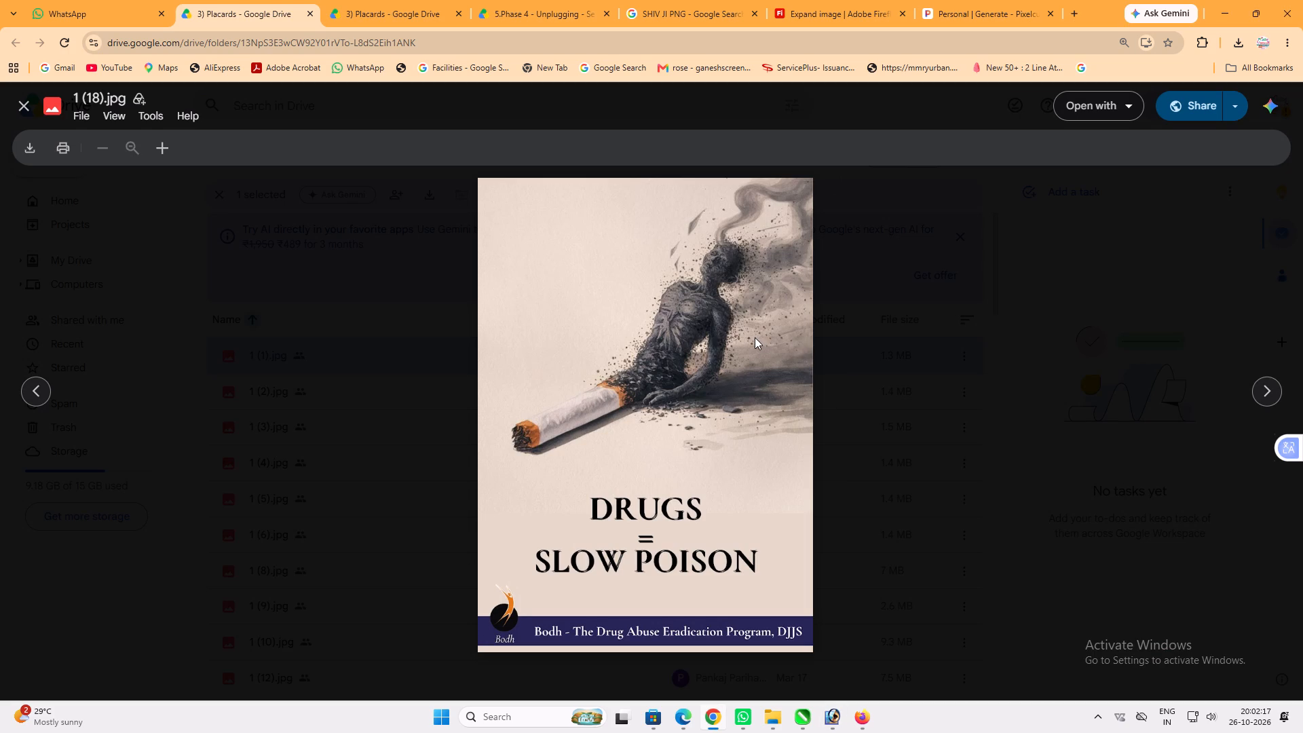
click(48, 388)
click(35, 394)
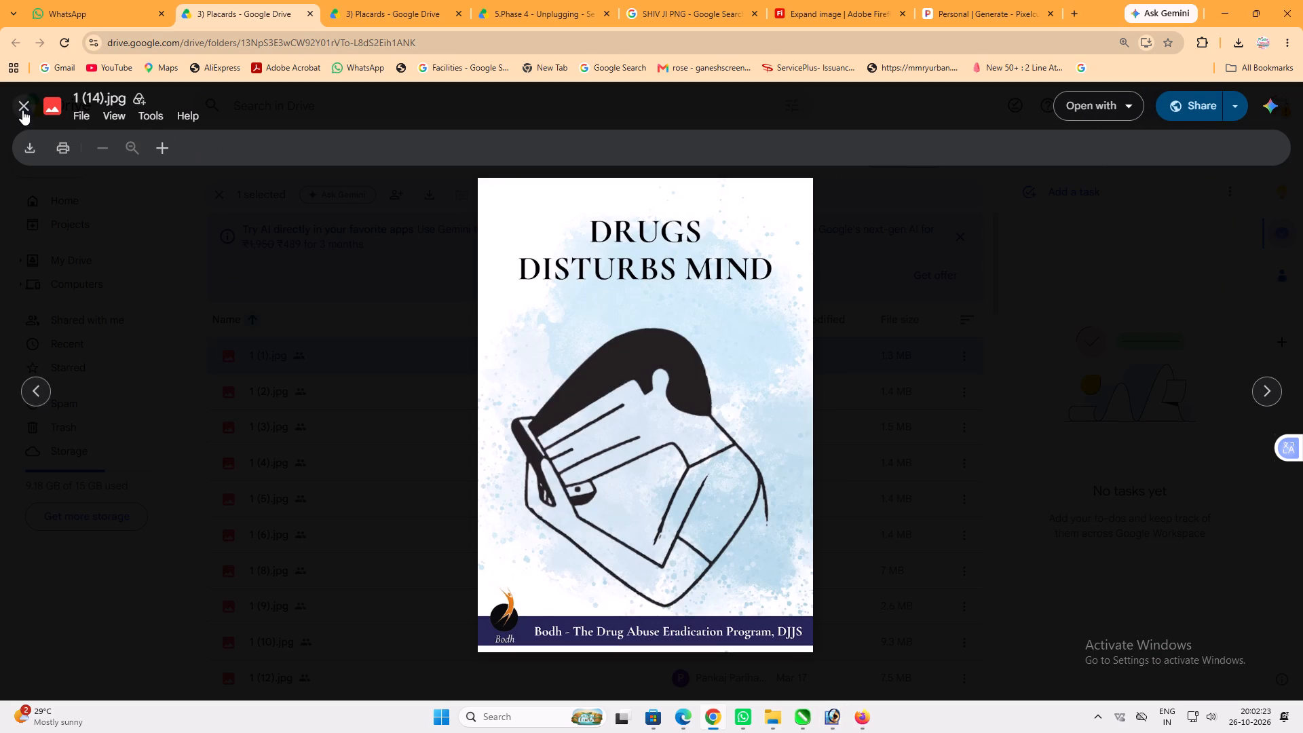
click(22, 110)
Download the placard images 1 (1).jpg, 1 (2).jpg and 1 (3).jpg one by one from the shared folder.
scroll(333, 343, up, 2)
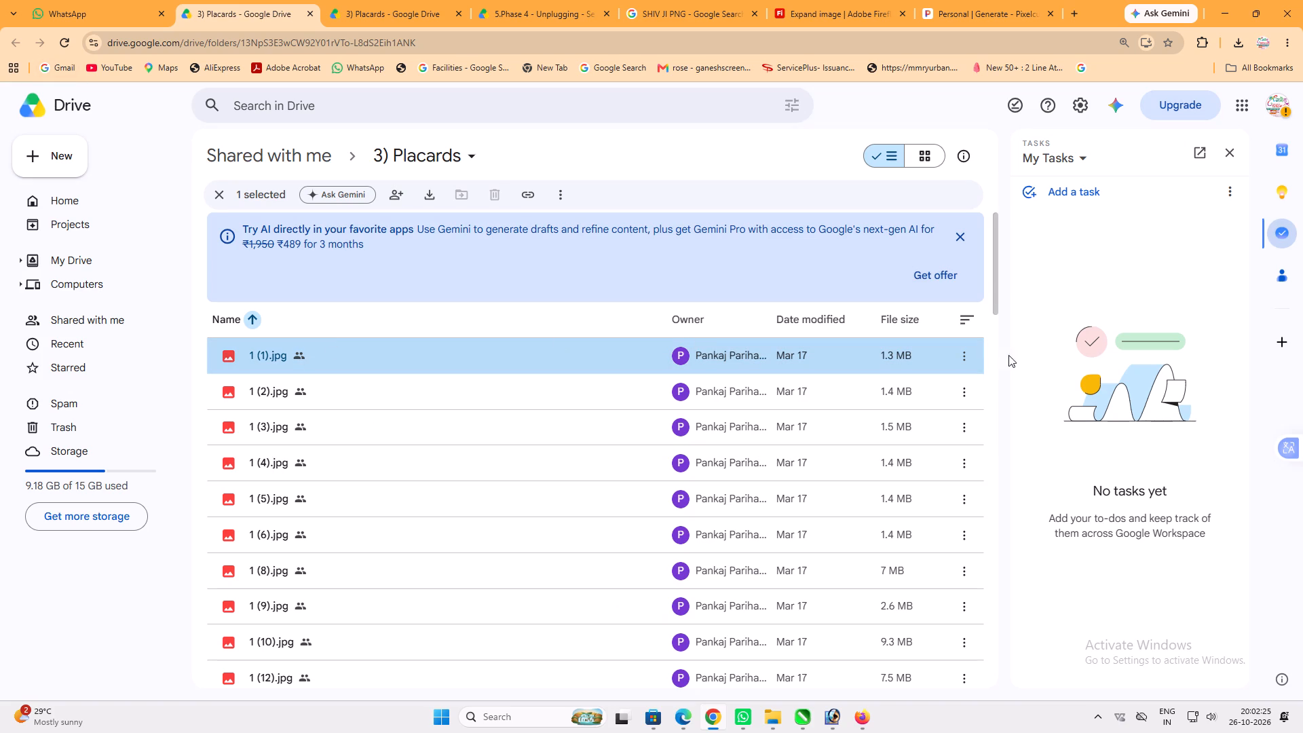
click(962, 357)
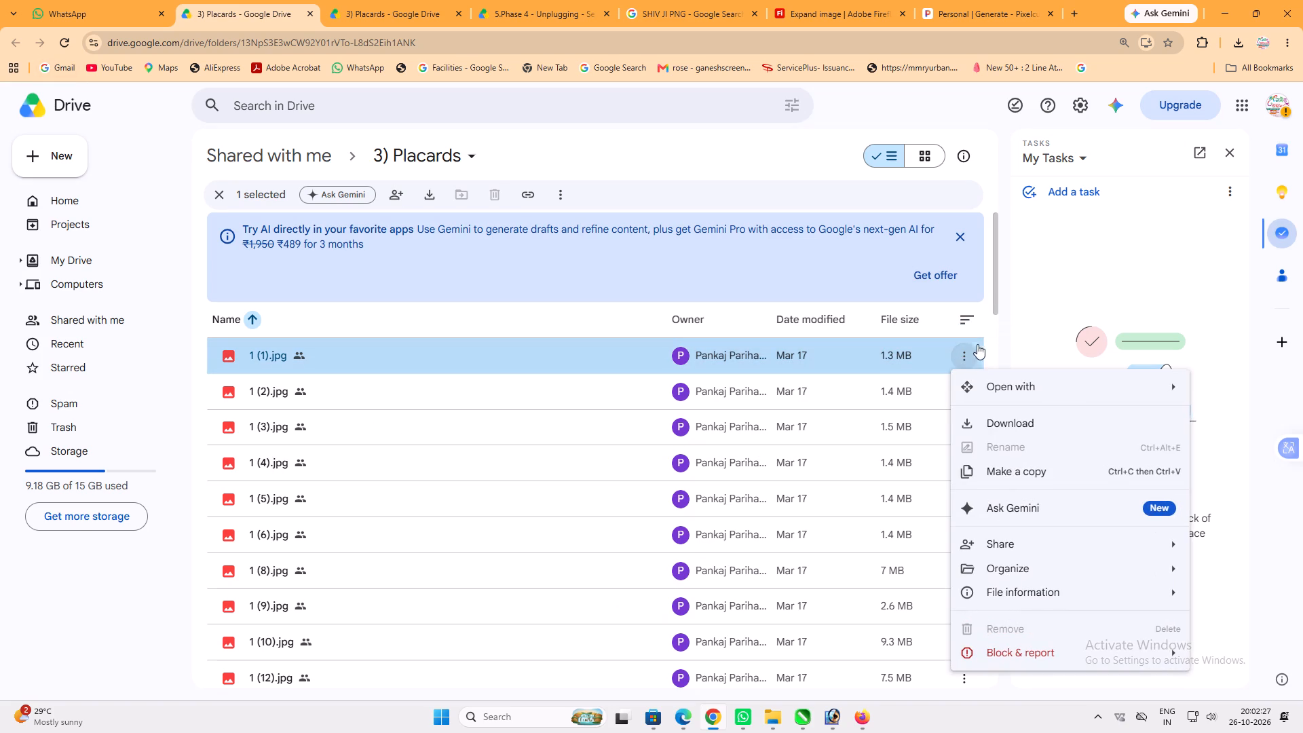
click(992, 421)
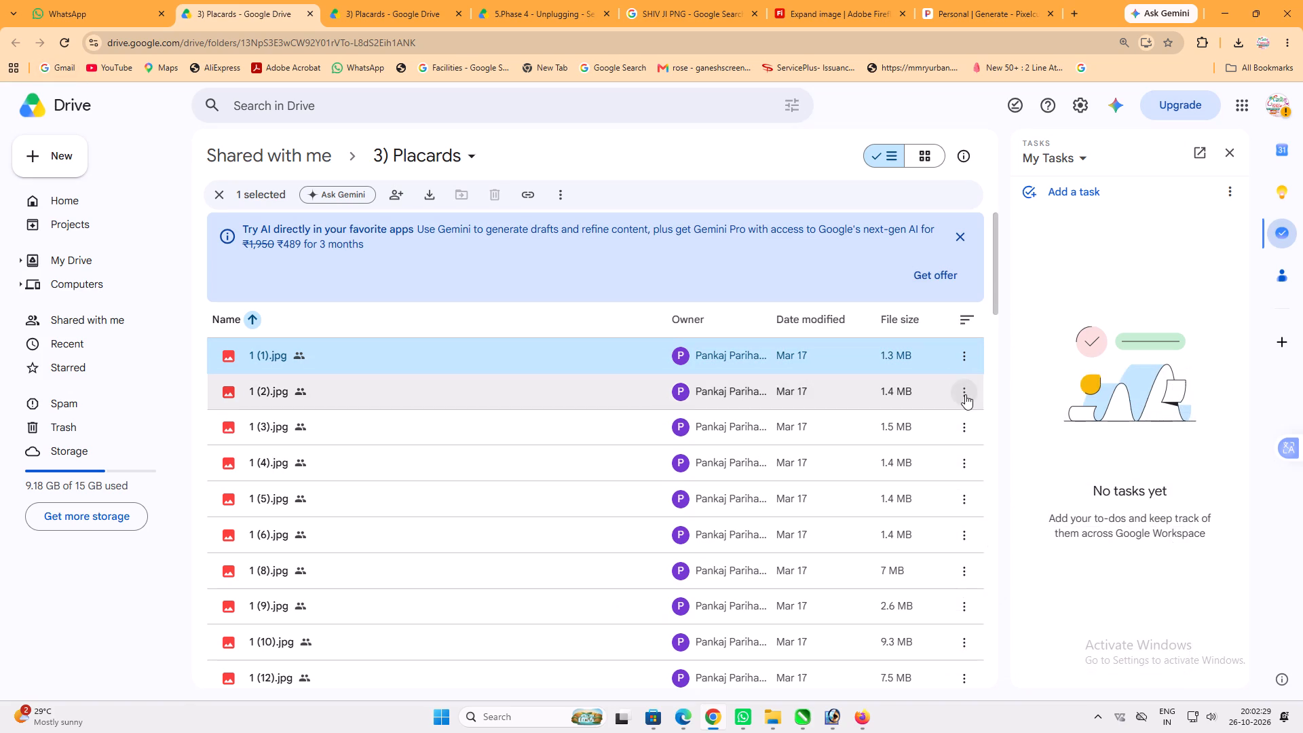
click(965, 394)
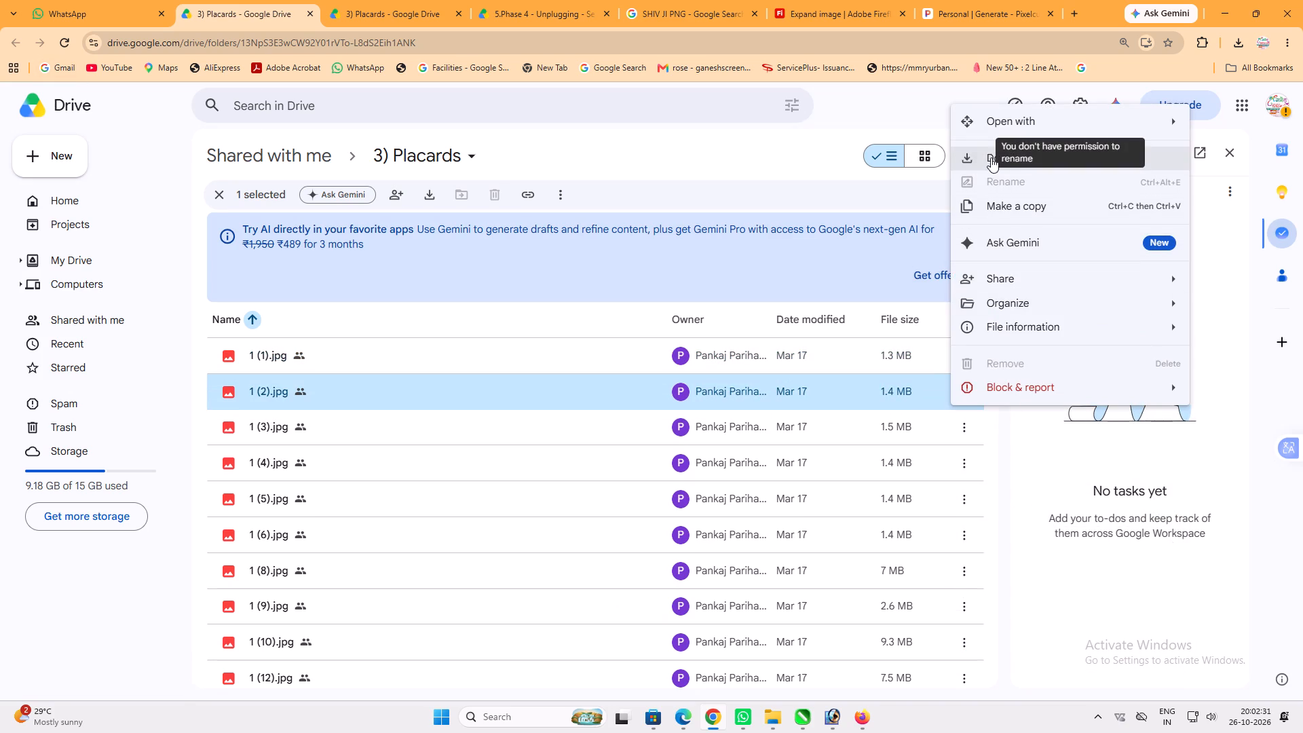
click(991, 157)
scroll(800, 472, down, 1)
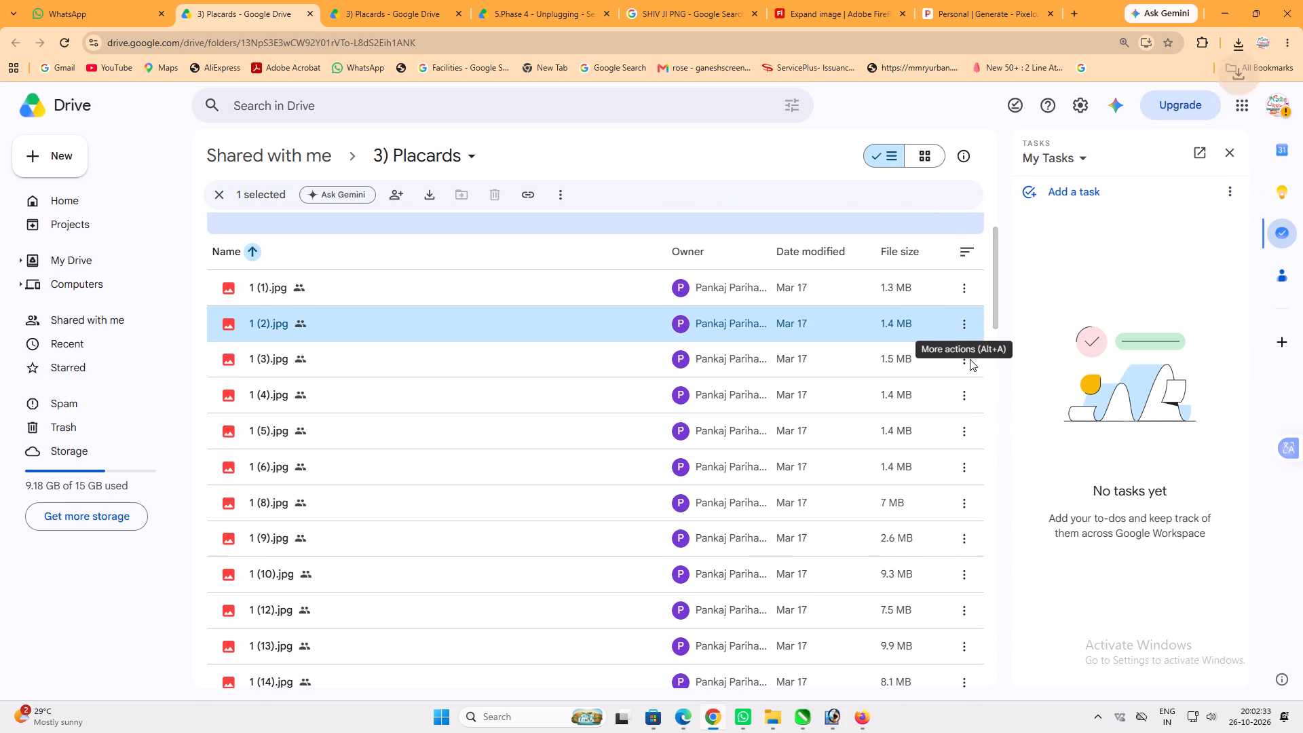
click(966, 360)
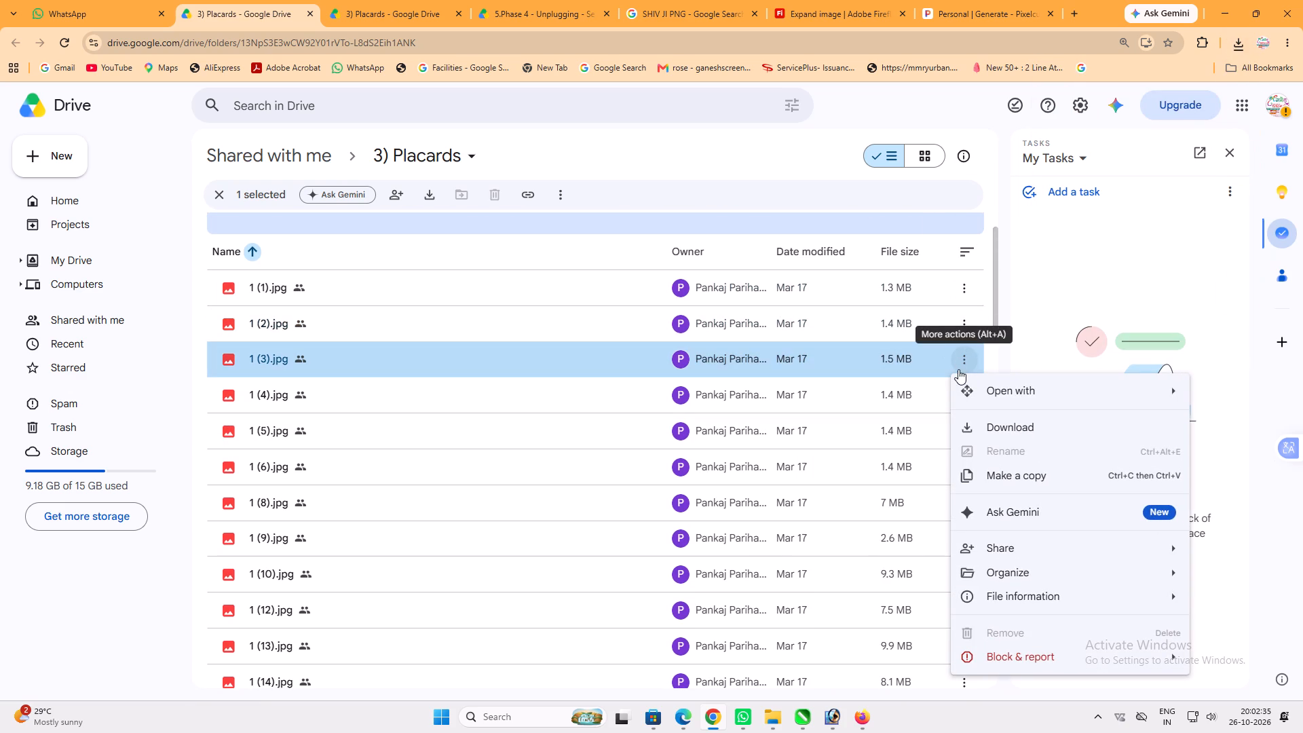
click(983, 430)
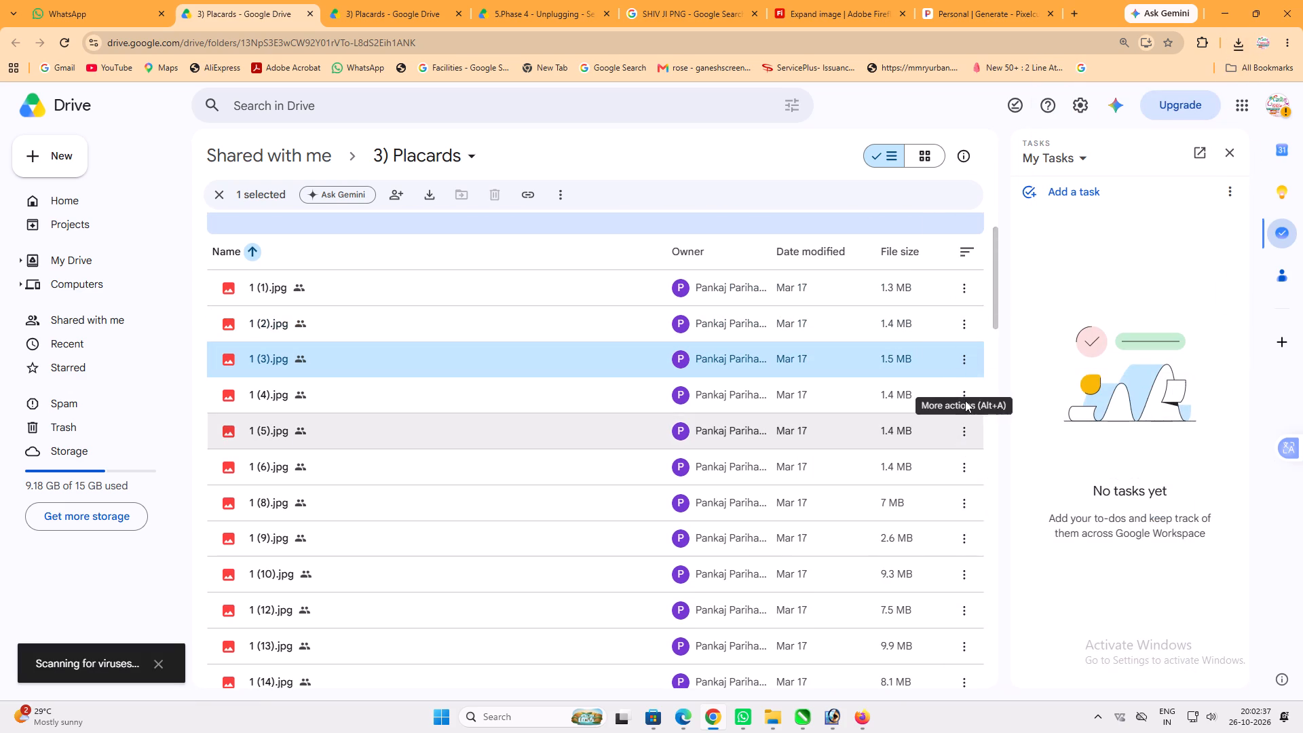
Download the placard images 1 (4).jpg, 1 (5).jpg, 1 (6).jpg and 1 (8).jpg one by one from the shared folder.
click(962, 396)
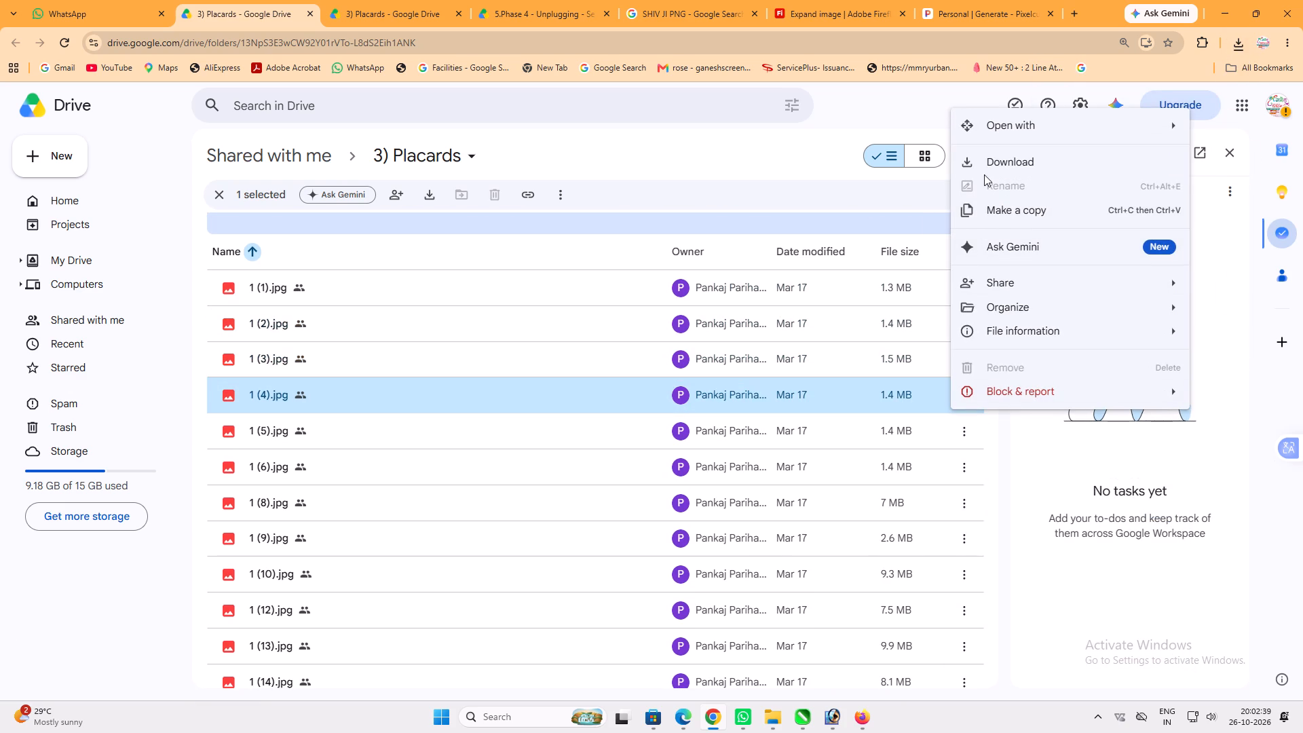
click(985, 165)
scroll(952, 448, down, 1)
click(967, 359)
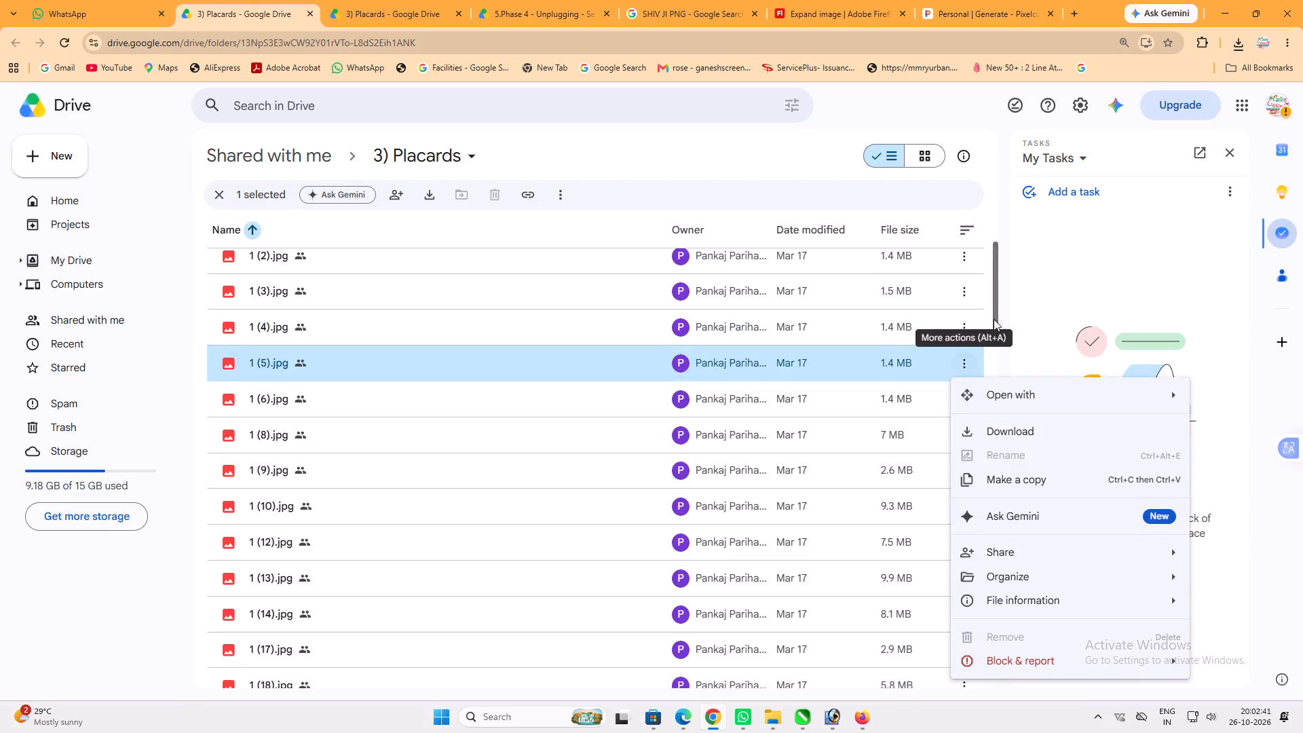
click(986, 434)
click(965, 404)
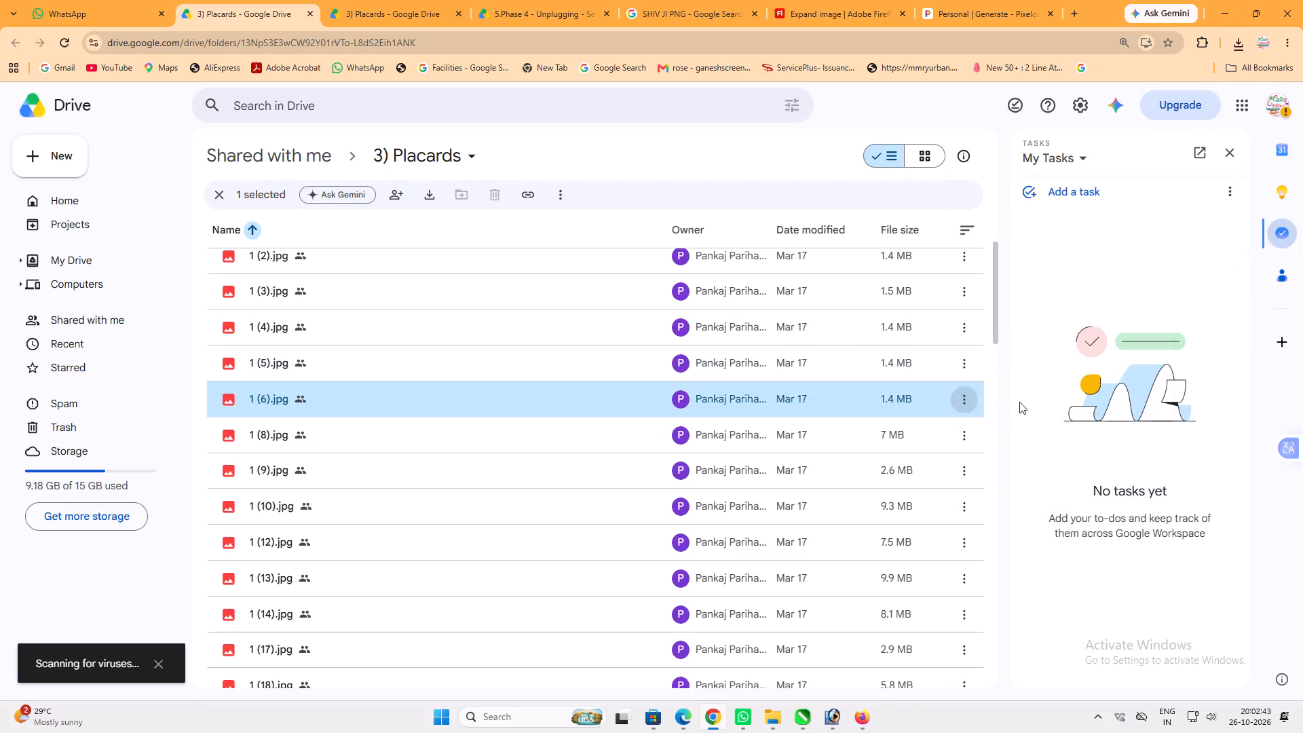
click(977, 170)
scroll(969, 378, down, 1)
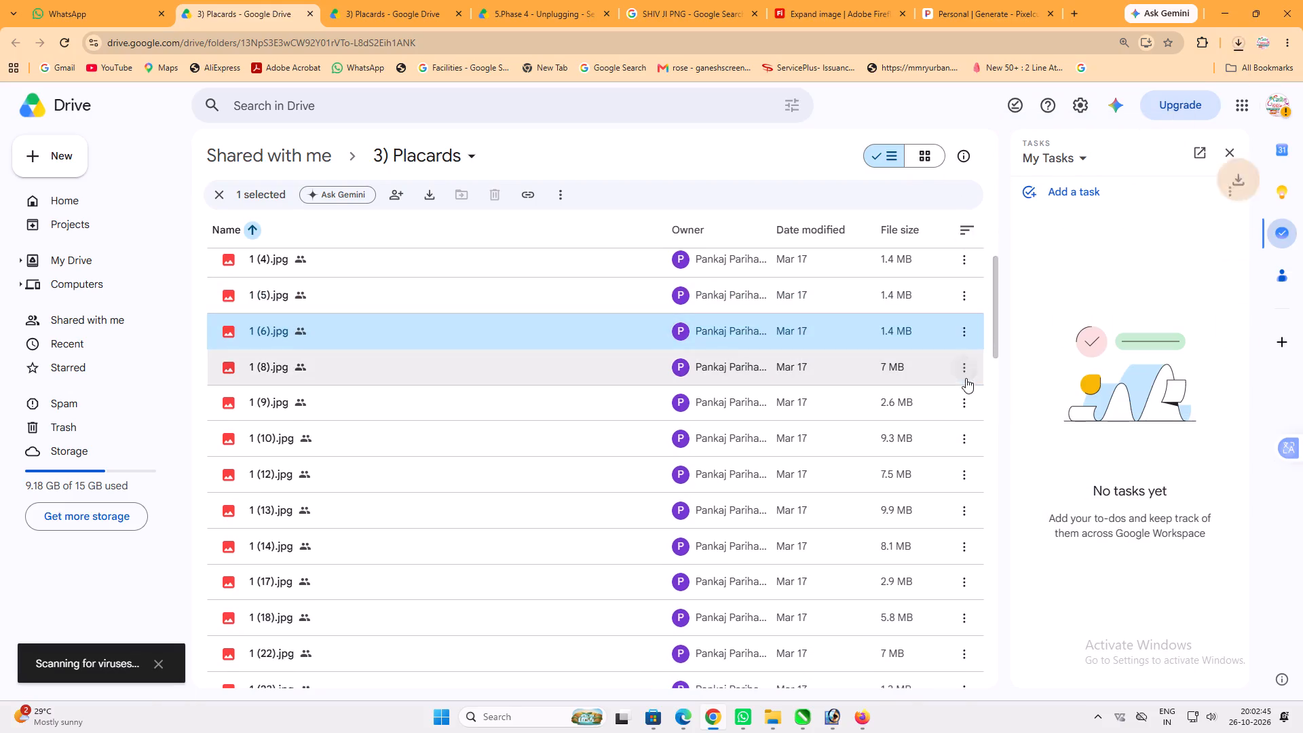
click(966, 366)
click(984, 433)
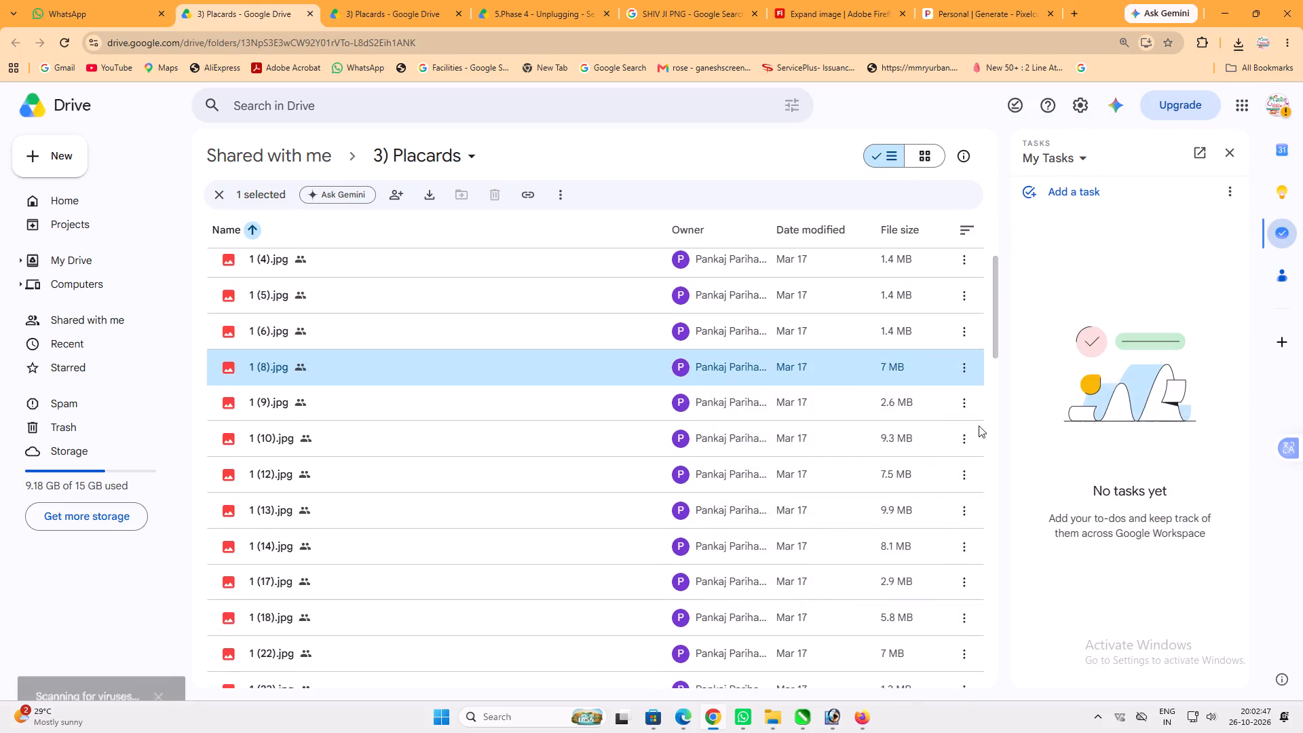
Download the placard images 1 (9).jpg, 1 (10).jpg, 1 (12).jpg and 1 (13).jpg individually from the Placards folder.
scroll(966, 409, down, 1)
click(964, 340)
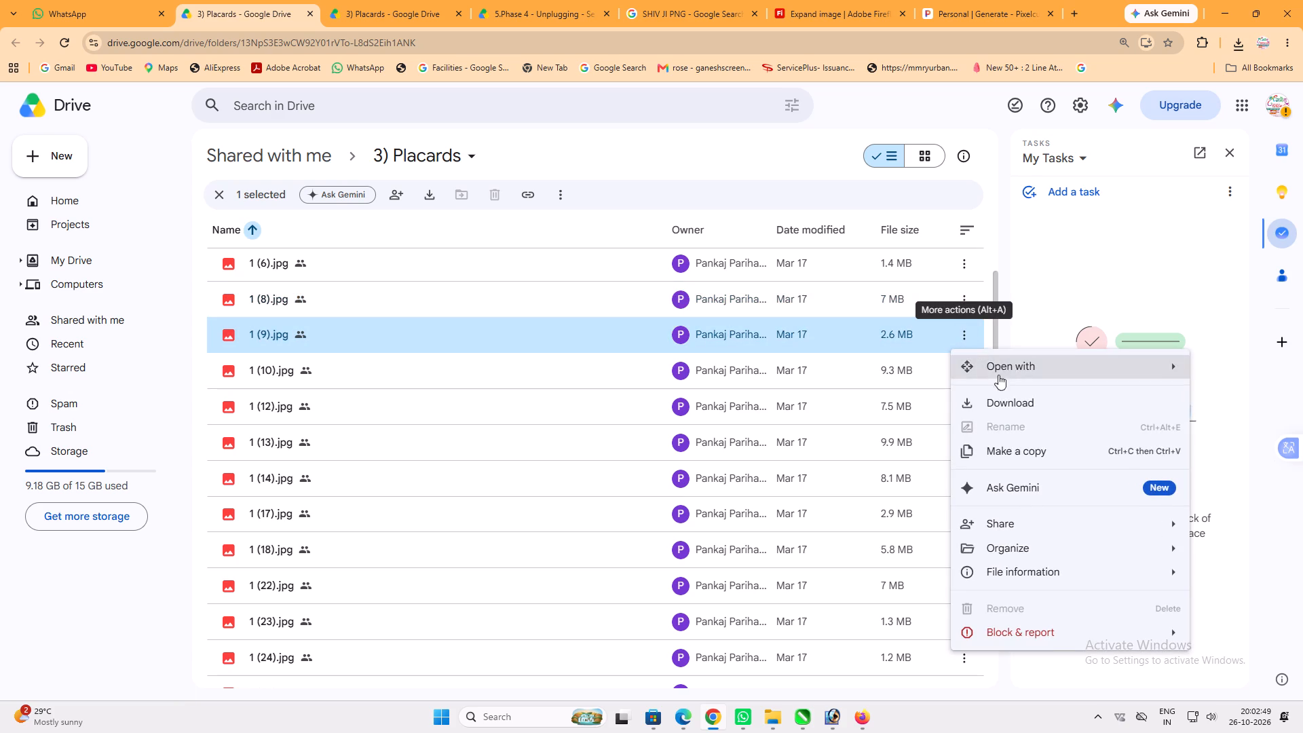
click(988, 406)
scroll(972, 369, down, 1)
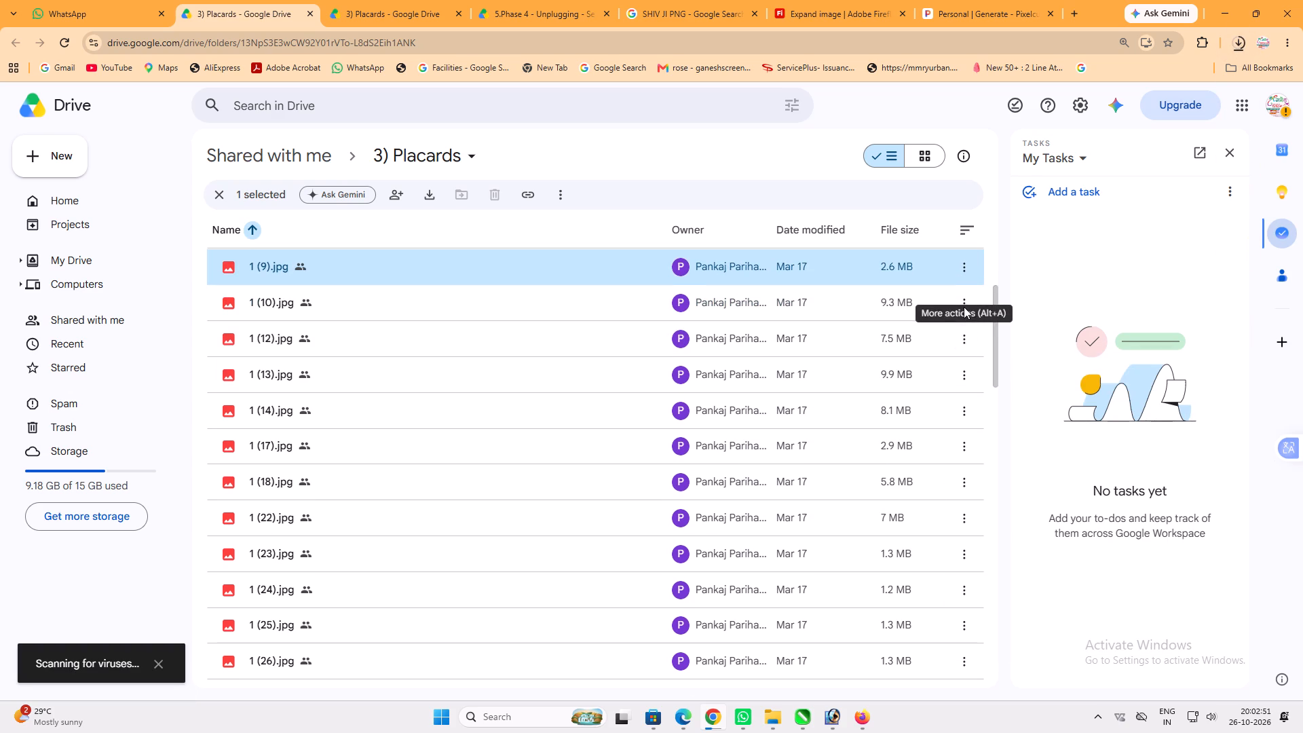
click(962, 299)
click(981, 369)
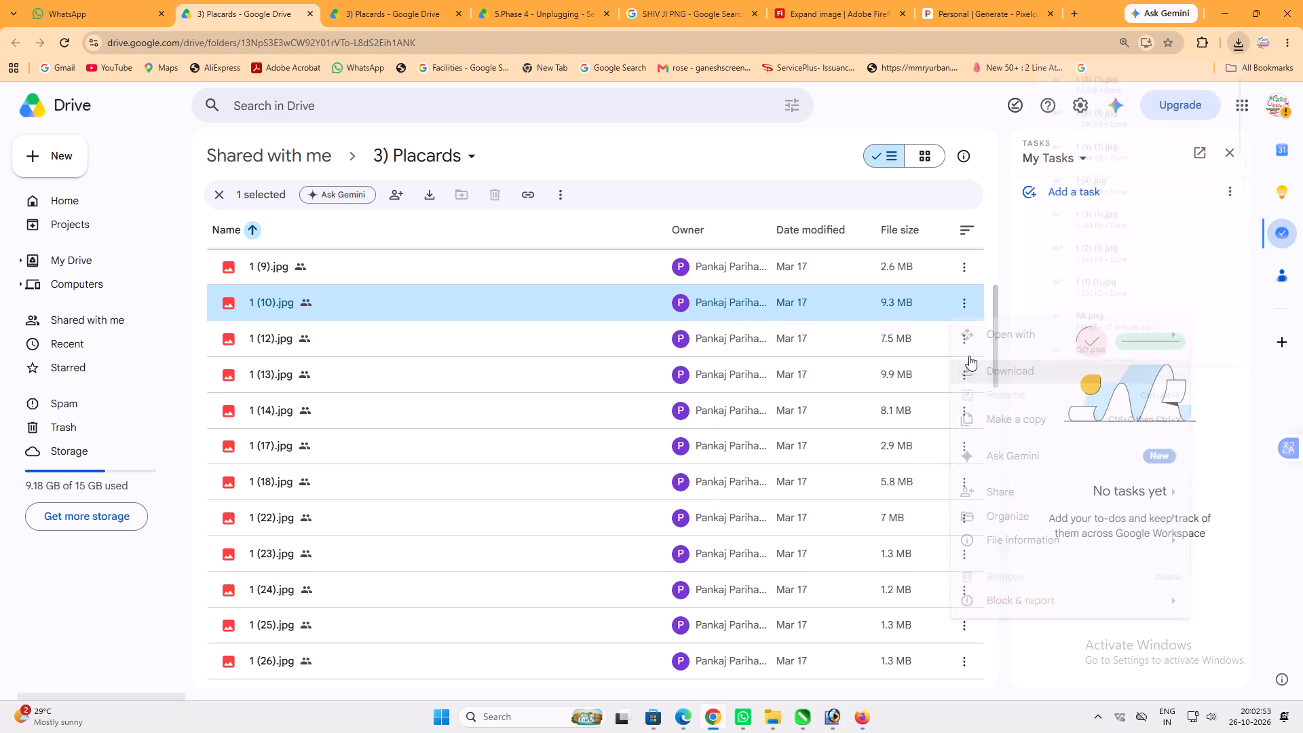
click(962, 342)
click(978, 401)
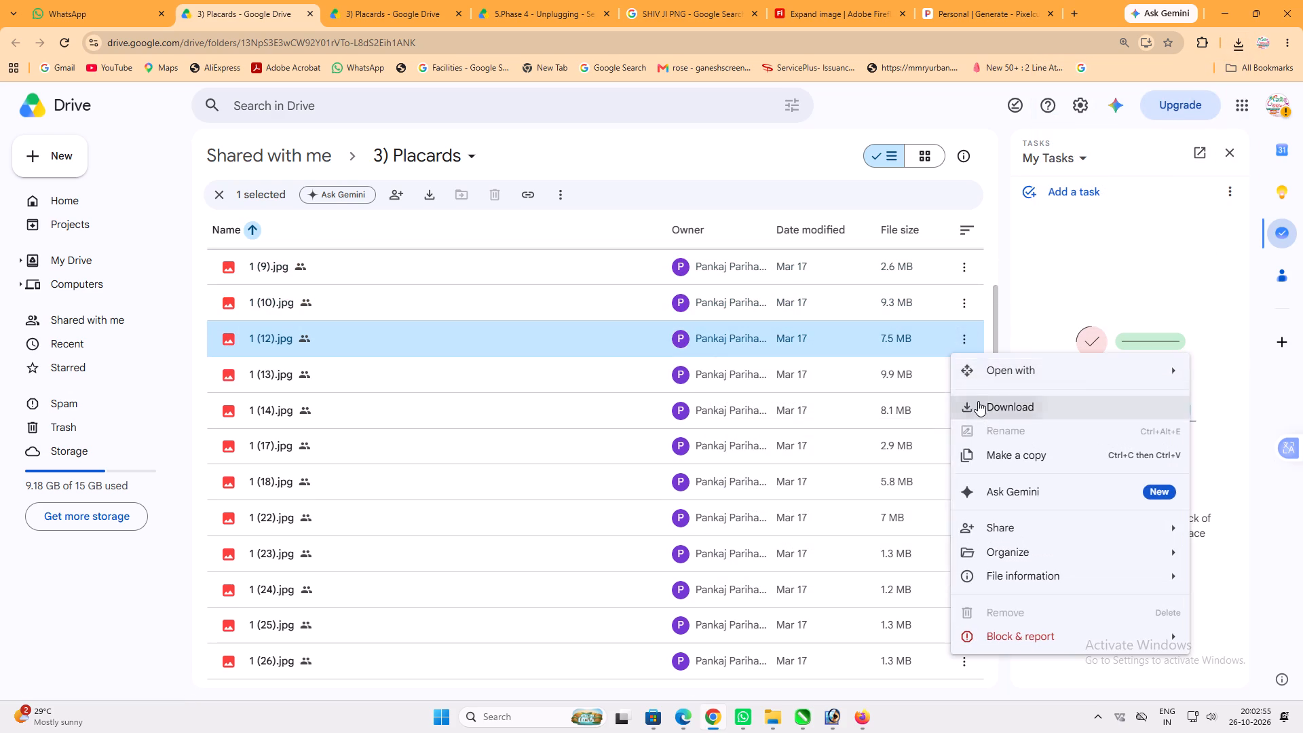
click(965, 379)
click(1011, 447)
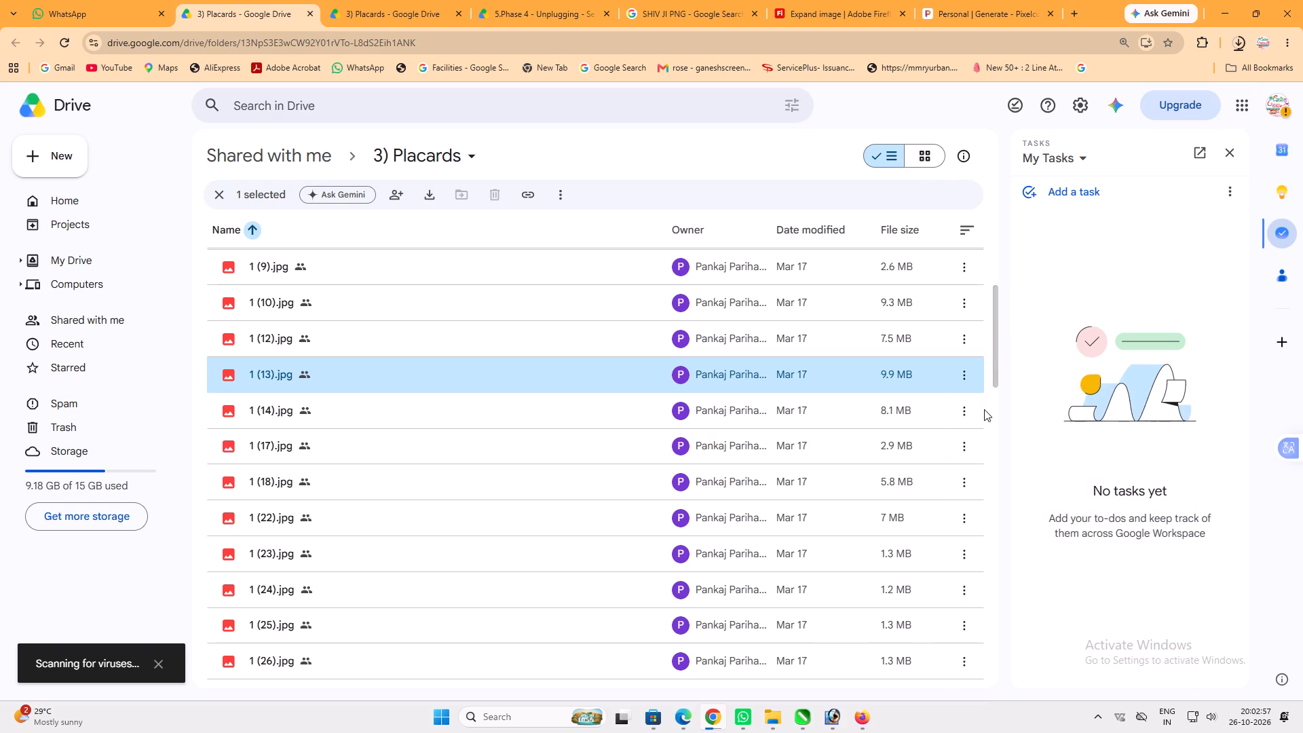
Download the placard images 1 (14).jpg, 1 (17).jpg, 1 (18).jpg and 1 (22).jpg individually from the Placards folder.
click(971, 412)
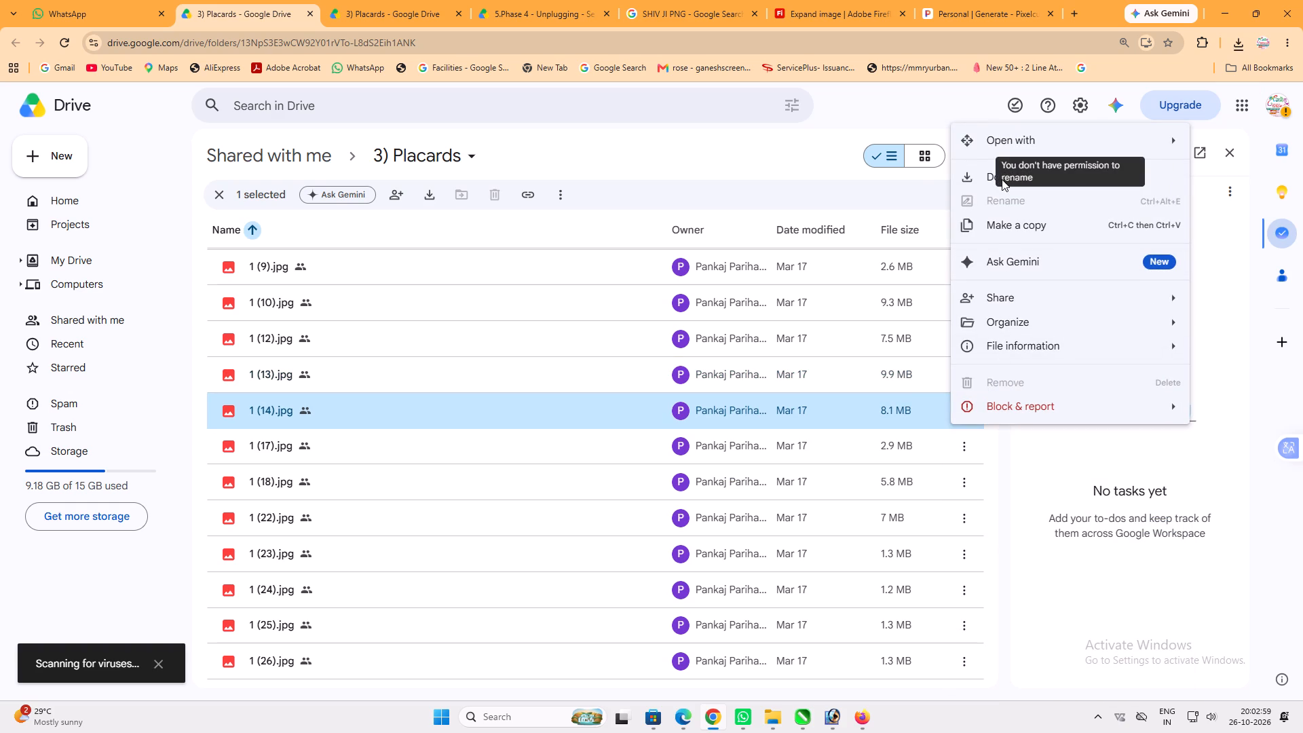
click(983, 176)
click(965, 457)
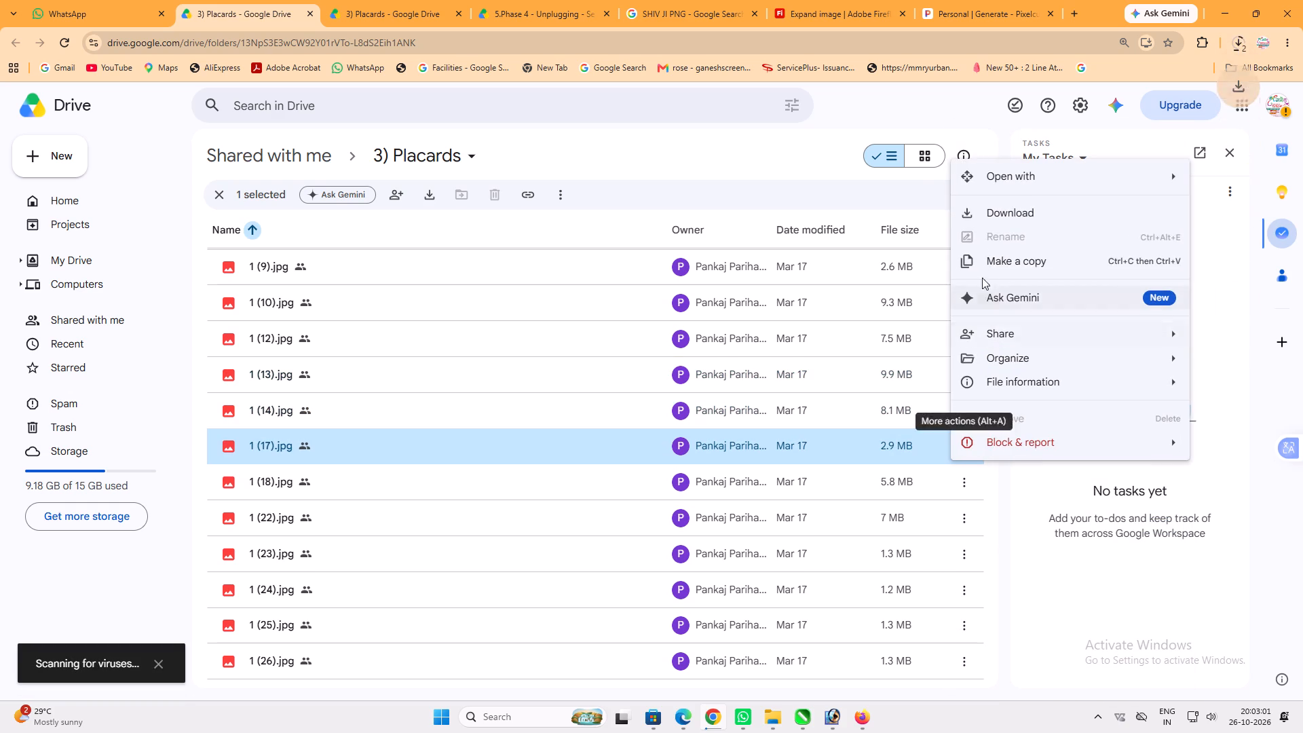
click(977, 217)
click(960, 489)
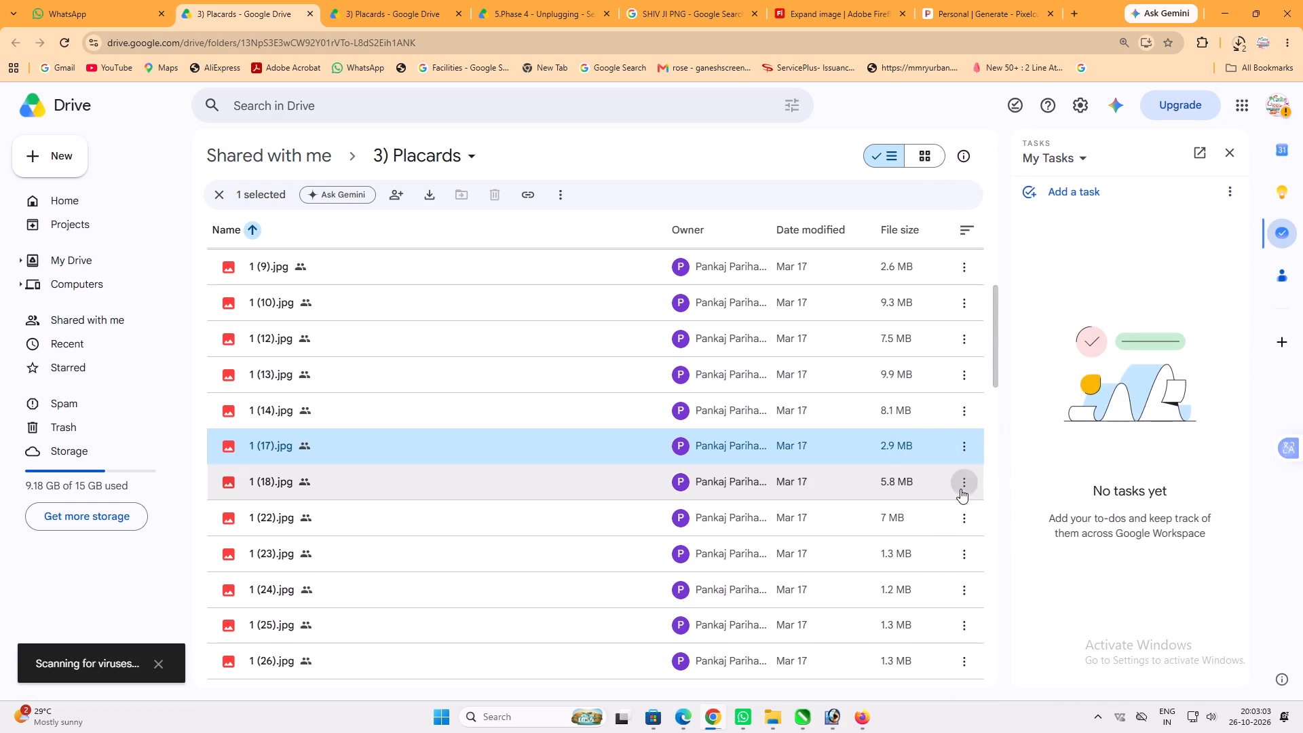
click(972, 253)
click(959, 515)
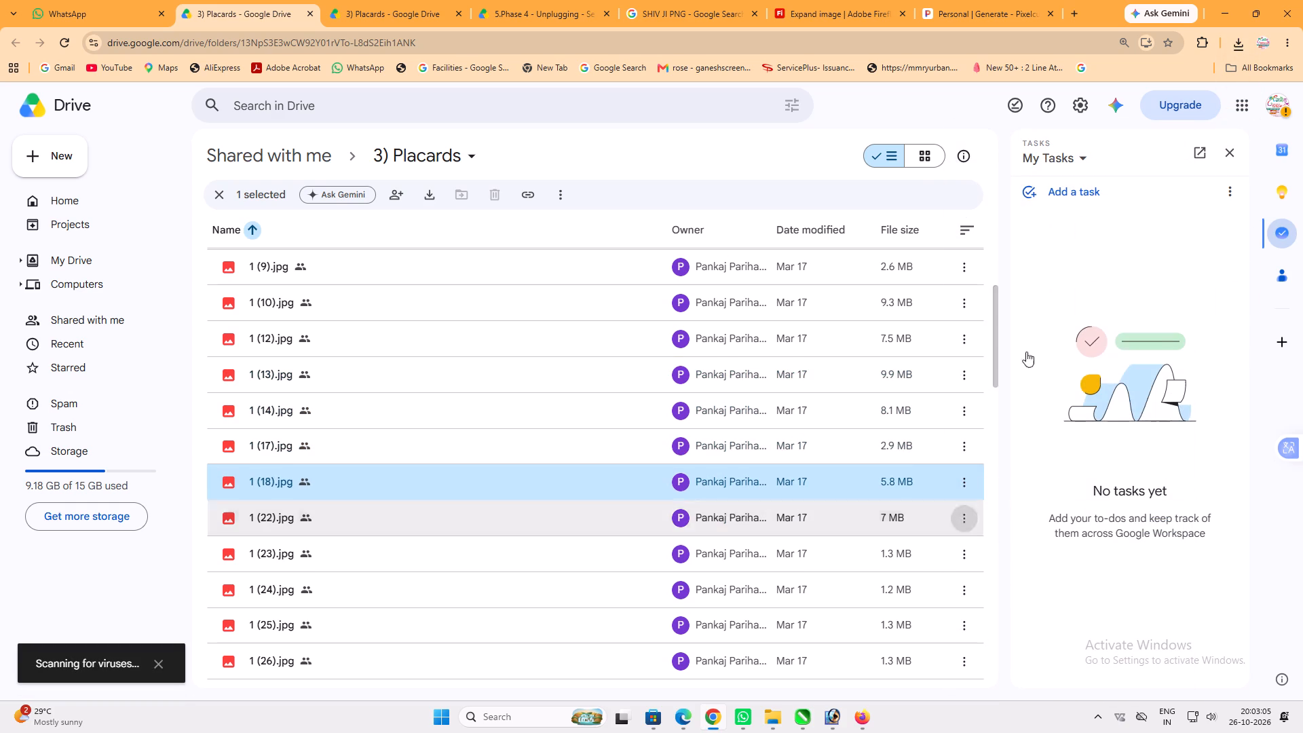
click(993, 284)
Download the placard images 1 (23).jpg, 1 (24).jpg, 1 (25).jpg and 1 (26).jpg individually from the Placards folder.
click(966, 564)
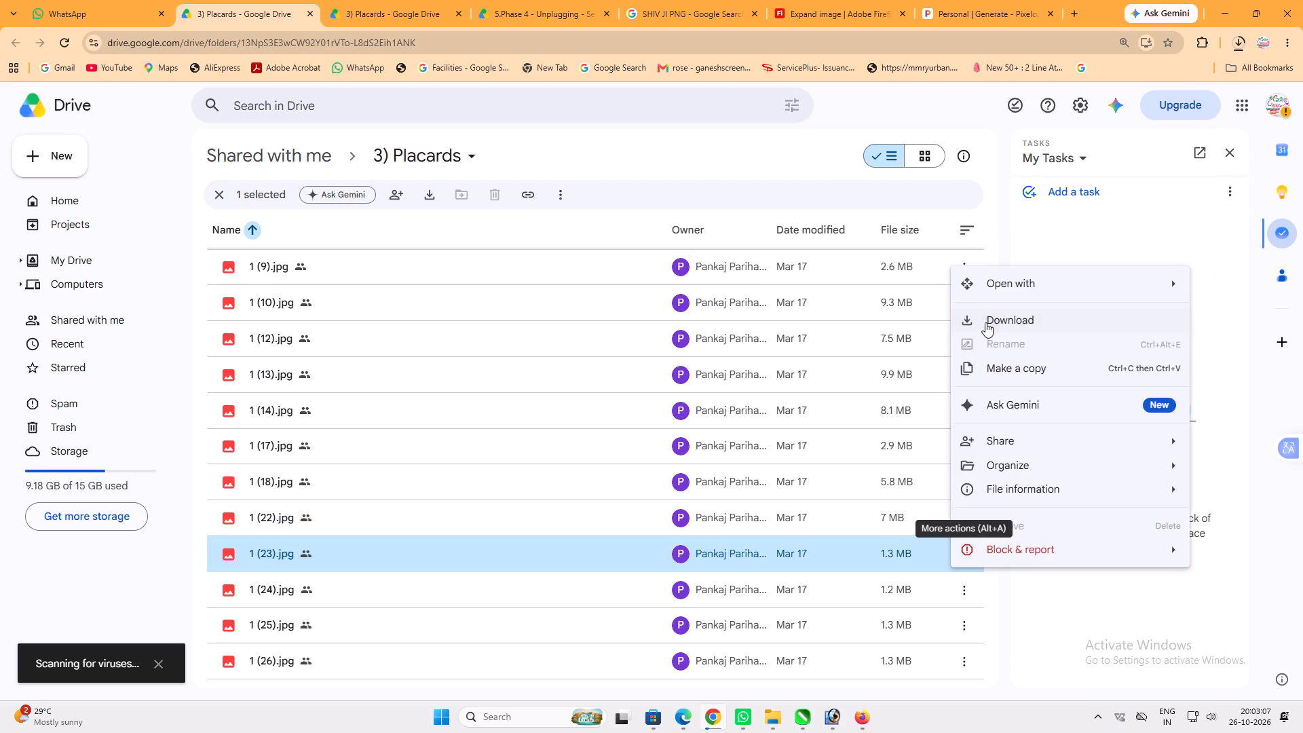
click(980, 314)
click(966, 593)
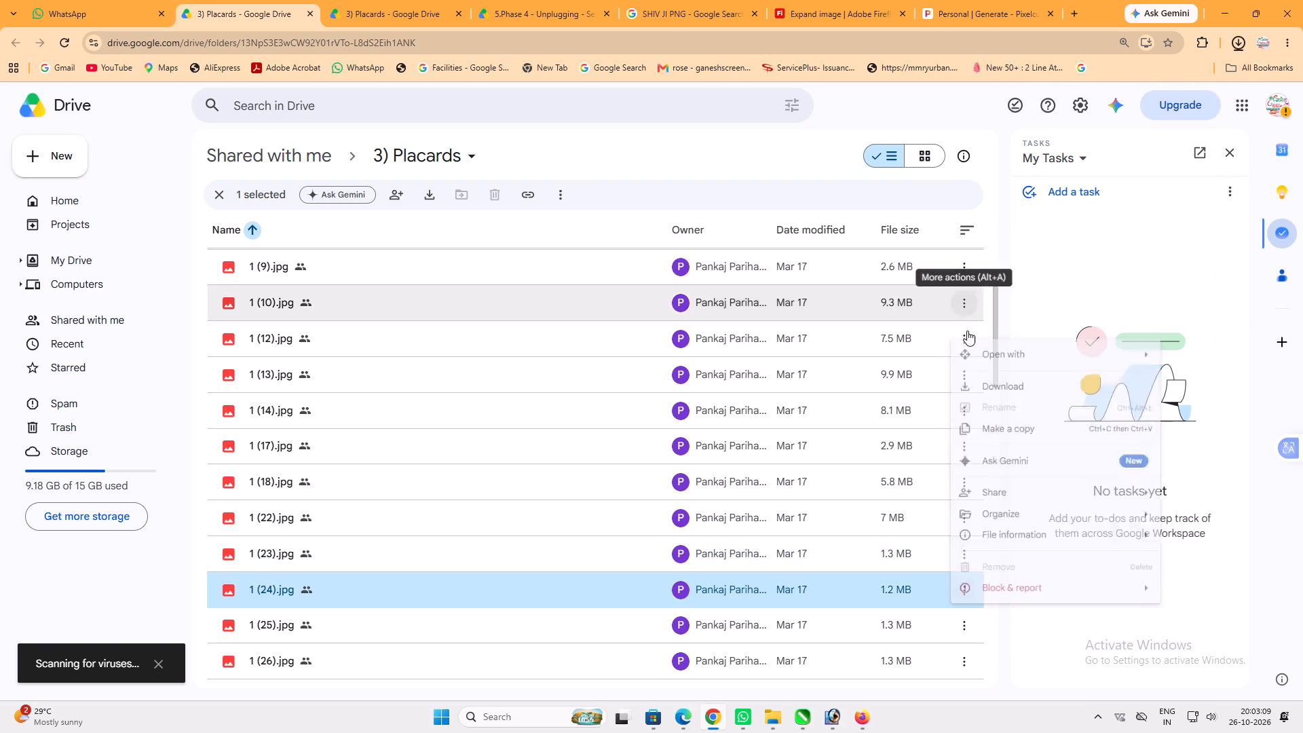
click(976, 358)
scroll(964, 635, down, 2)
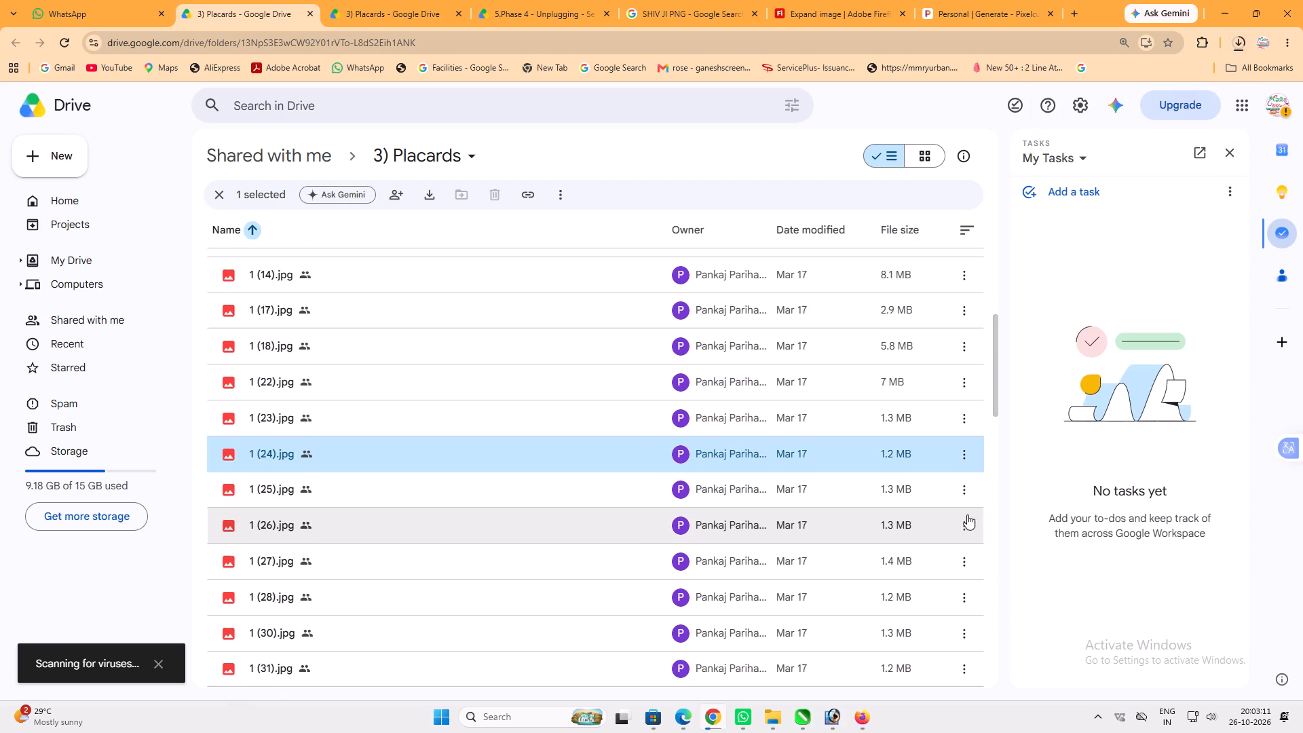
click(964, 491)
click(983, 254)
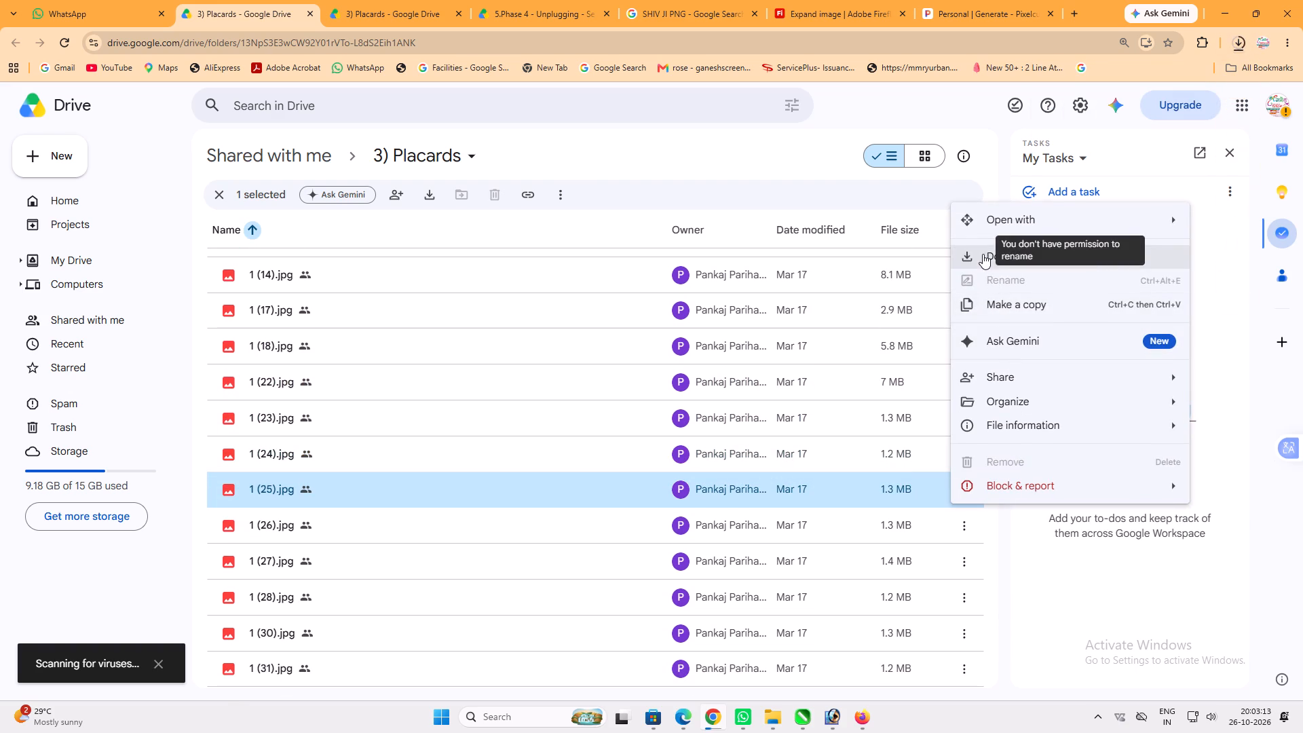
click(966, 526)
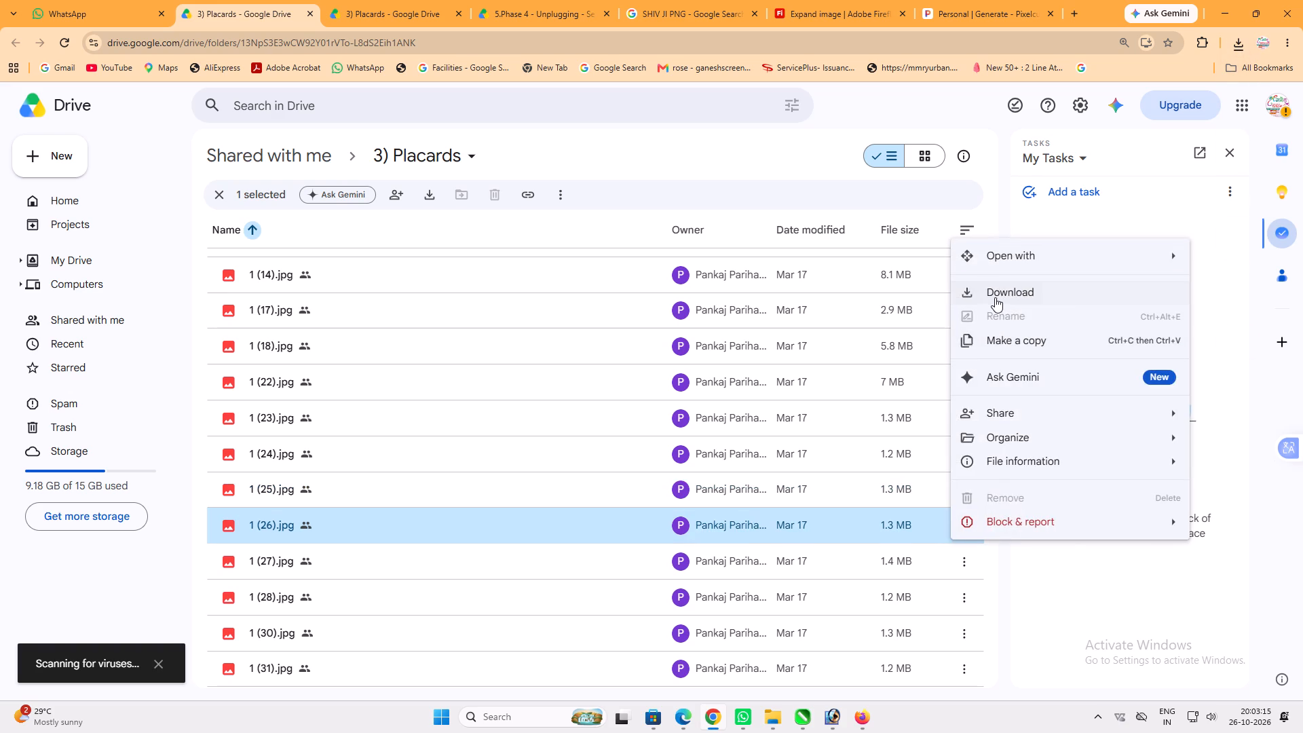
click(995, 297)
Download the placard images 1 (27).jpg, 1 (28).jpg, 1 (30).jpg and 1 (31).jpg individually from the Placards folder.
scroll(993, 501, down, 3)
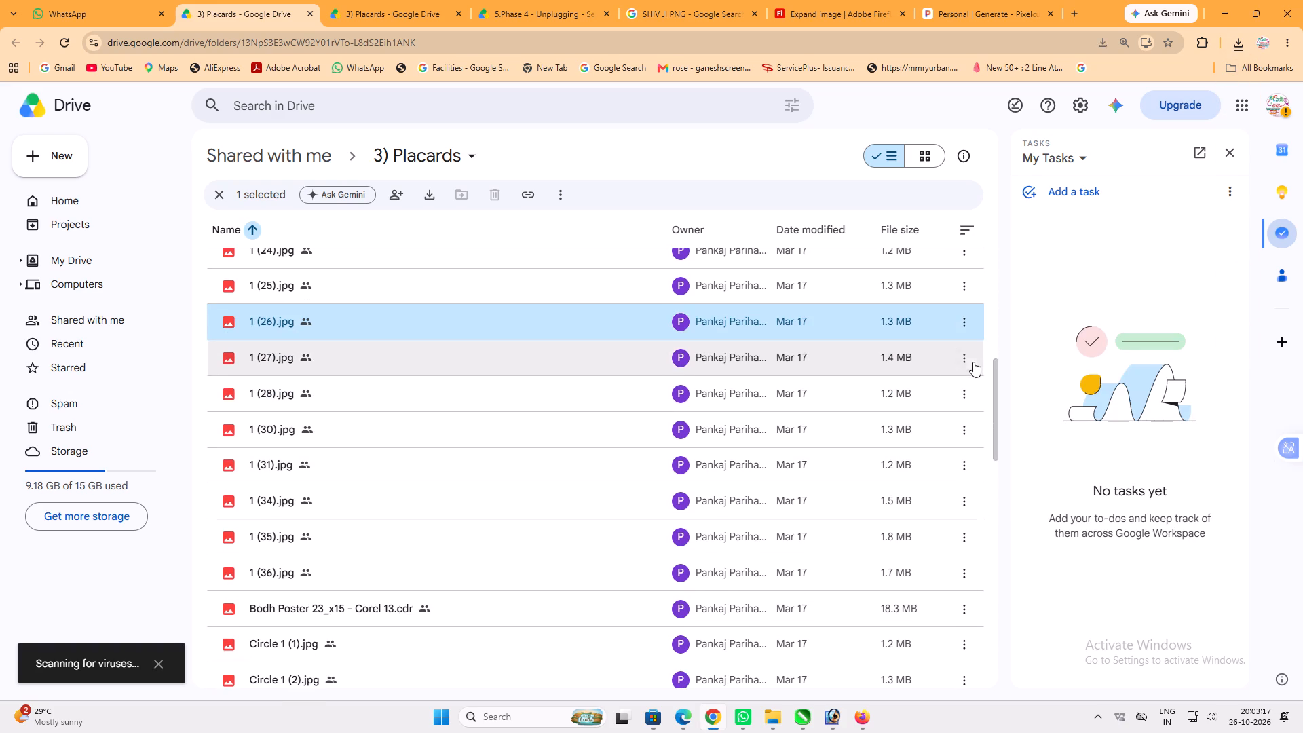
click(968, 359)
click(992, 425)
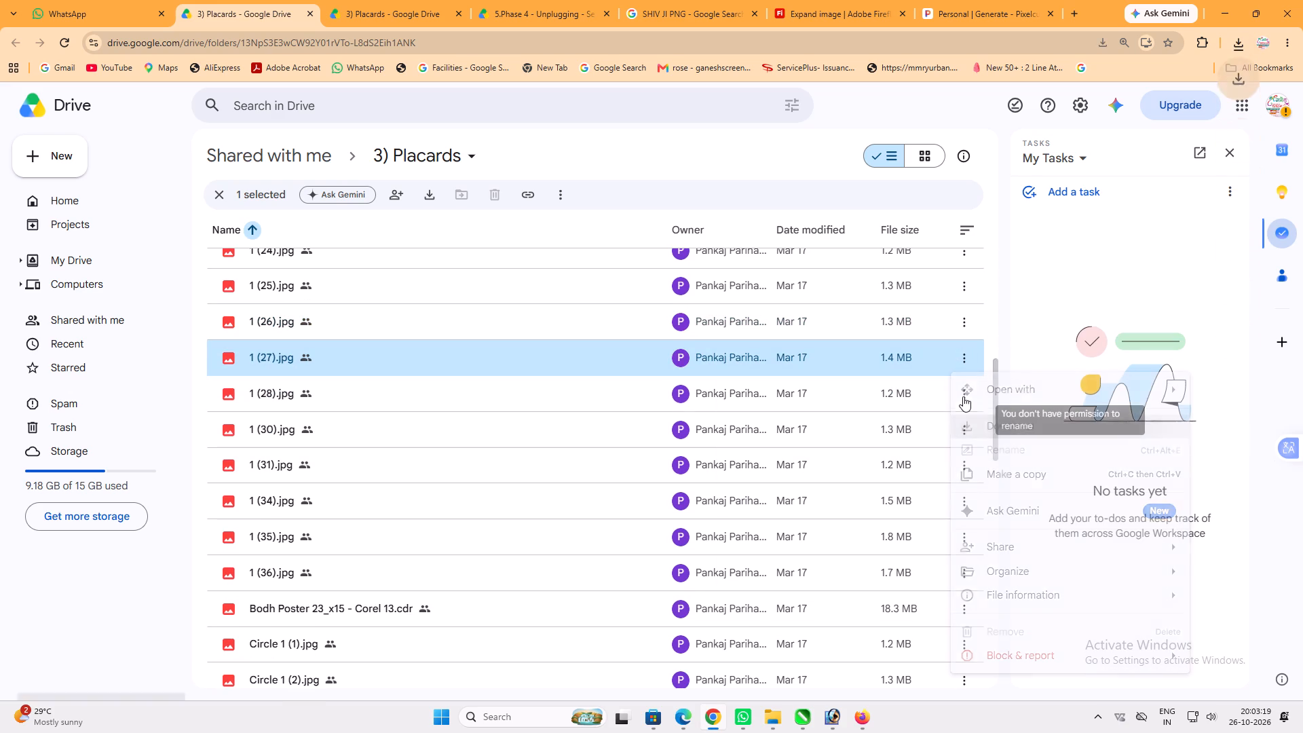
click(965, 396)
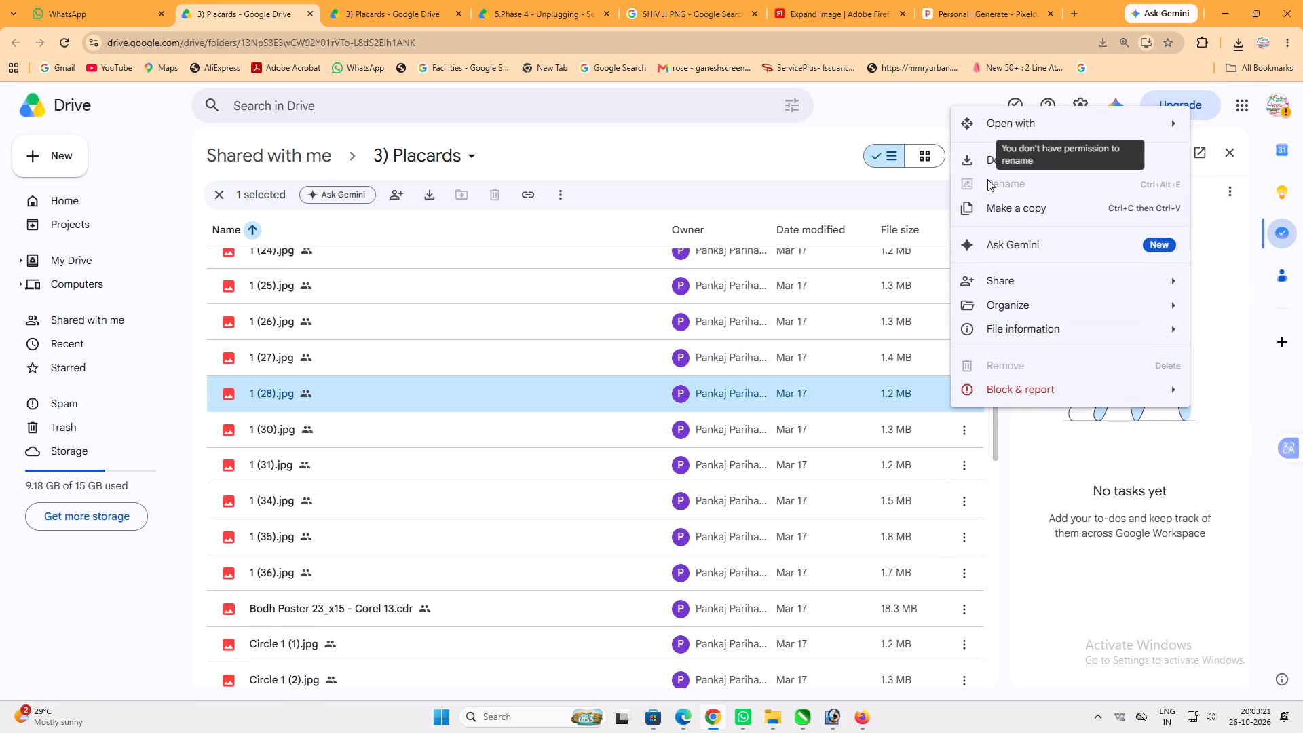
click(984, 168)
click(960, 428)
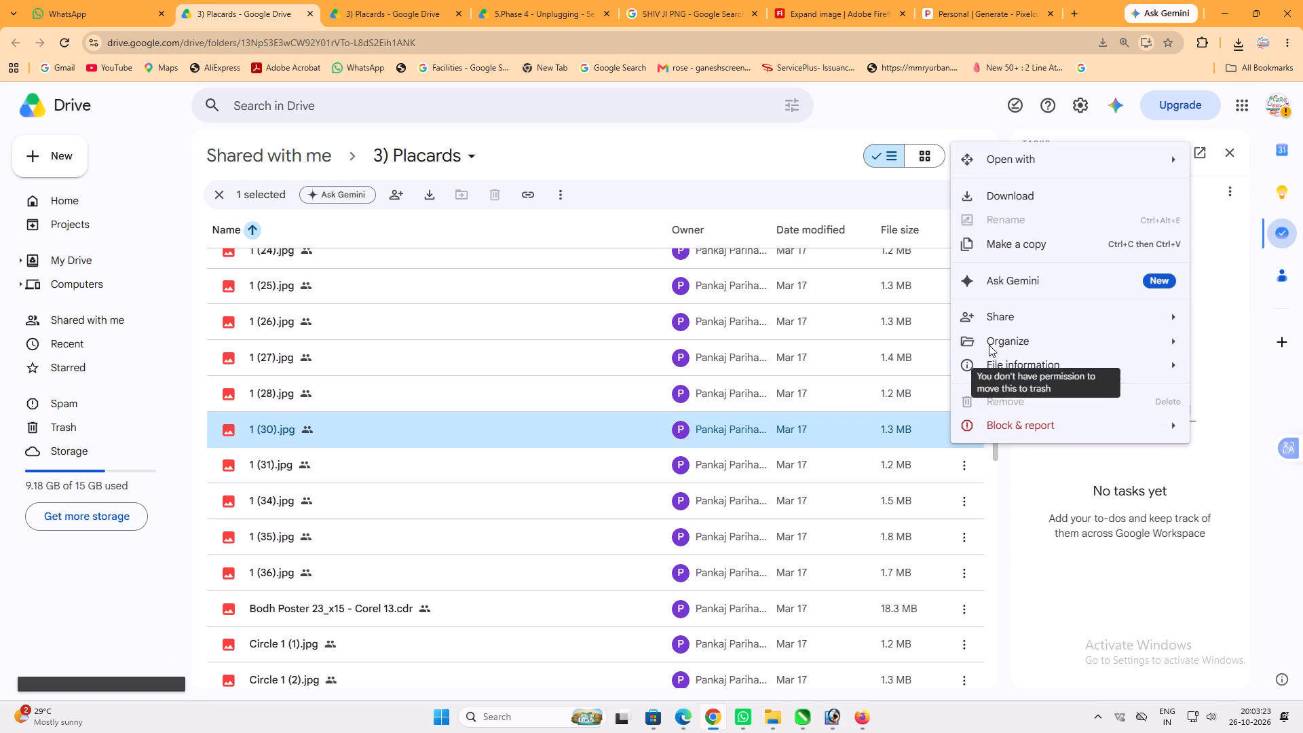
click(981, 203)
click(966, 462)
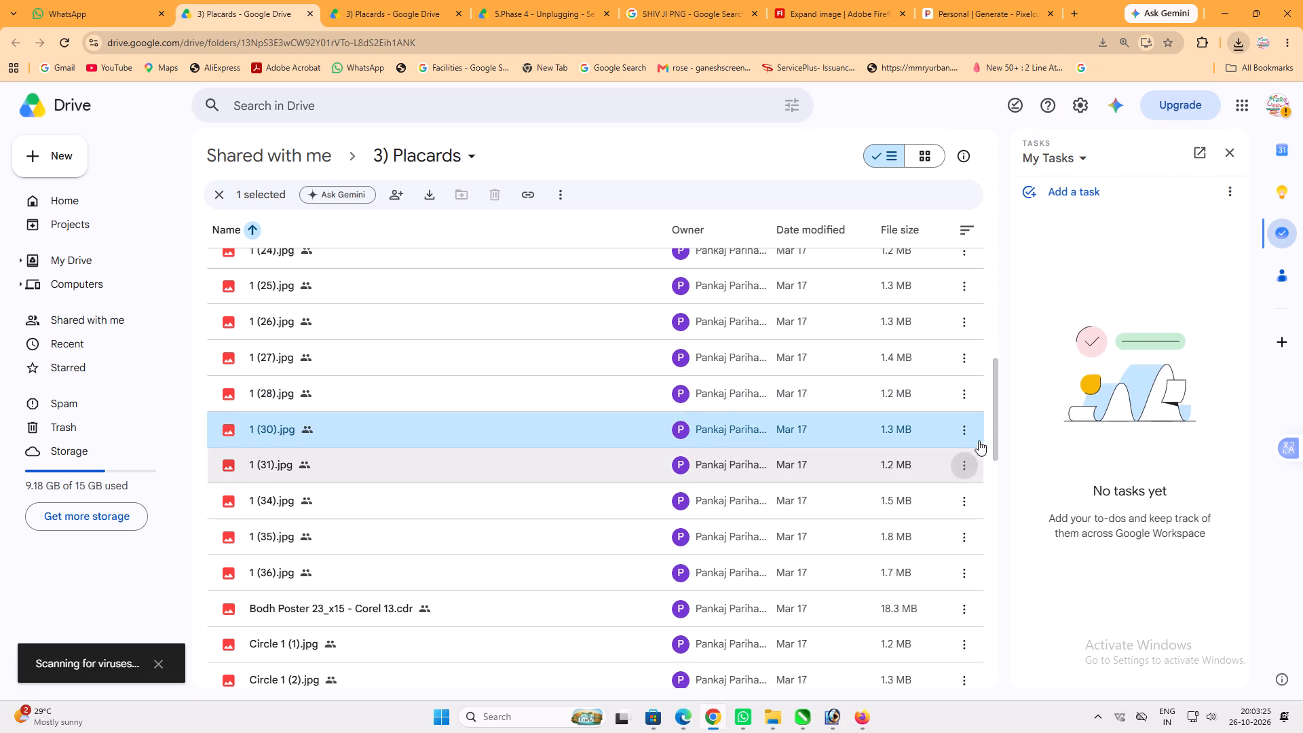
click(980, 228)
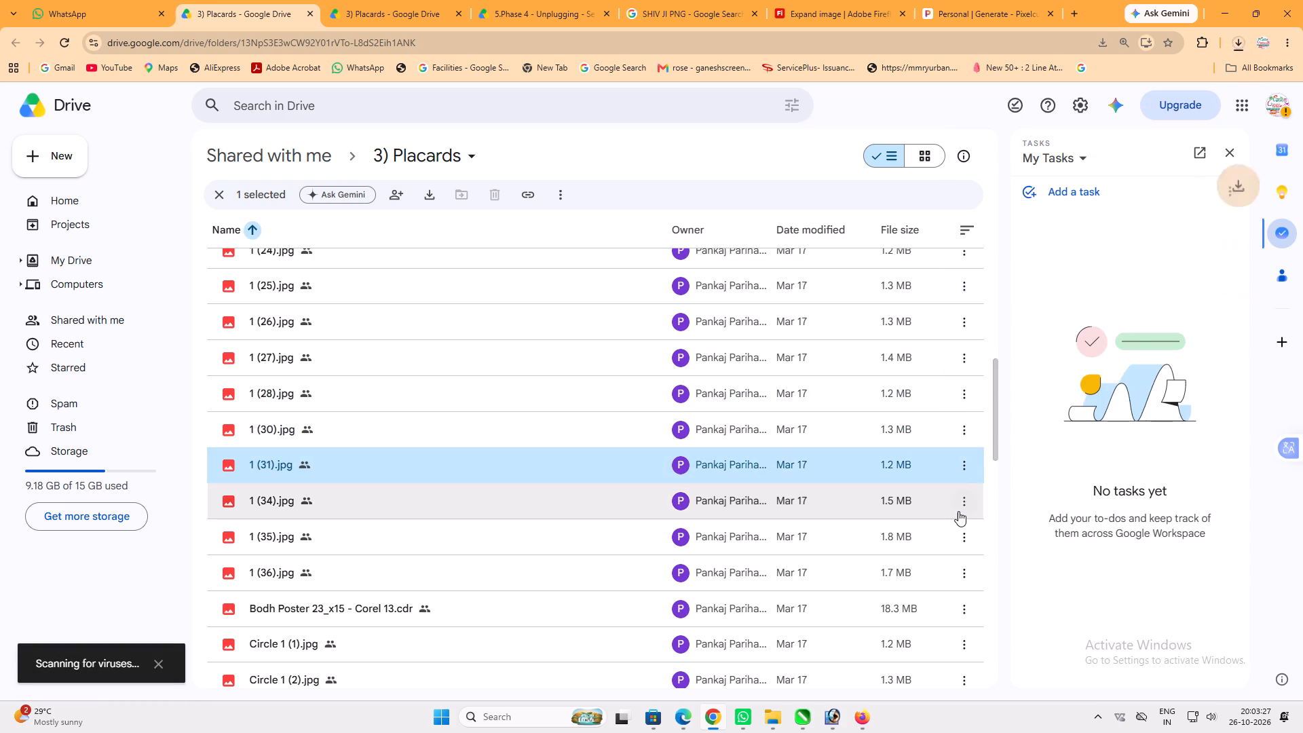
Download the placard images 1 (34).jpg, 1 (35).jpg and 1 (36).jpg individually from the Placards folder.
click(958, 512)
click(990, 273)
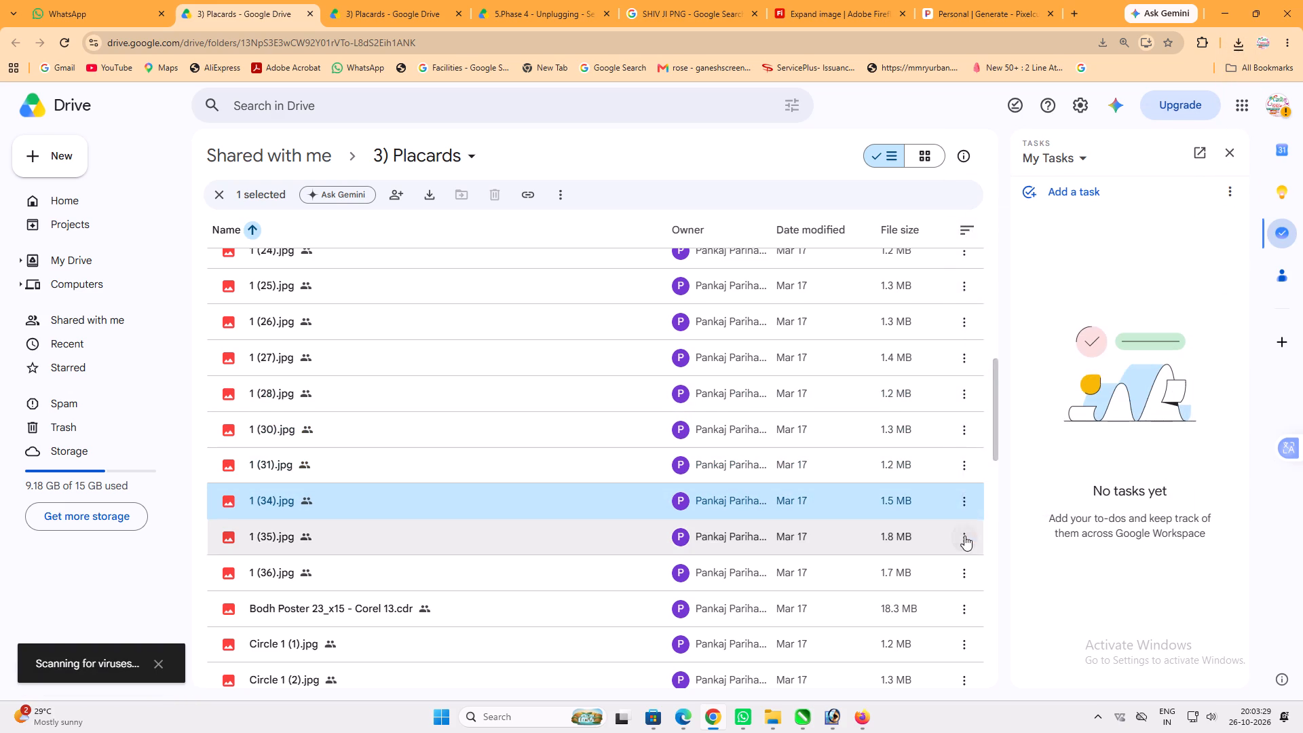
scroll(964, 535, down, 3)
click(954, 339)
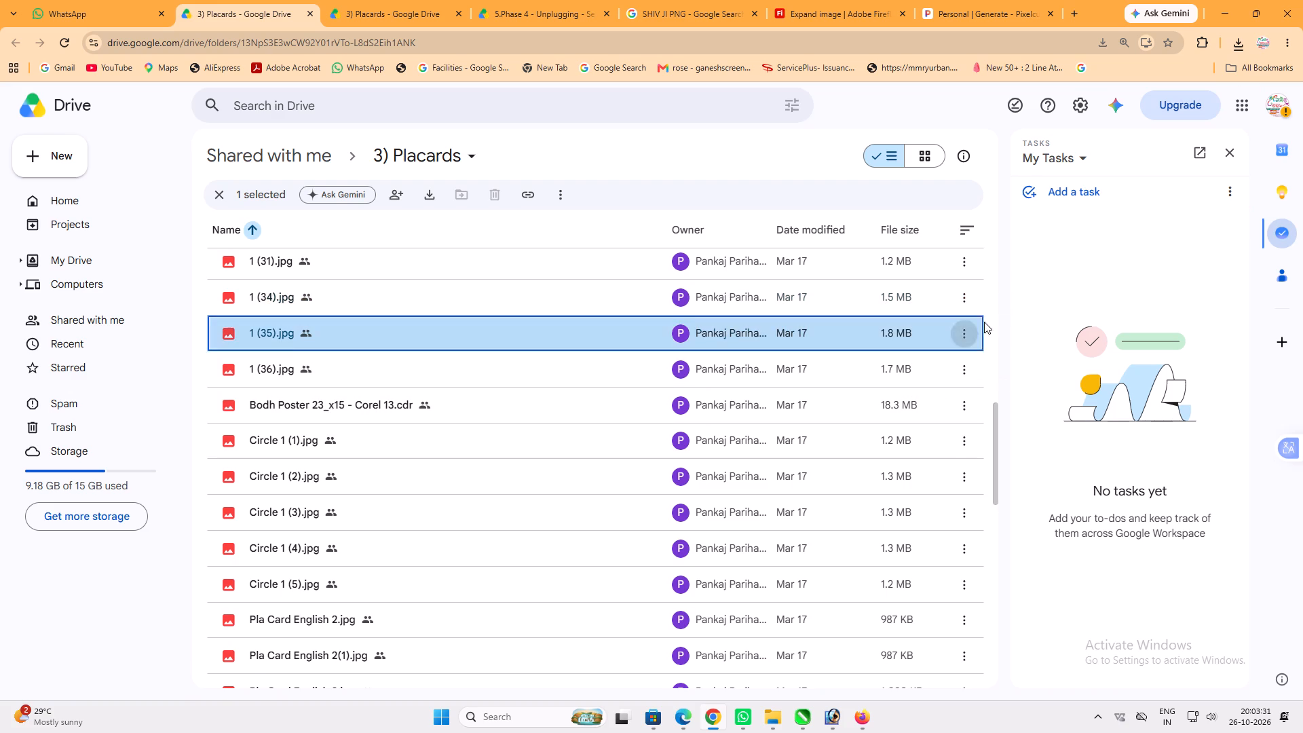
click(993, 399)
click(966, 376)
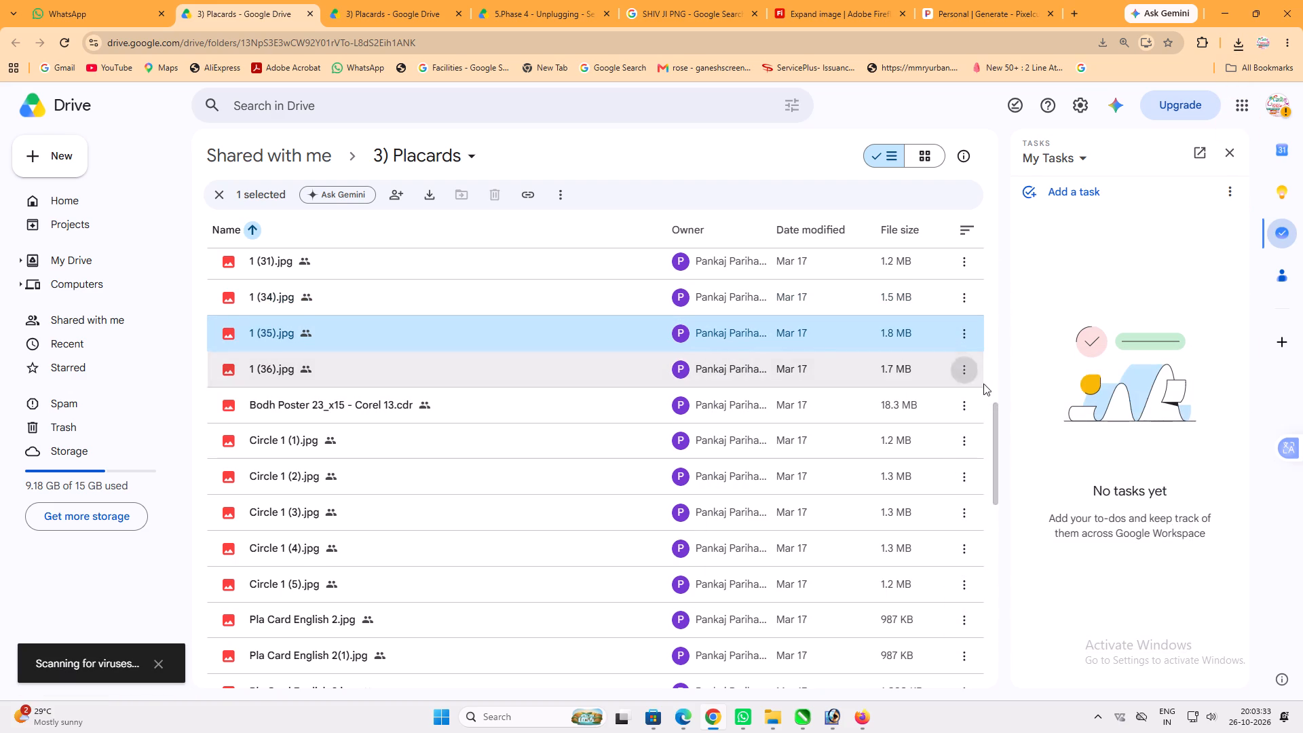
click(995, 436)
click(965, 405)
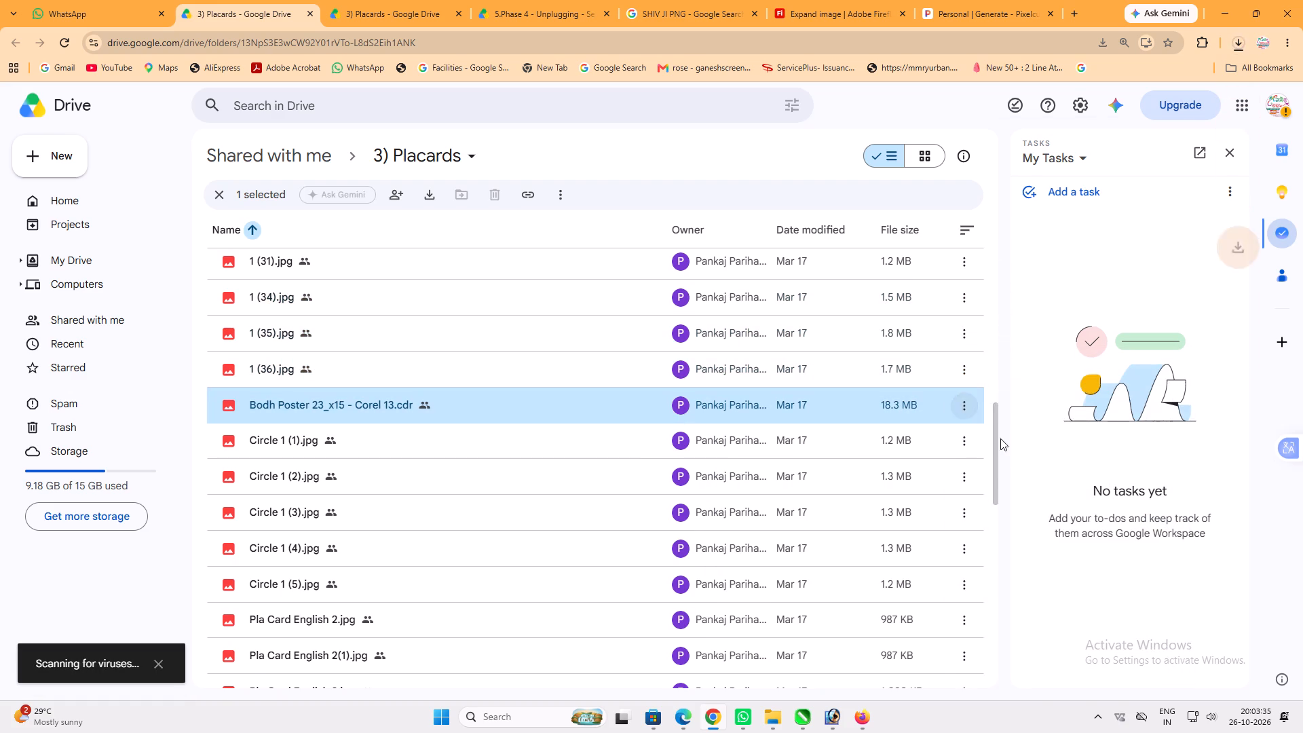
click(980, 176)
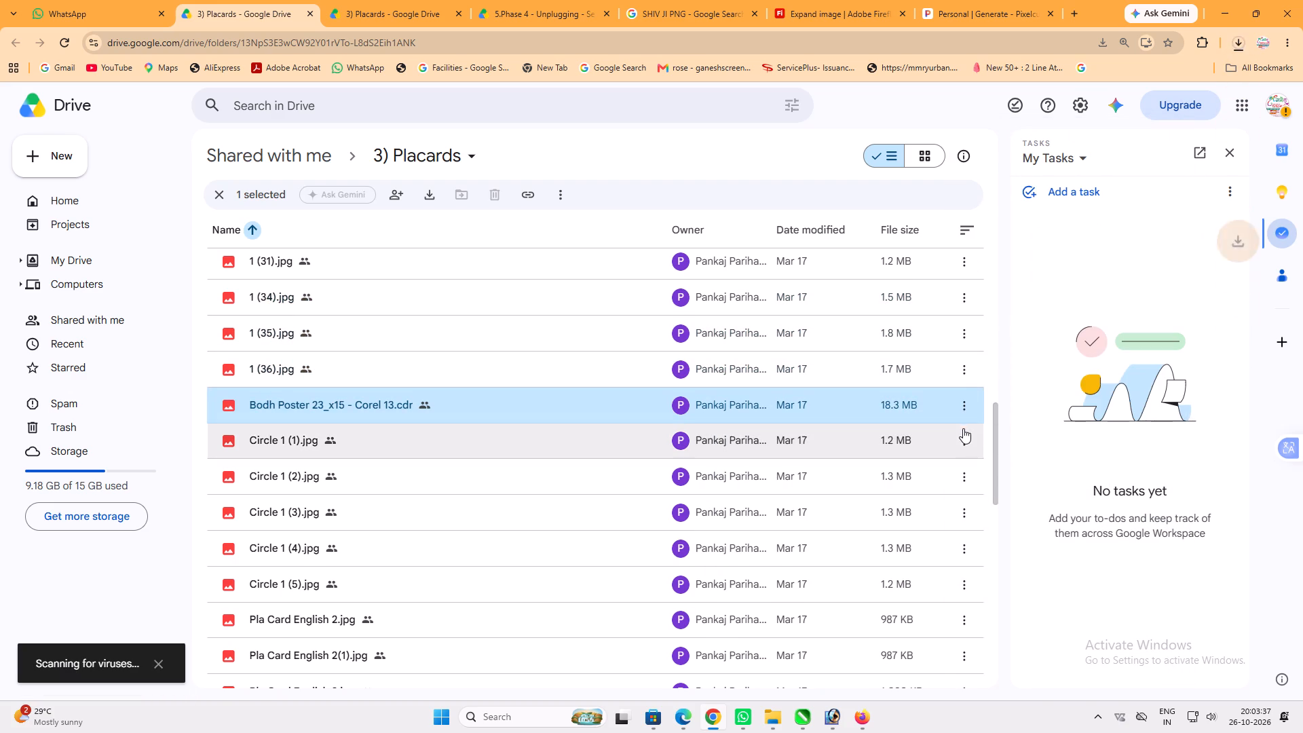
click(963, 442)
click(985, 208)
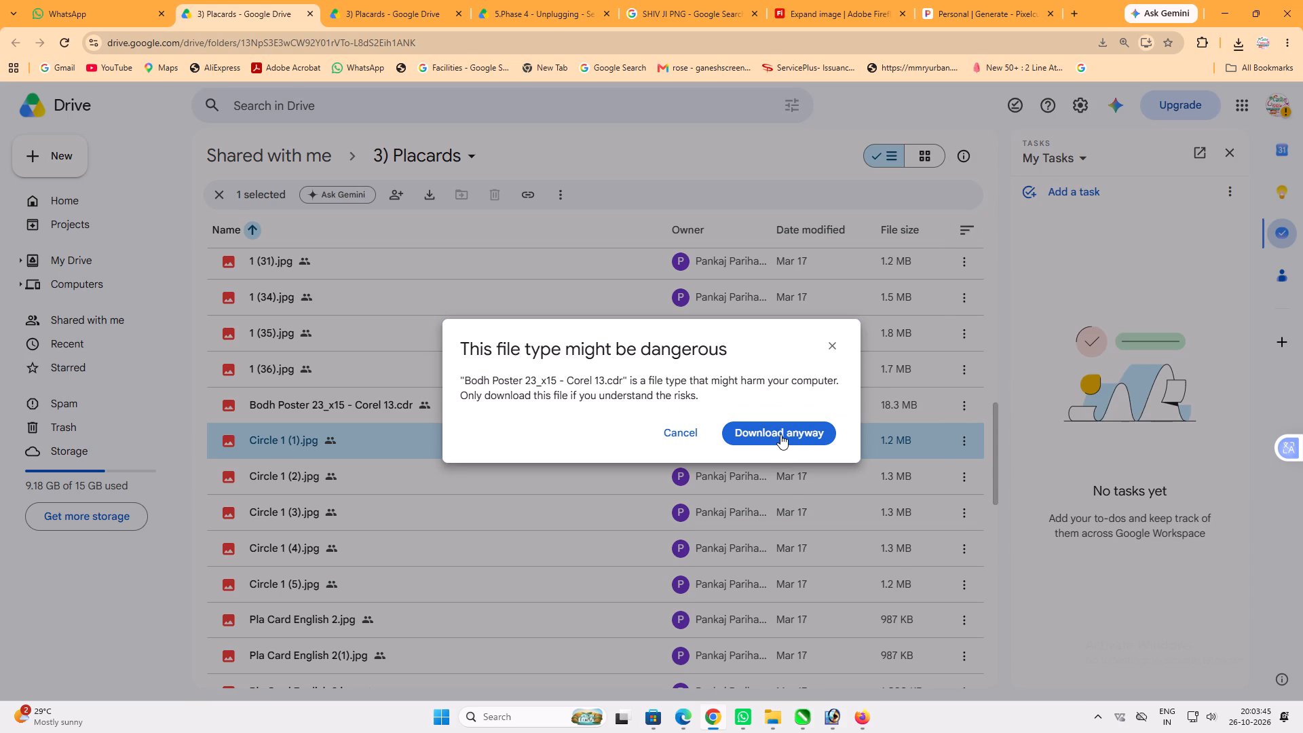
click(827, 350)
Download the circle images Circle 1 (1).jpg, Circle 1 (2).jpg and Circle 1 (3).jpg one by one from the Placards folder.
click(968, 440)
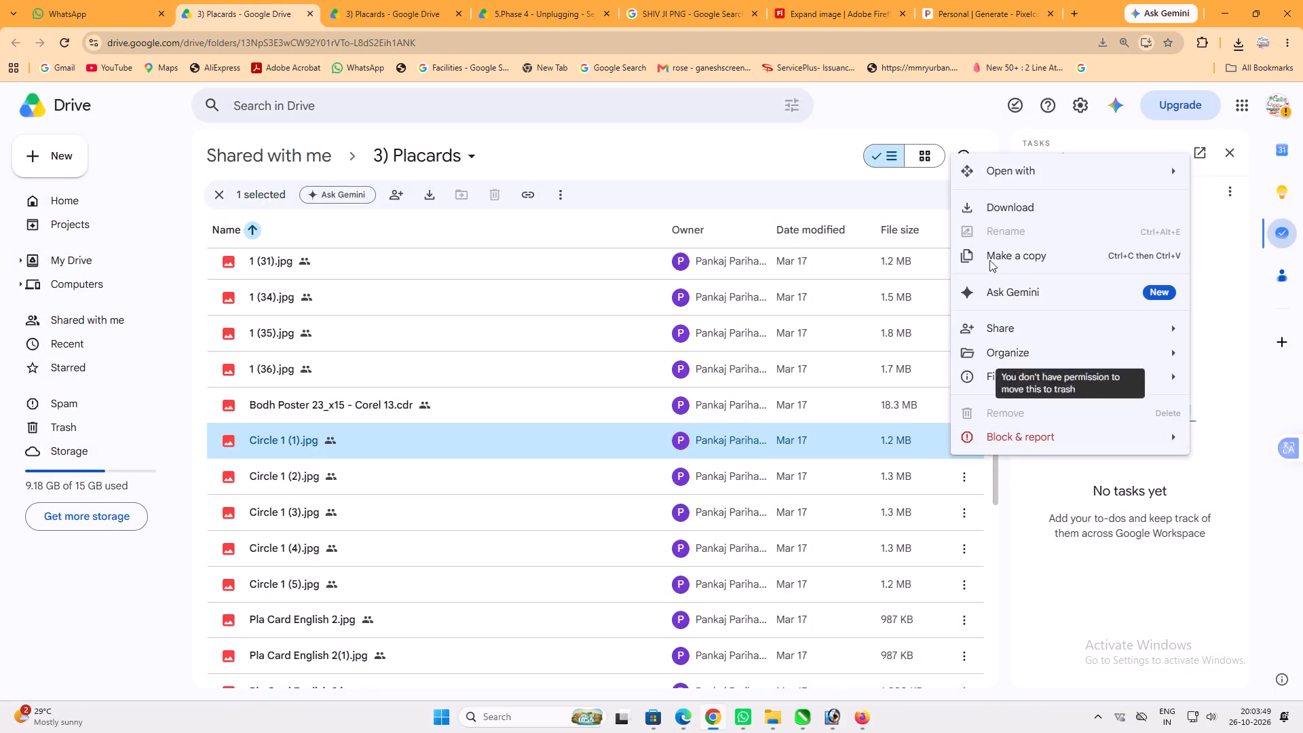
click(982, 205)
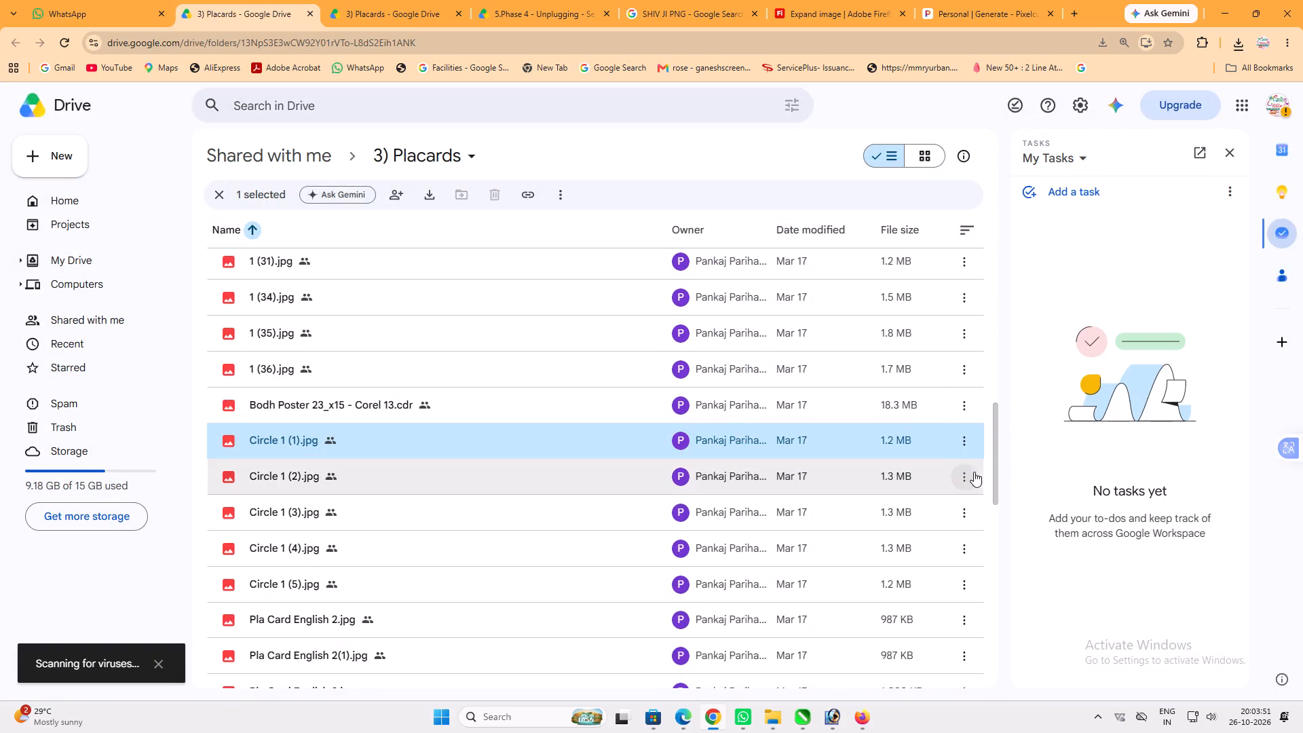
click(966, 474)
click(1017, 242)
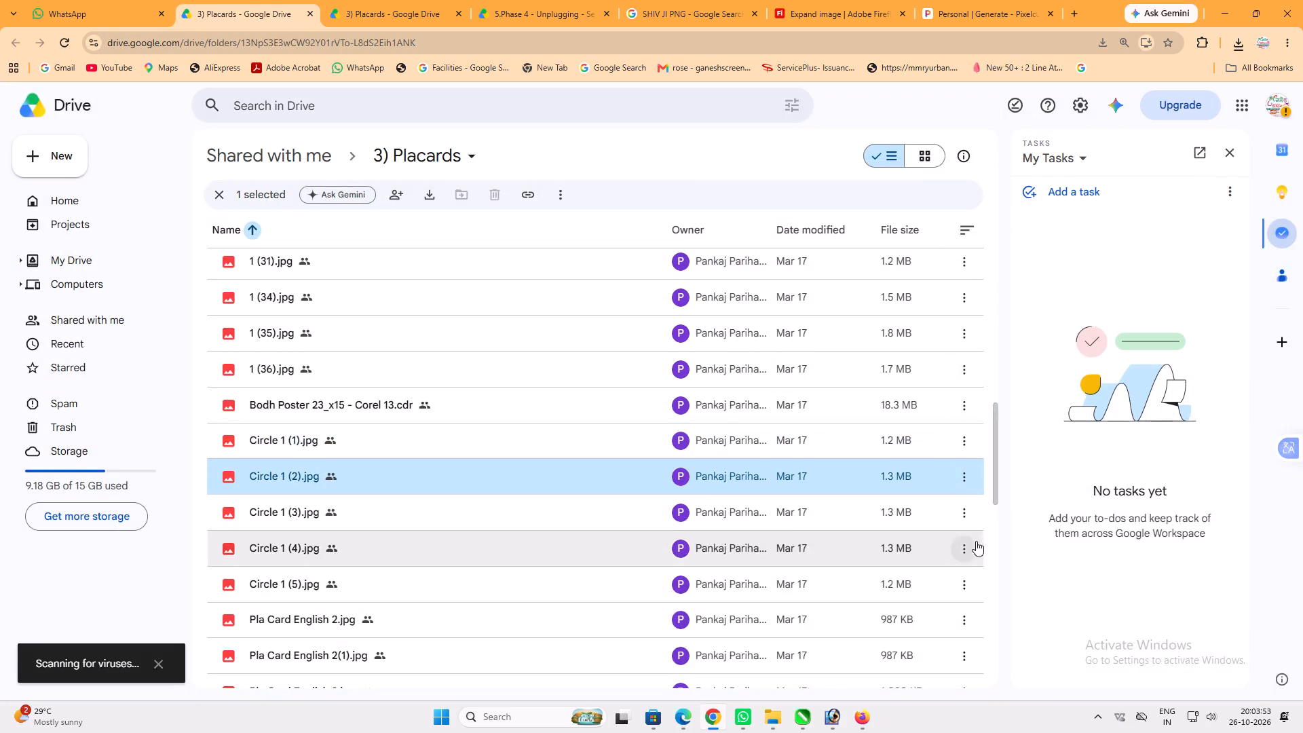
click(970, 516)
click(977, 281)
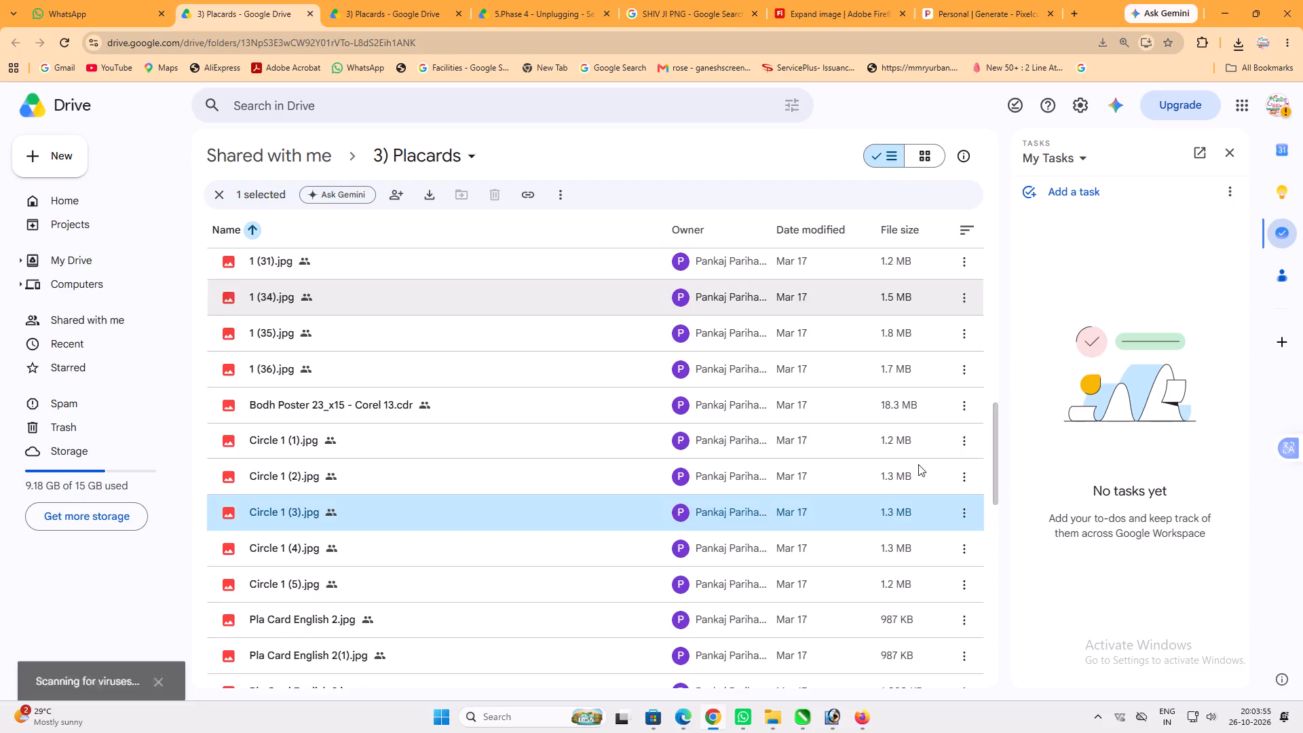
Download the circle images Circle 1 (4).jpg and Circle 1 (5).jpg individually from the Placards folder.
scroll(920, 510, down, 2)
click(958, 414)
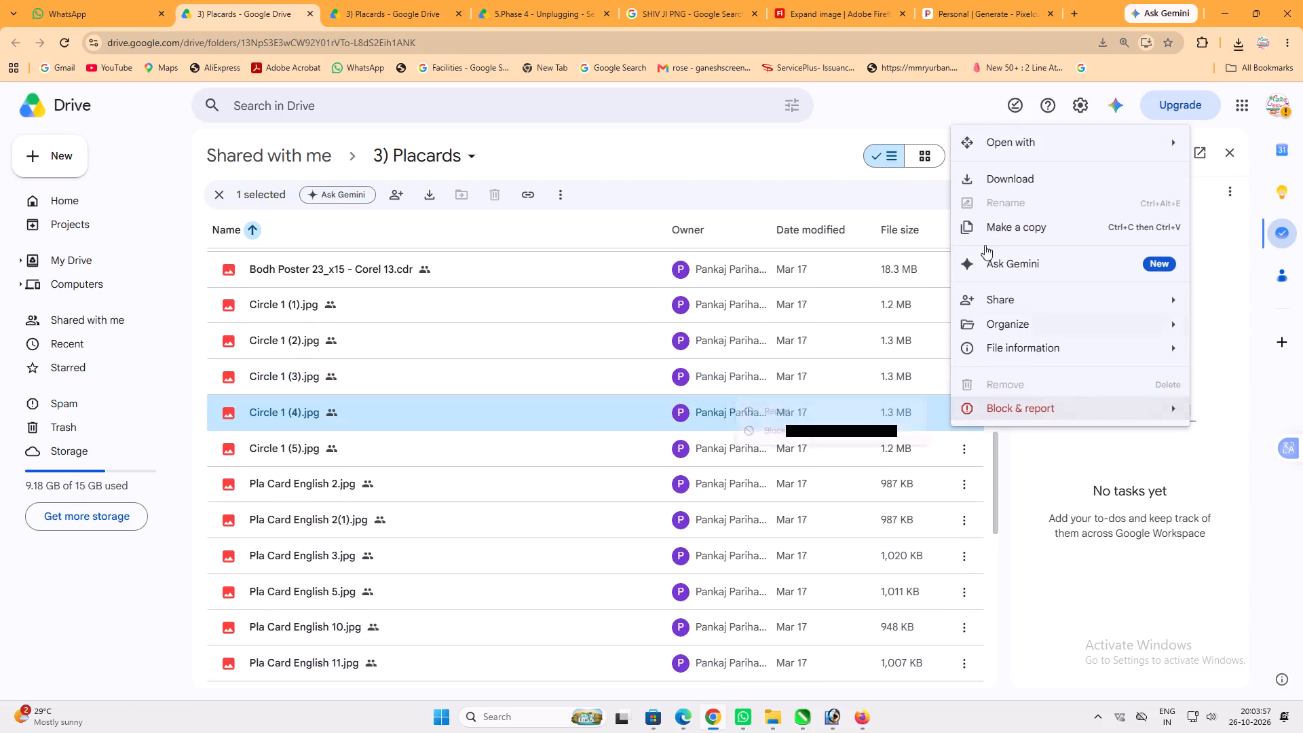
click(989, 174)
click(962, 451)
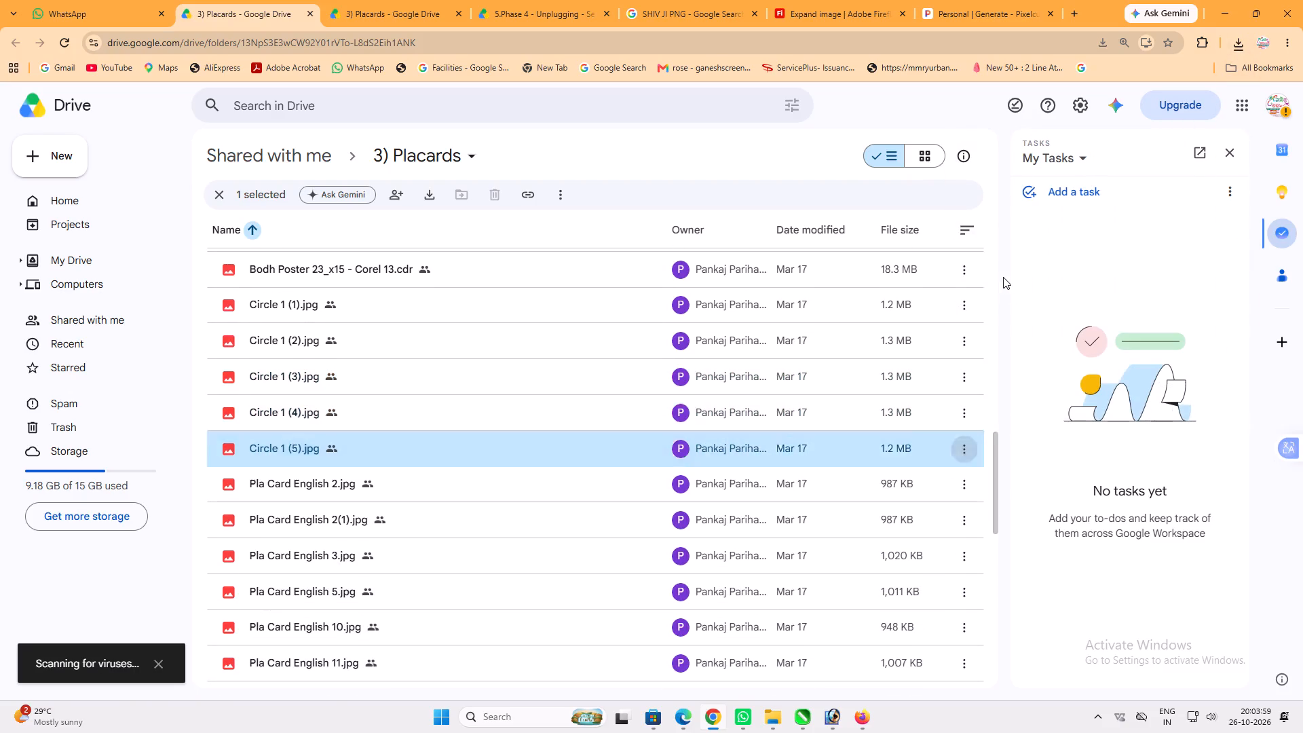
click(1010, 214)
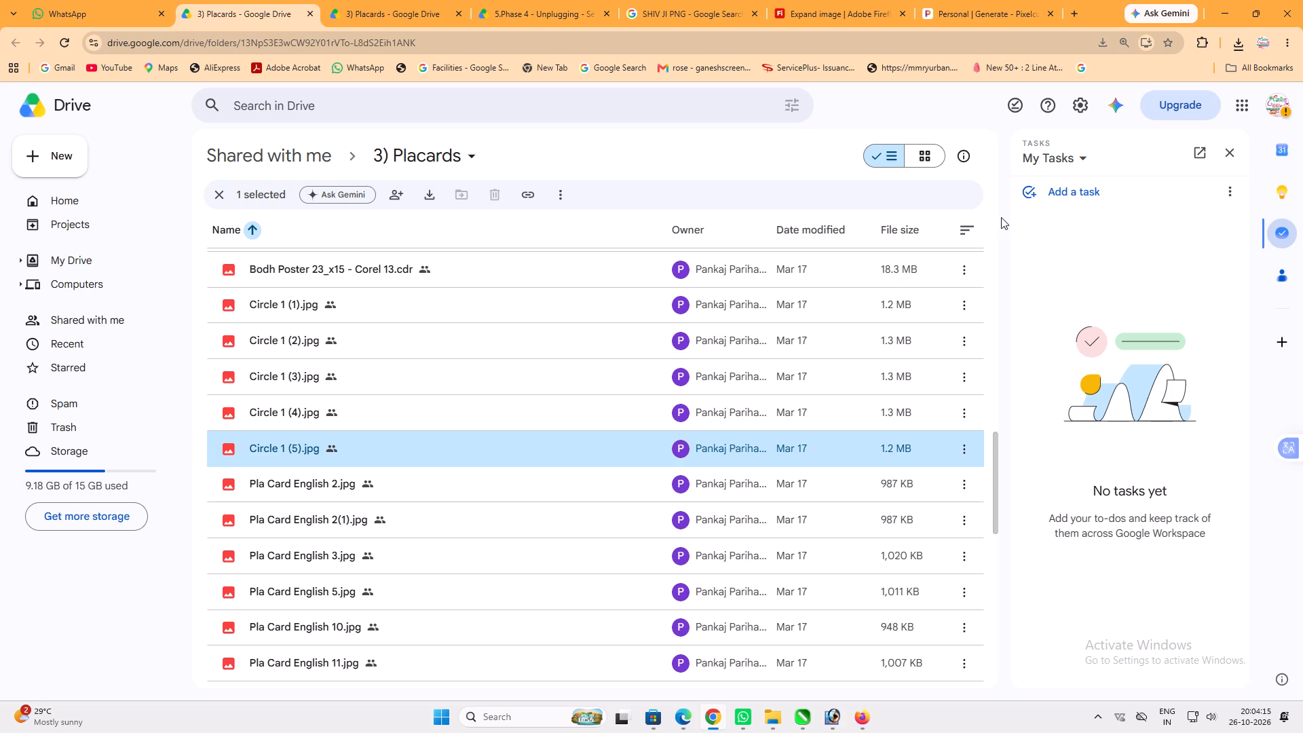
Download Pla Card English 2.jpg, 2(1).jpg, 3.jpg and 5.jpg one by one from the Placards folder.
click(964, 483)
click(1003, 256)
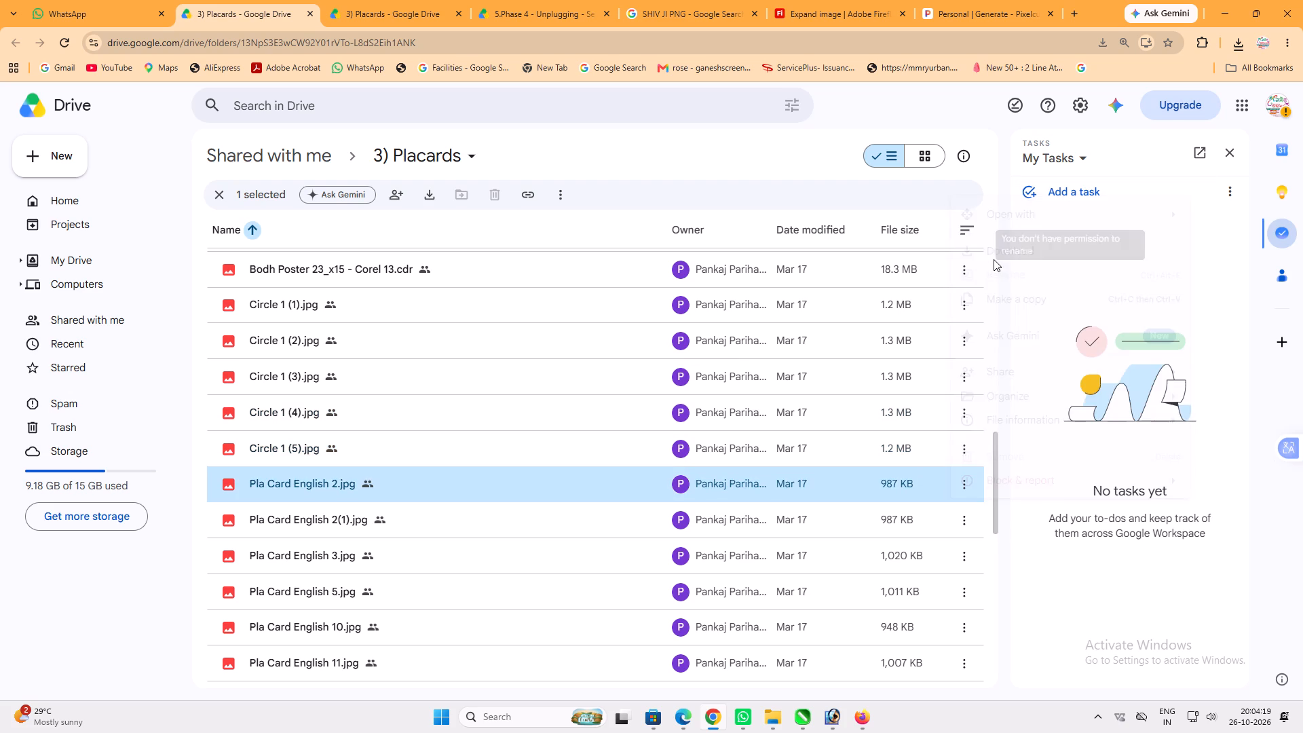
click(965, 519)
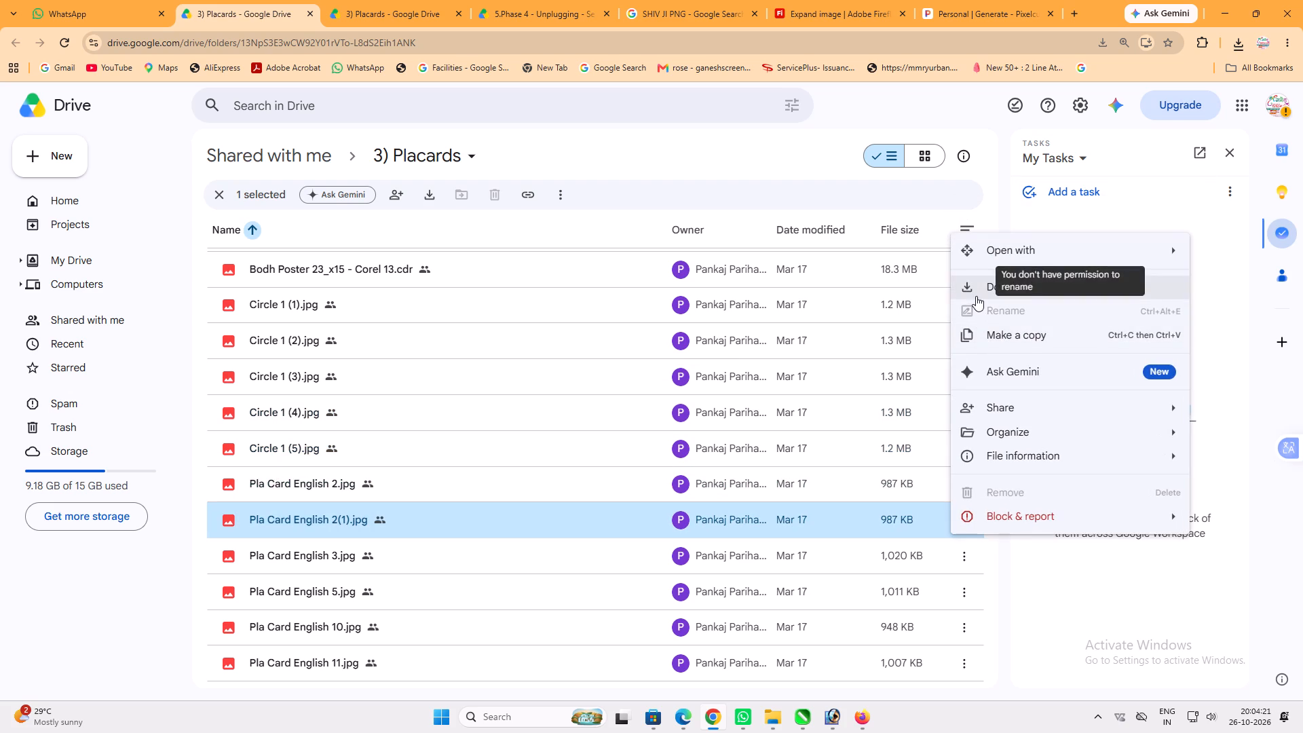
click(975, 295)
click(967, 558)
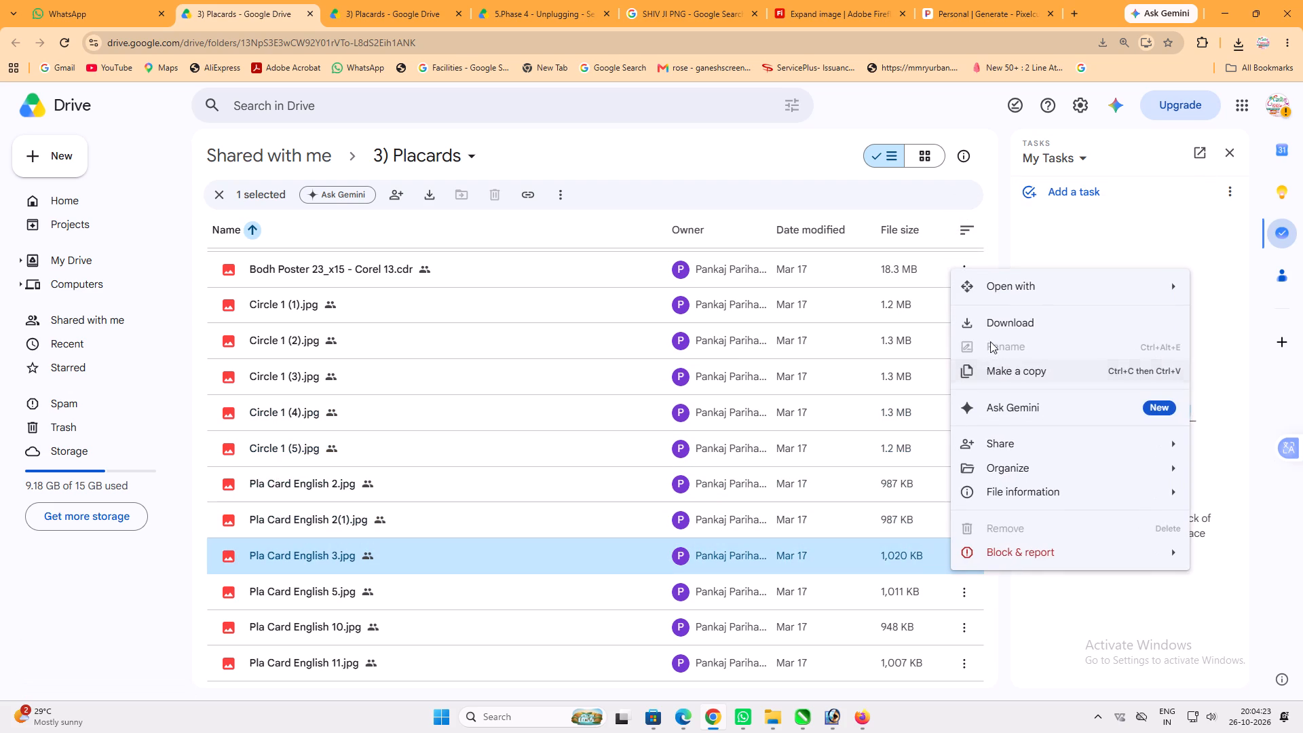
click(990, 325)
scroll(916, 491, down, 1)
click(968, 525)
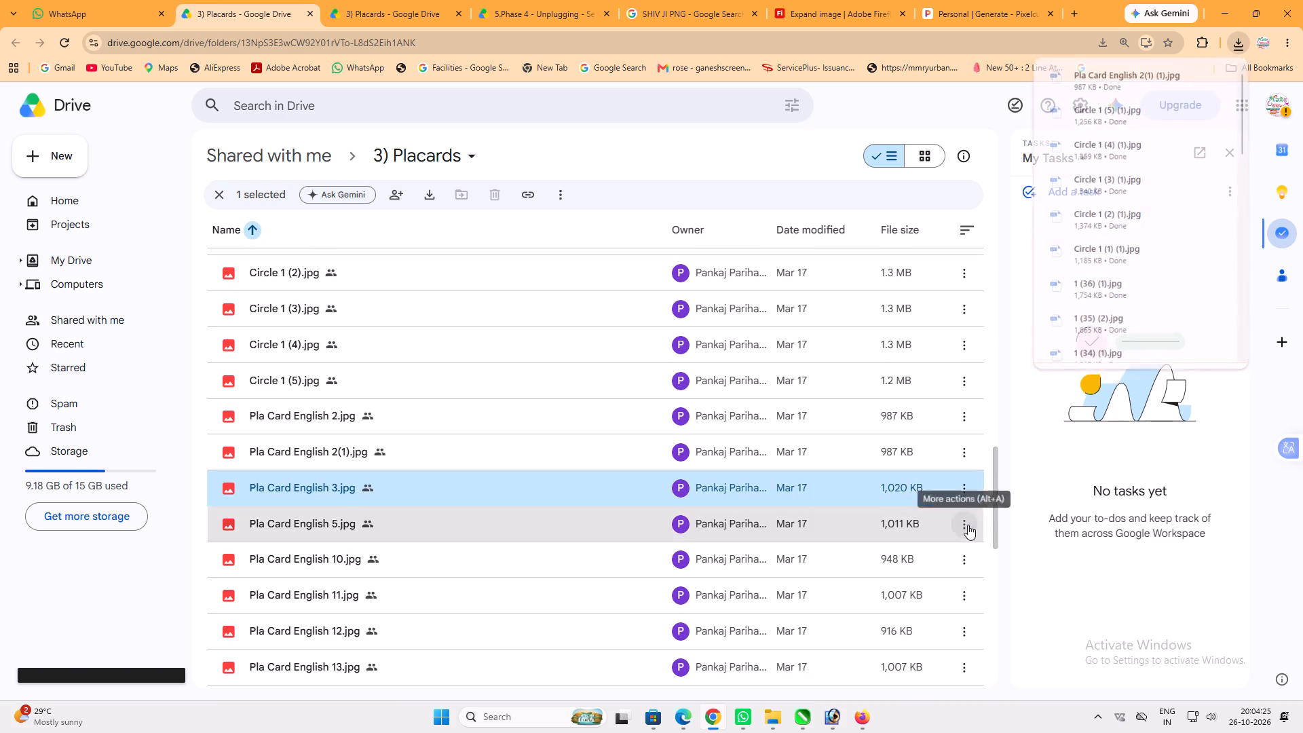
click(993, 296)
Download Pla Card English 10.jpg, 11.jpg, 12.jpg and 13.jpg individually from the Placards folder.
scroll(958, 538, down, 2)
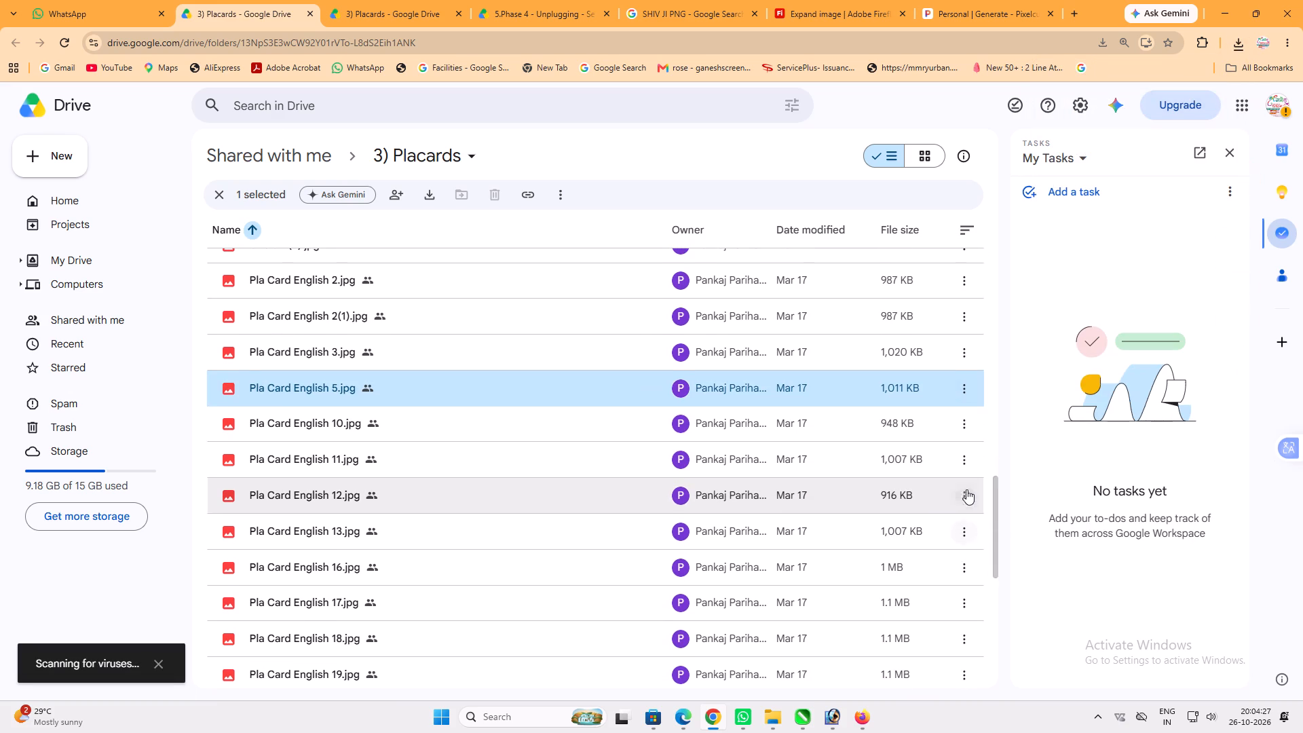
click(966, 428)
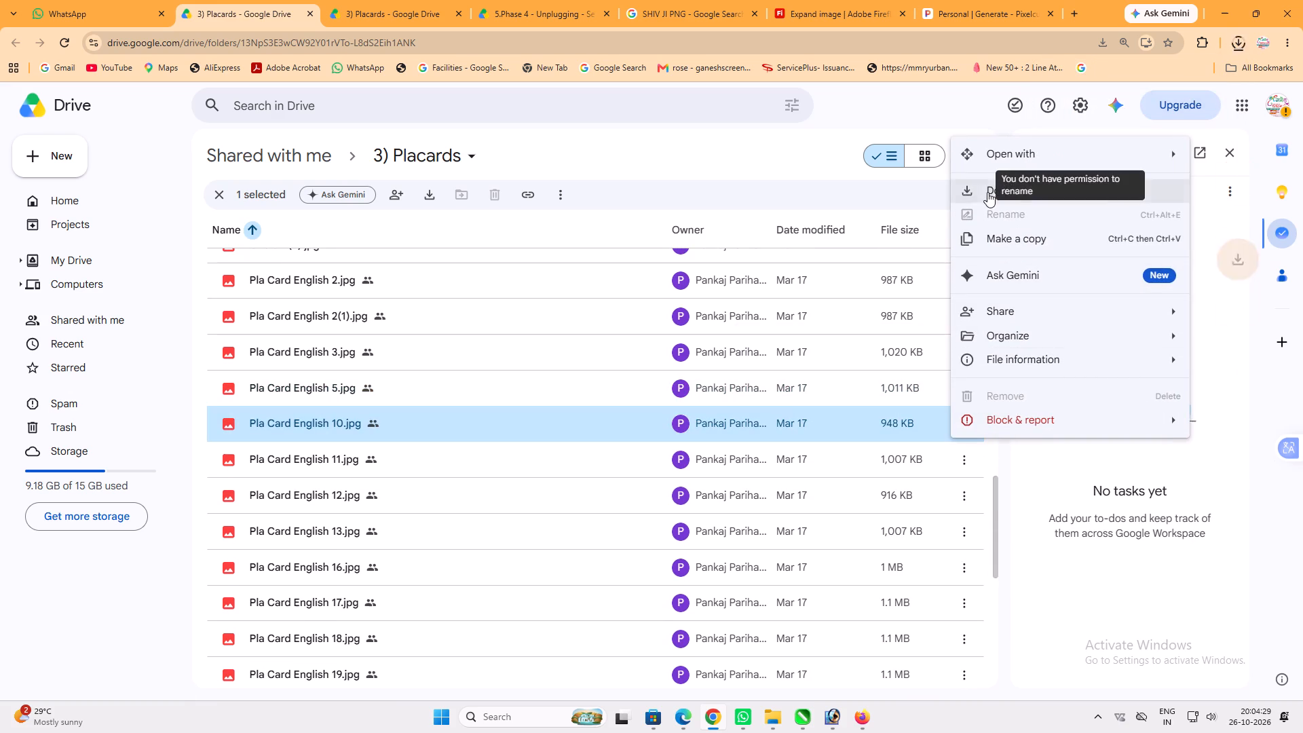
click(987, 192)
click(964, 454)
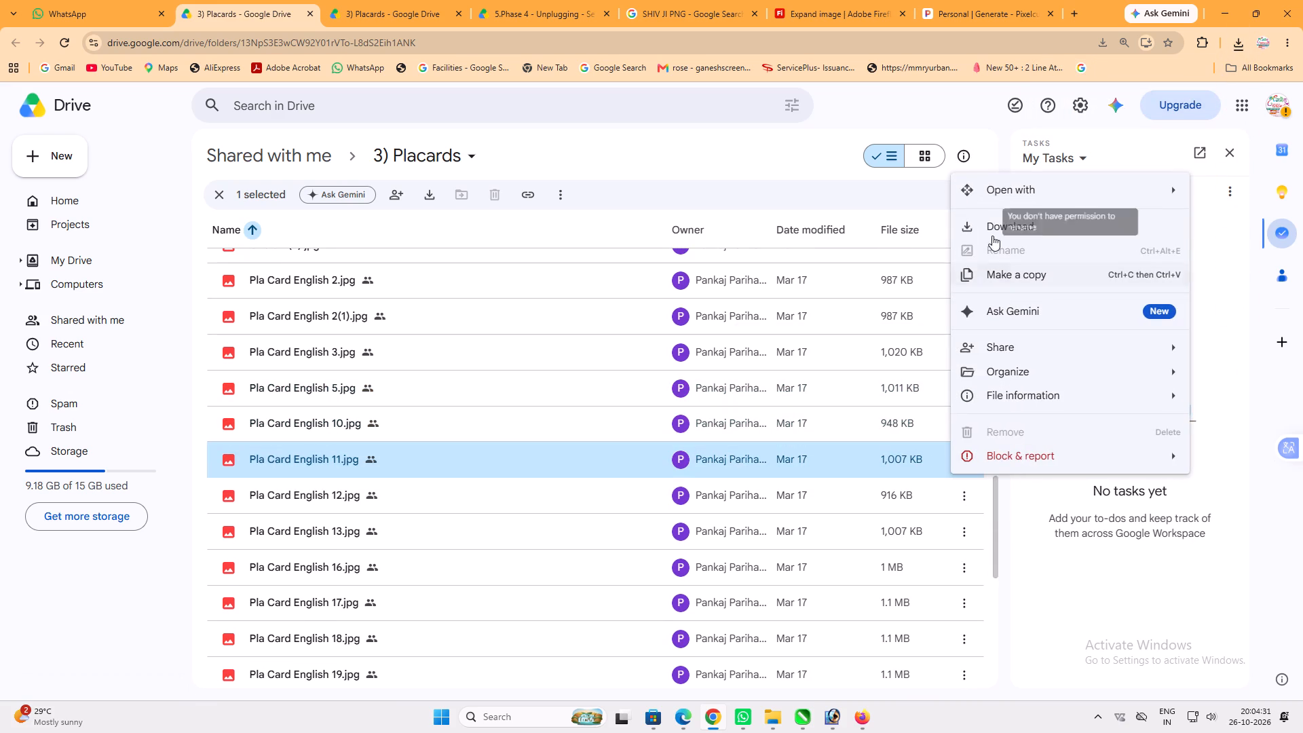
click(990, 227)
scroll(976, 453, down, 2)
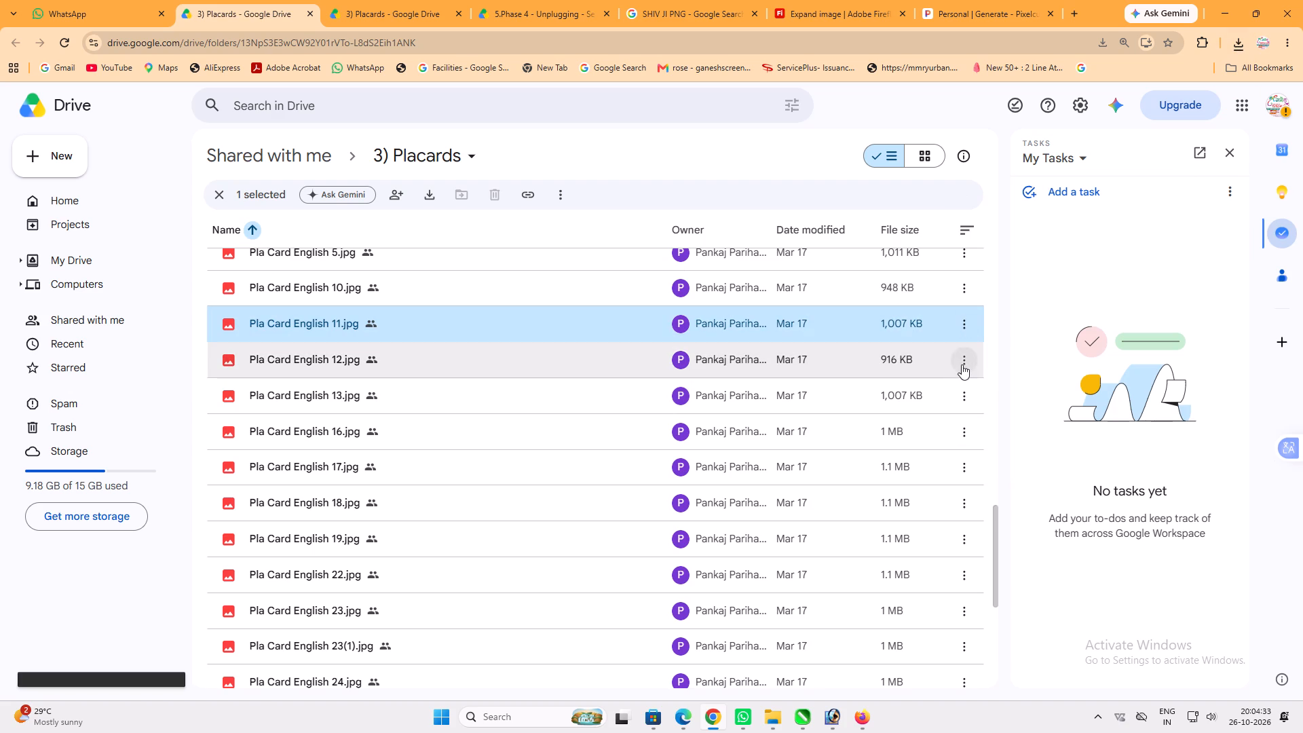
click(962, 364)
click(979, 432)
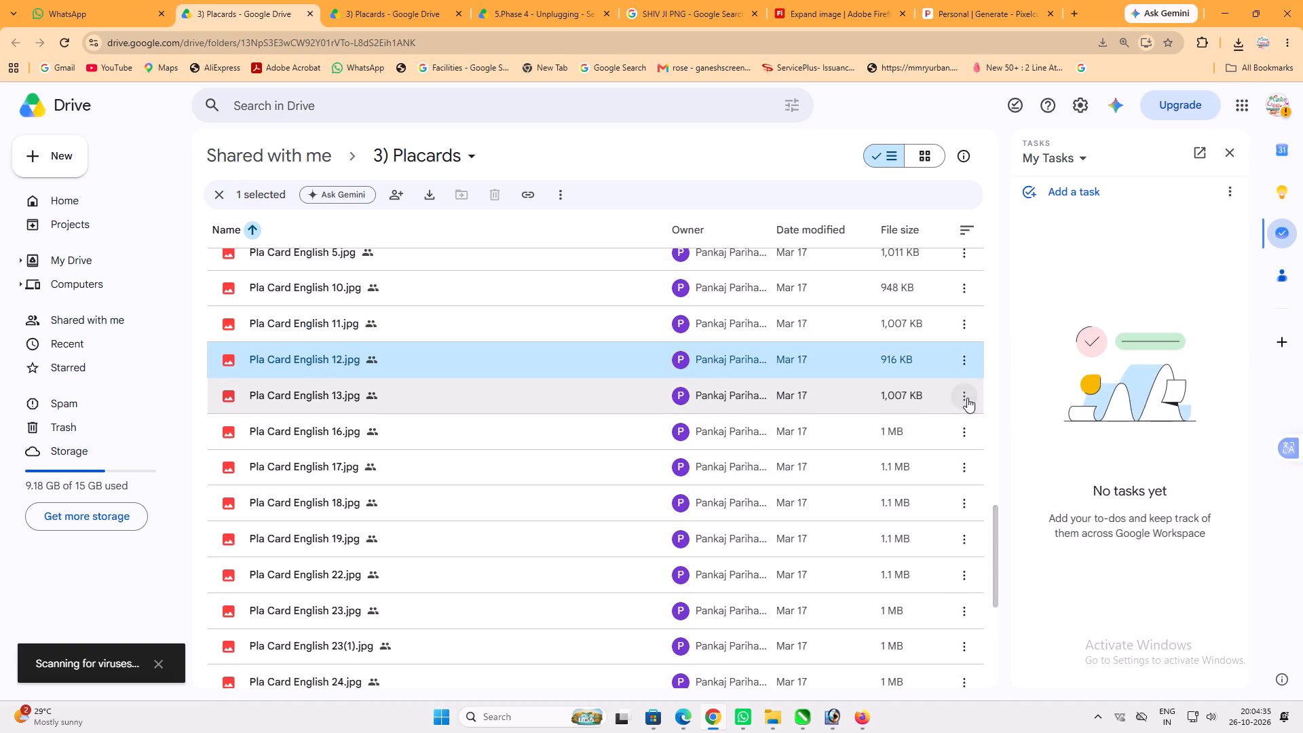
click(967, 398)
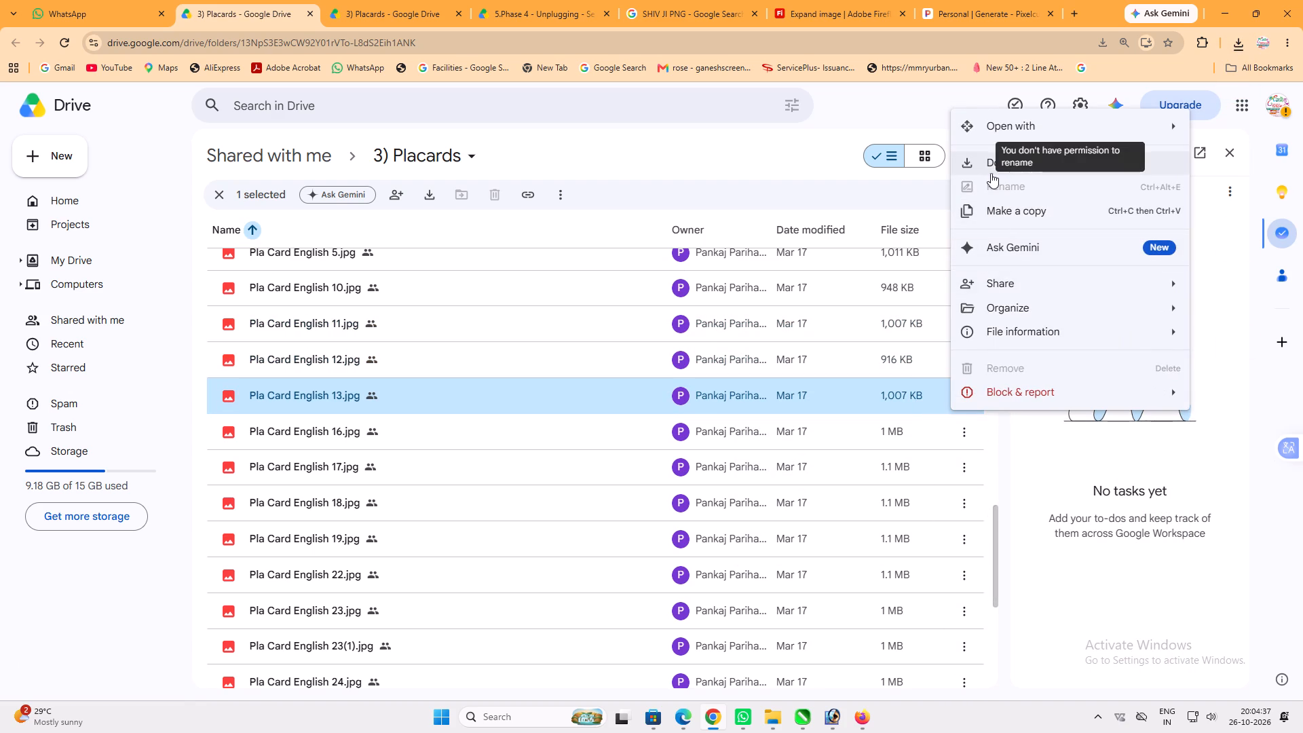
click(990, 173)
Download Pla Card English 16.jpg, 17.jpg, 18.jpg and 19.jpg individually from the Placards folder.
scroll(913, 399, down, 1)
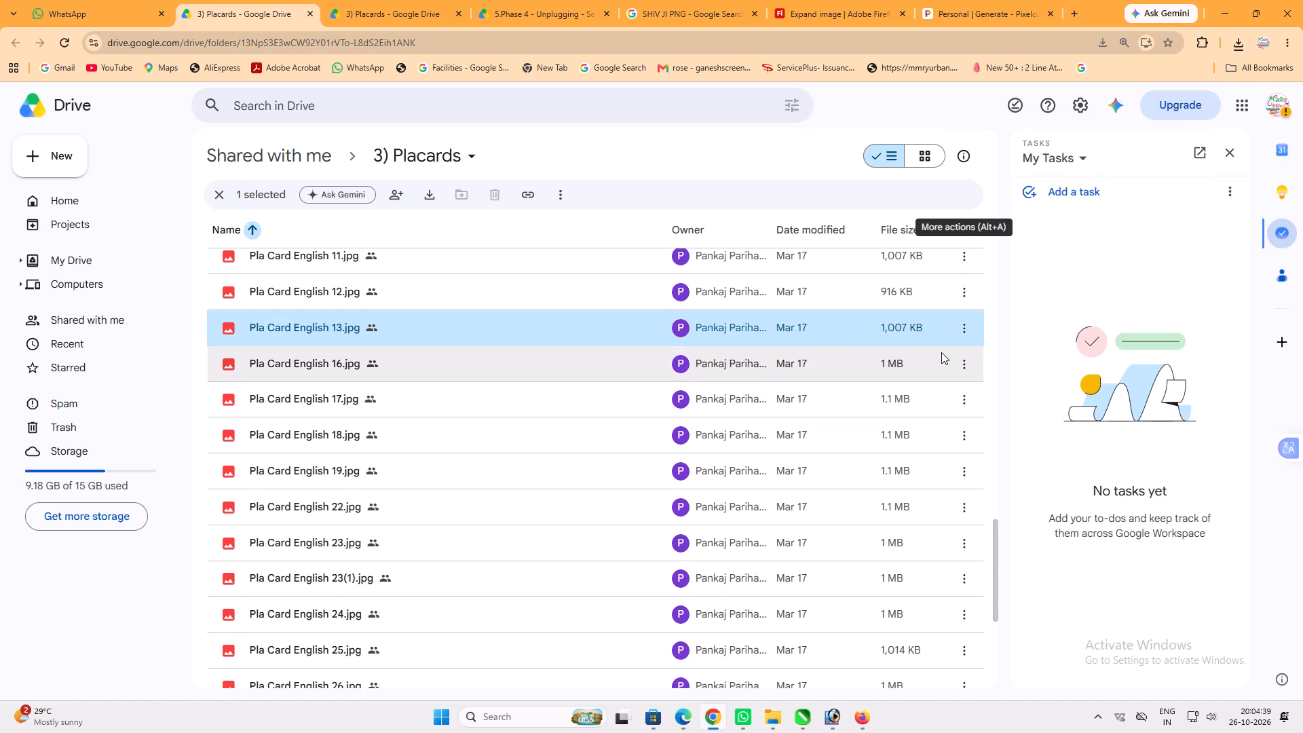
scroll(950, 358, down, 1)
click(962, 295)
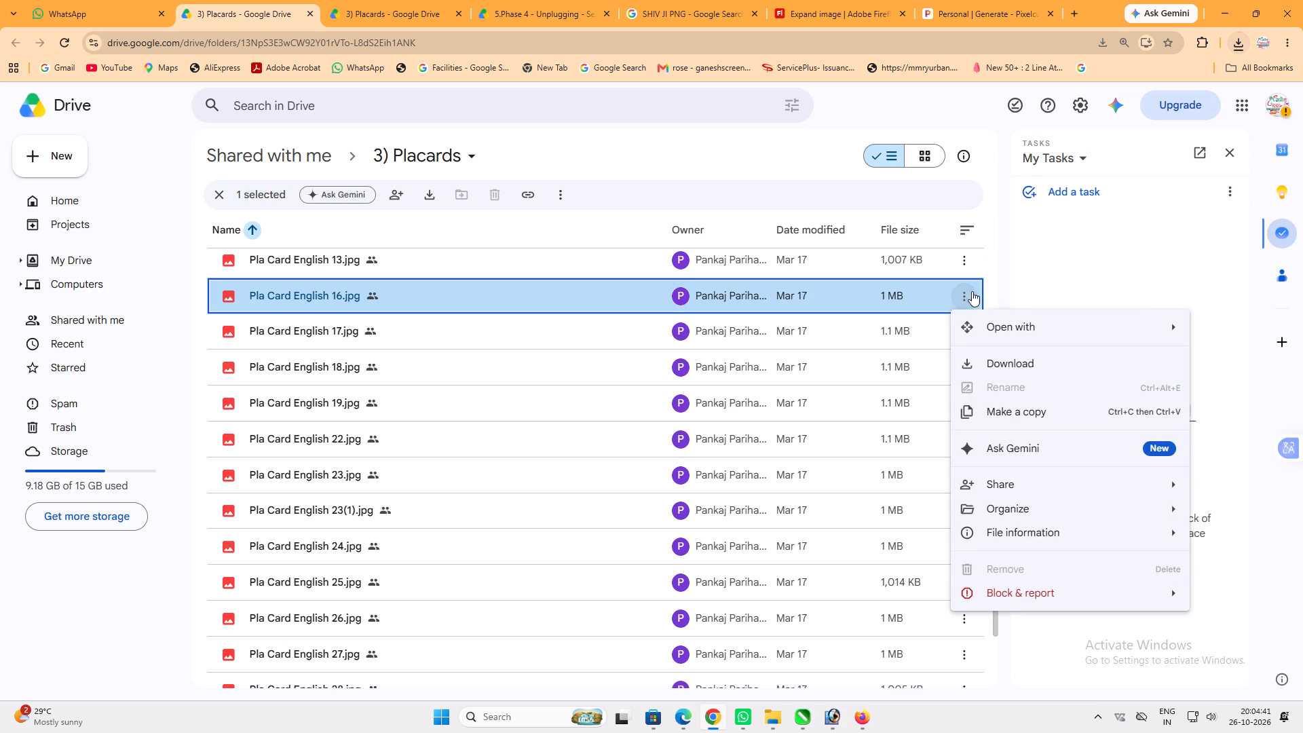
click(995, 358)
click(965, 333)
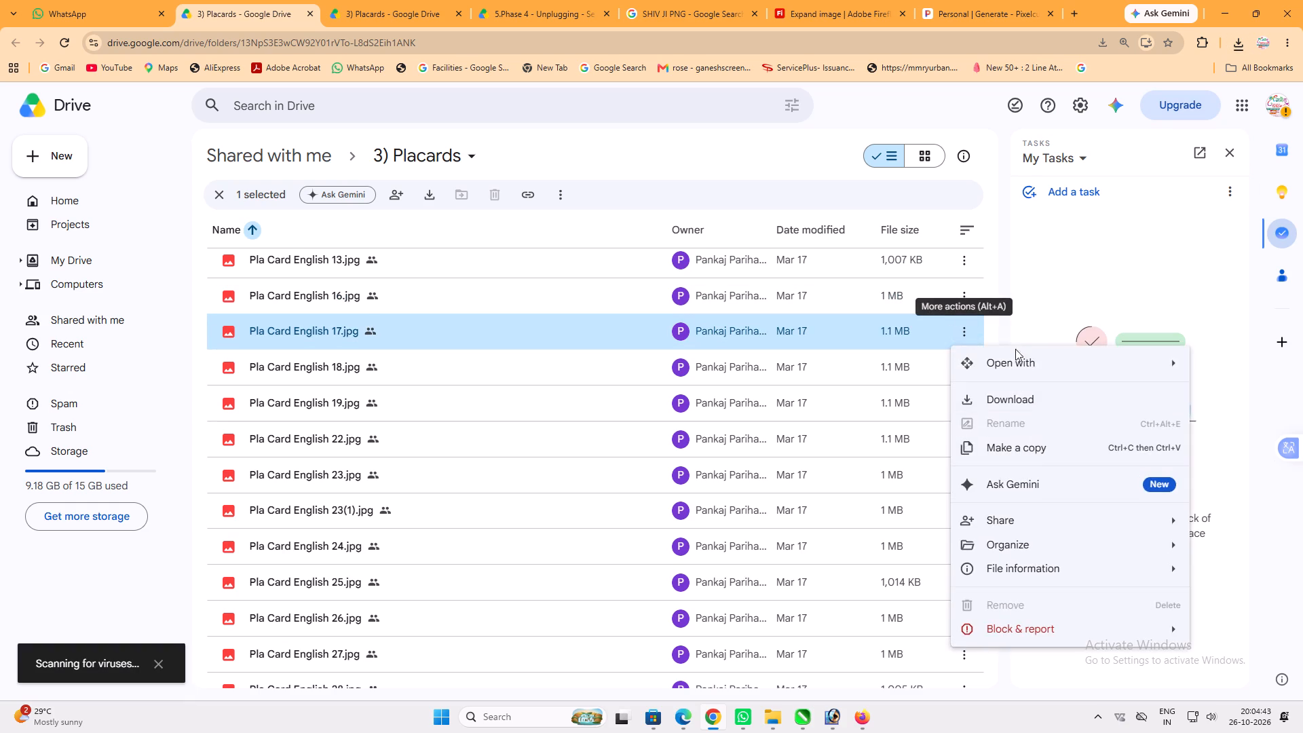
click(1013, 389)
click(961, 369)
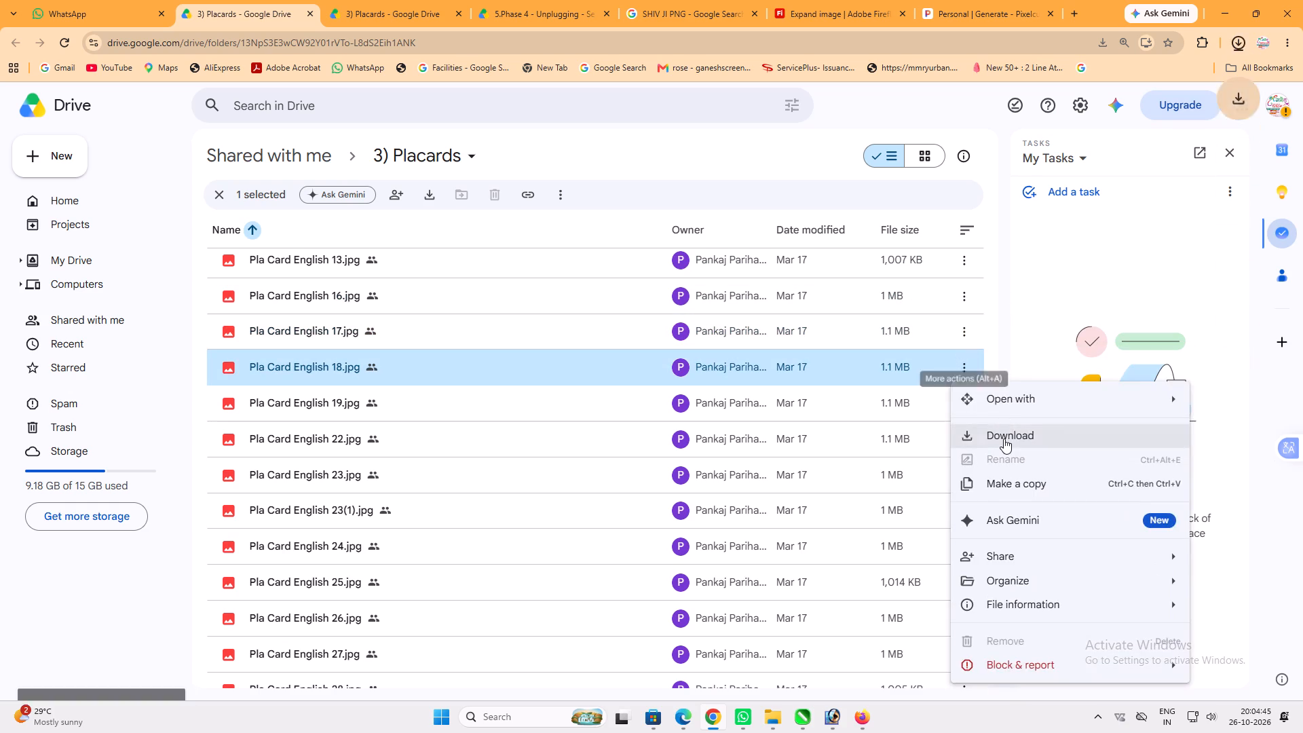
click(1004, 439)
click(958, 404)
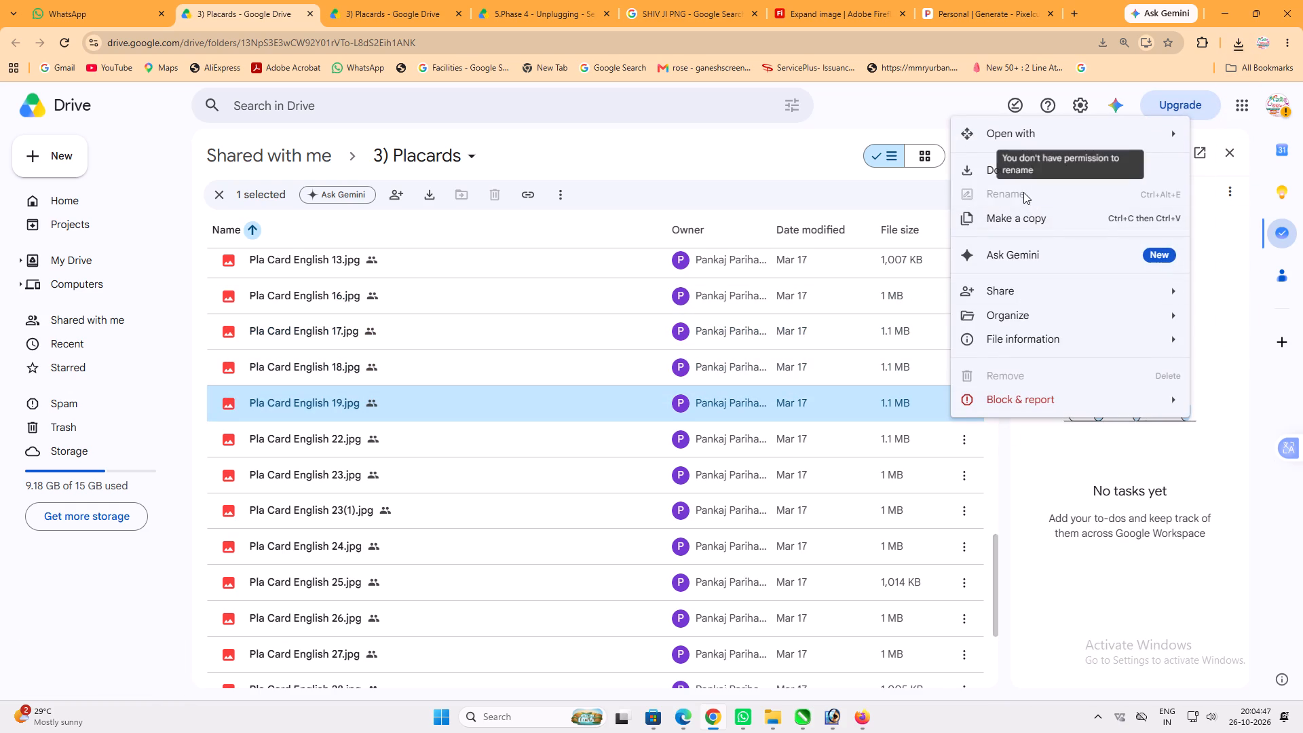
click(982, 177)
Download Pla Card English 22.jpg, 23.jpg, 23(1).jpg and 24.jpg one by one from the Placards folder.
click(964, 432)
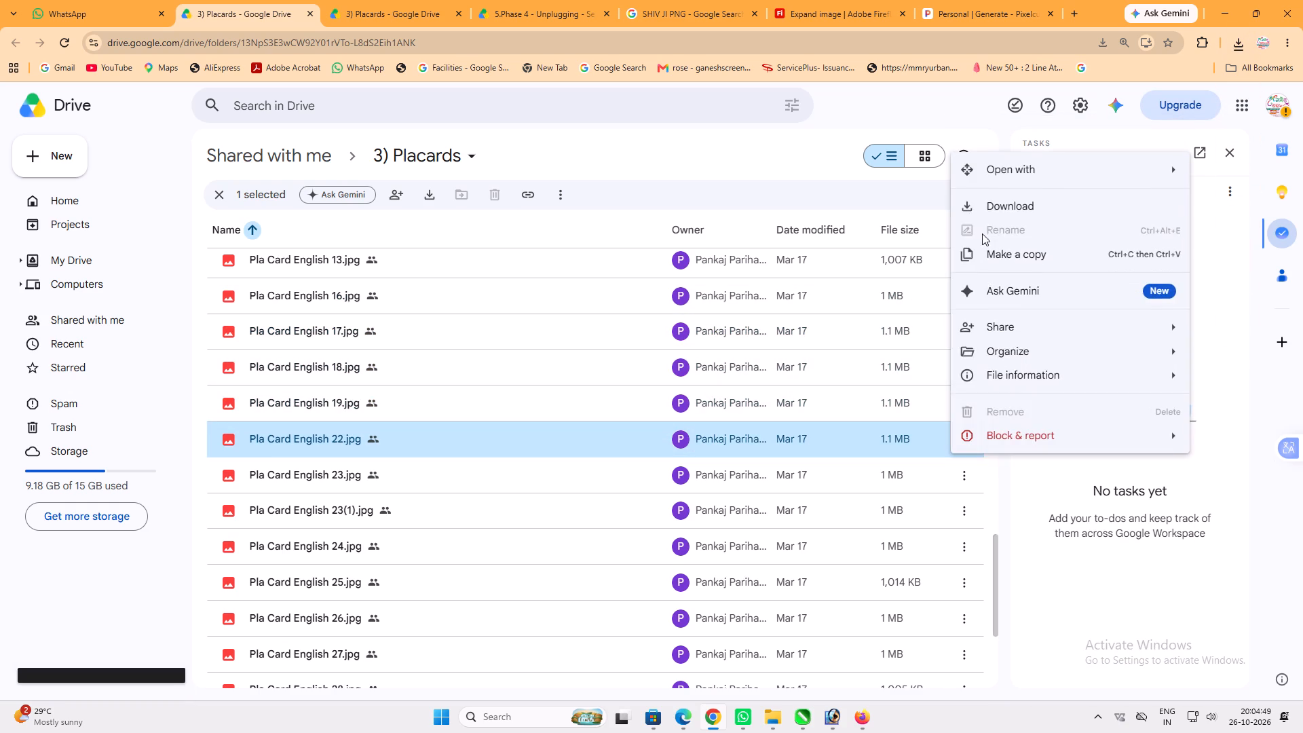
click(987, 206)
click(963, 477)
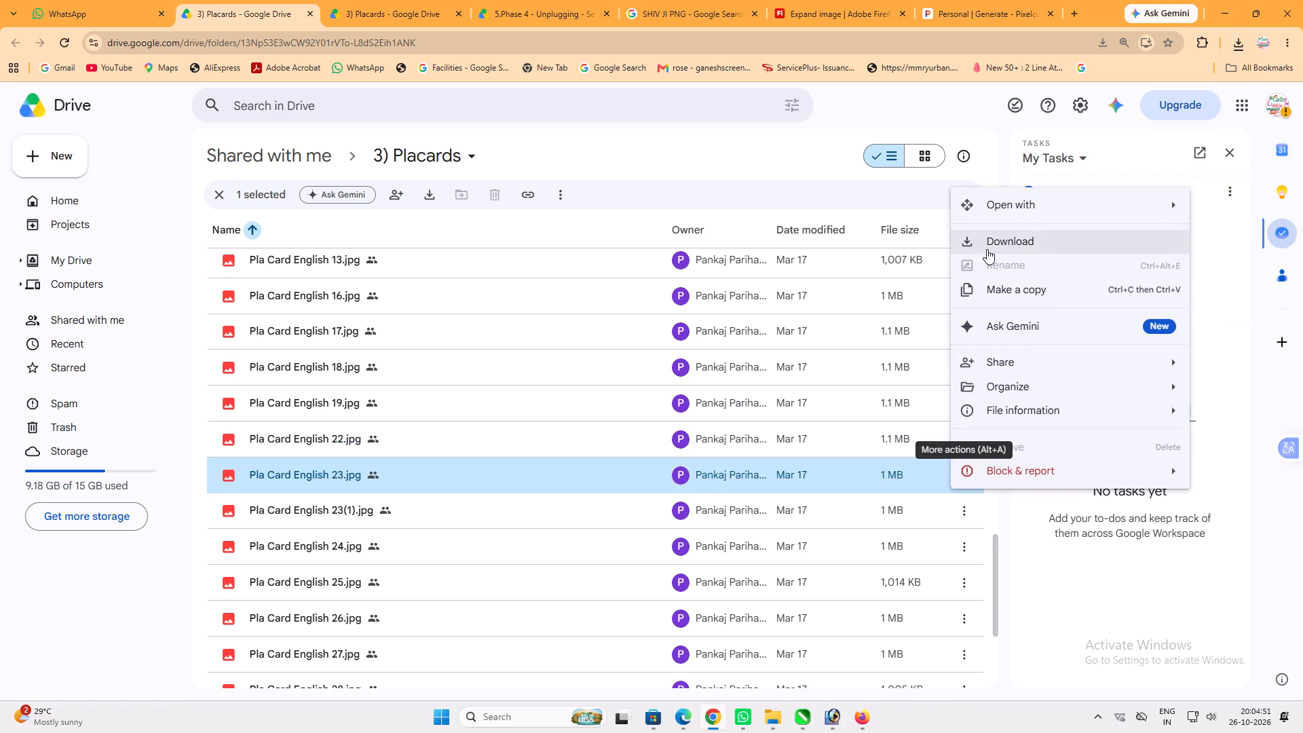
click(987, 249)
click(966, 512)
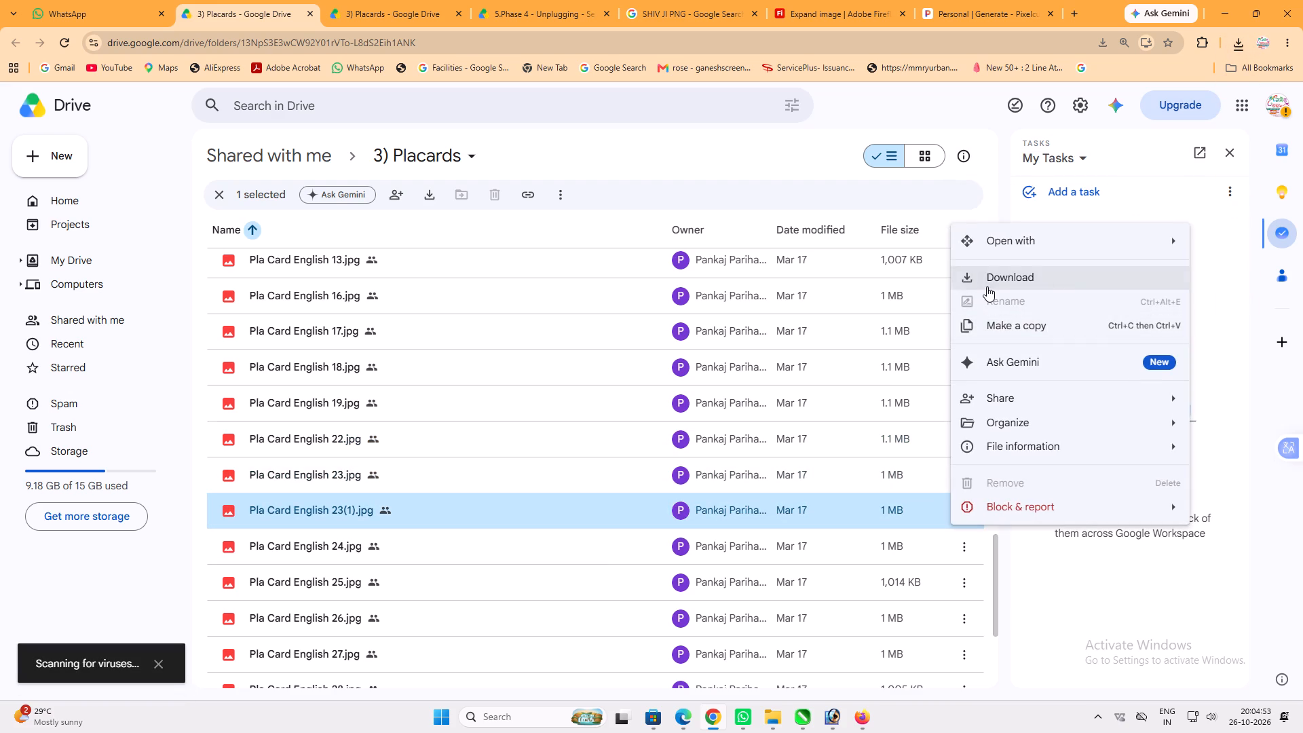
click(987, 286)
click(964, 552)
click(979, 323)
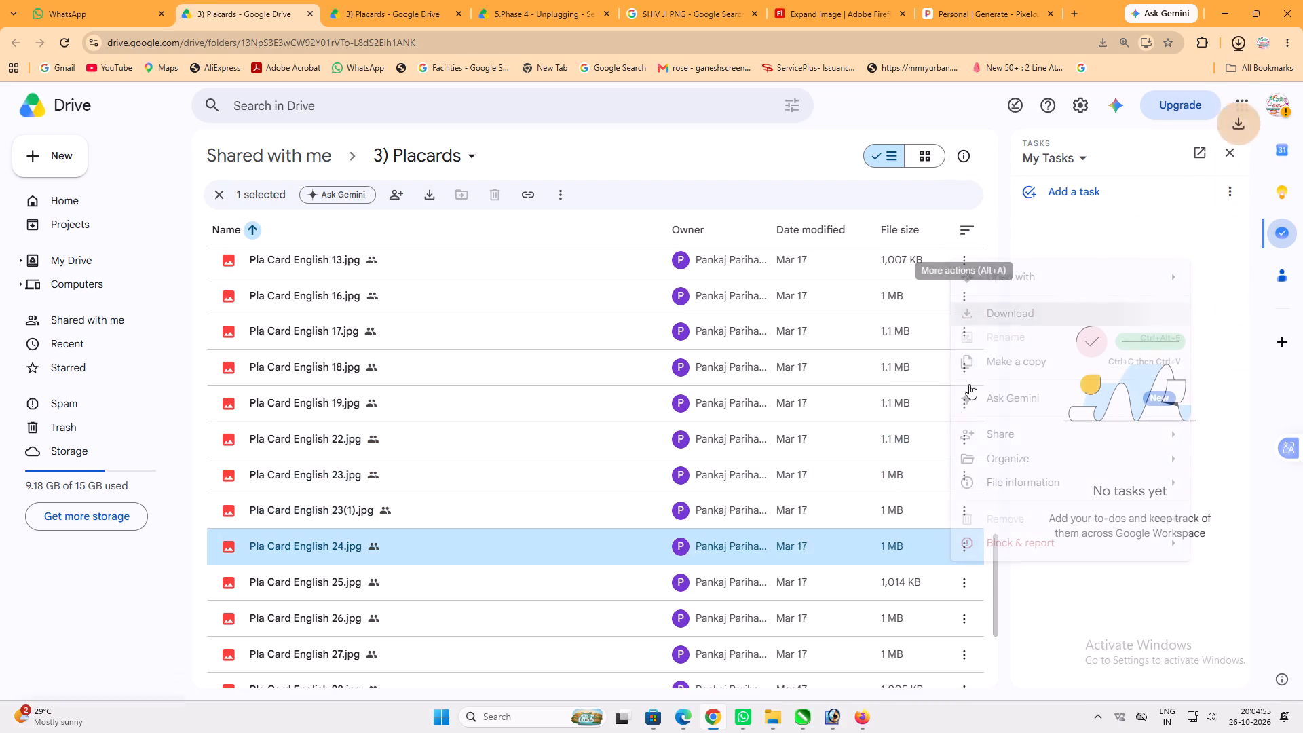
Download Pla Card English 25.jpg, 26.jpg, 27.jpg and 28.jpg individually from the Placards folder.
click(964, 577)
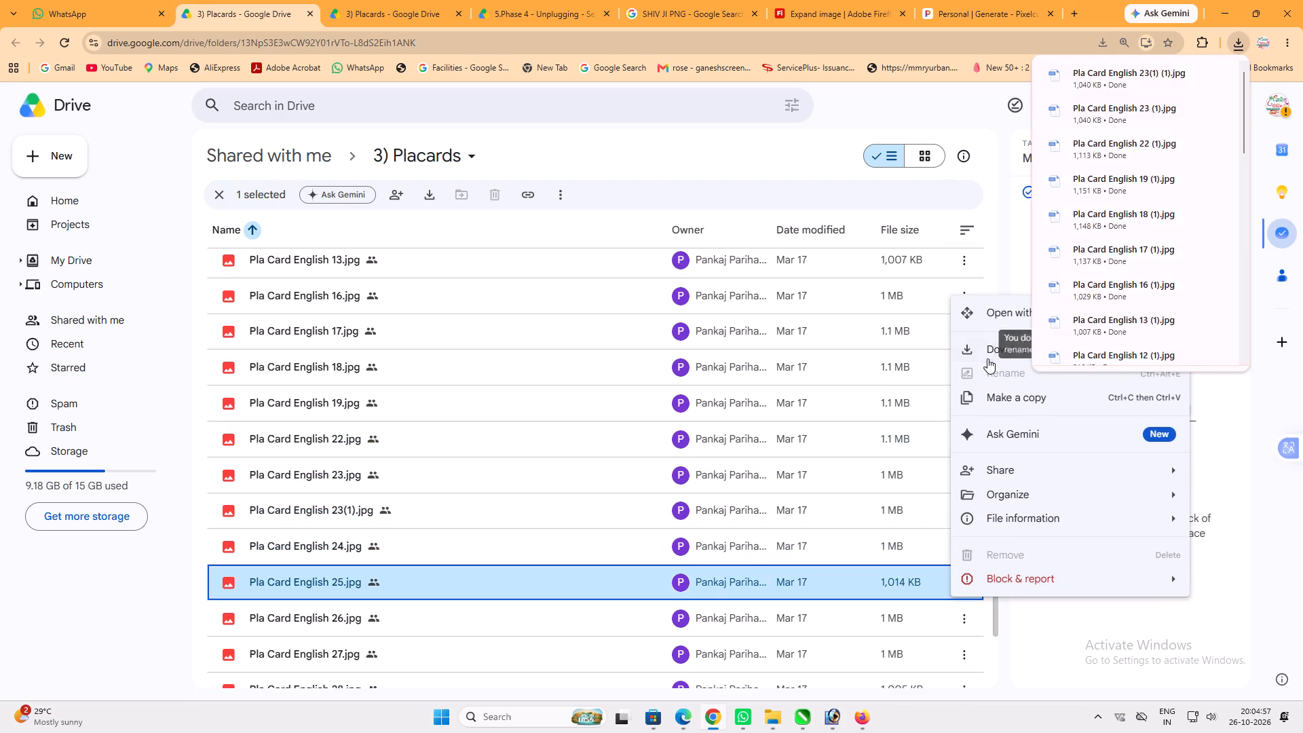
click(987, 356)
click(969, 618)
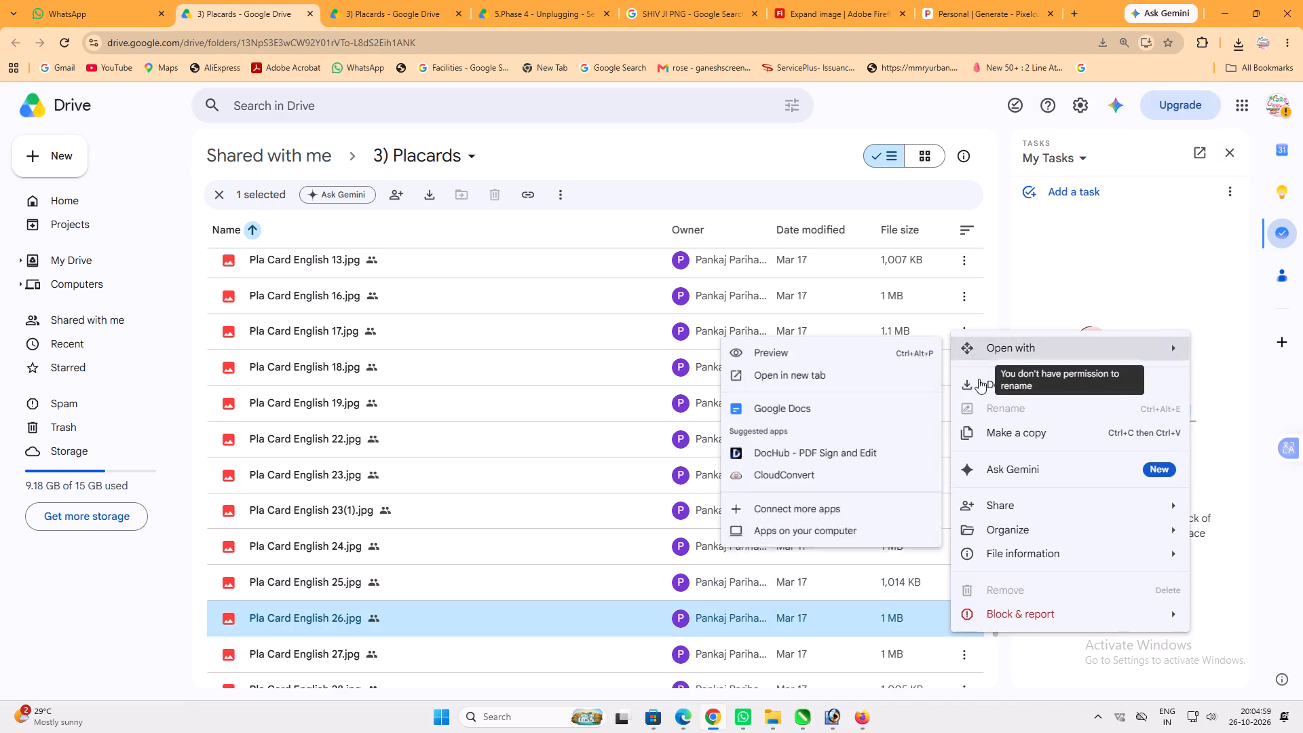
click(977, 386)
click(960, 657)
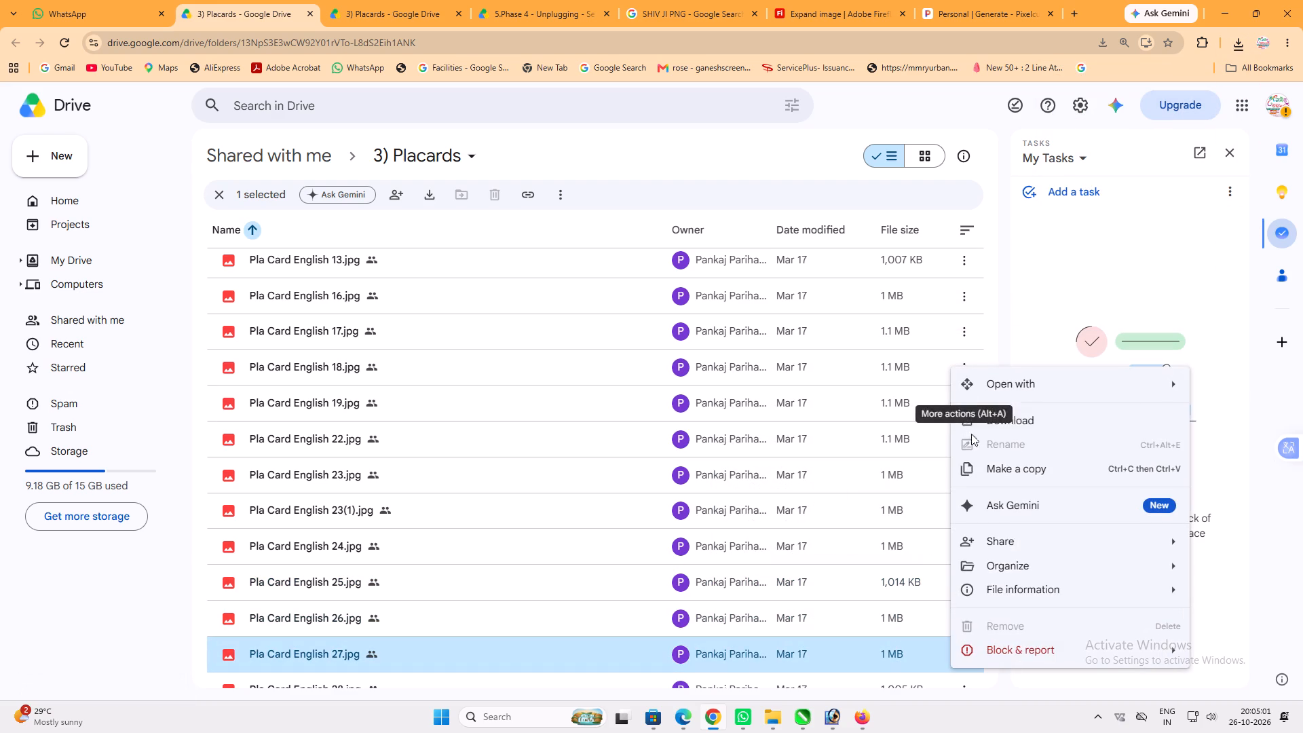
click(979, 418)
scroll(949, 658, down, 3)
scroll(958, 527, down, 2)
click(966, 448)
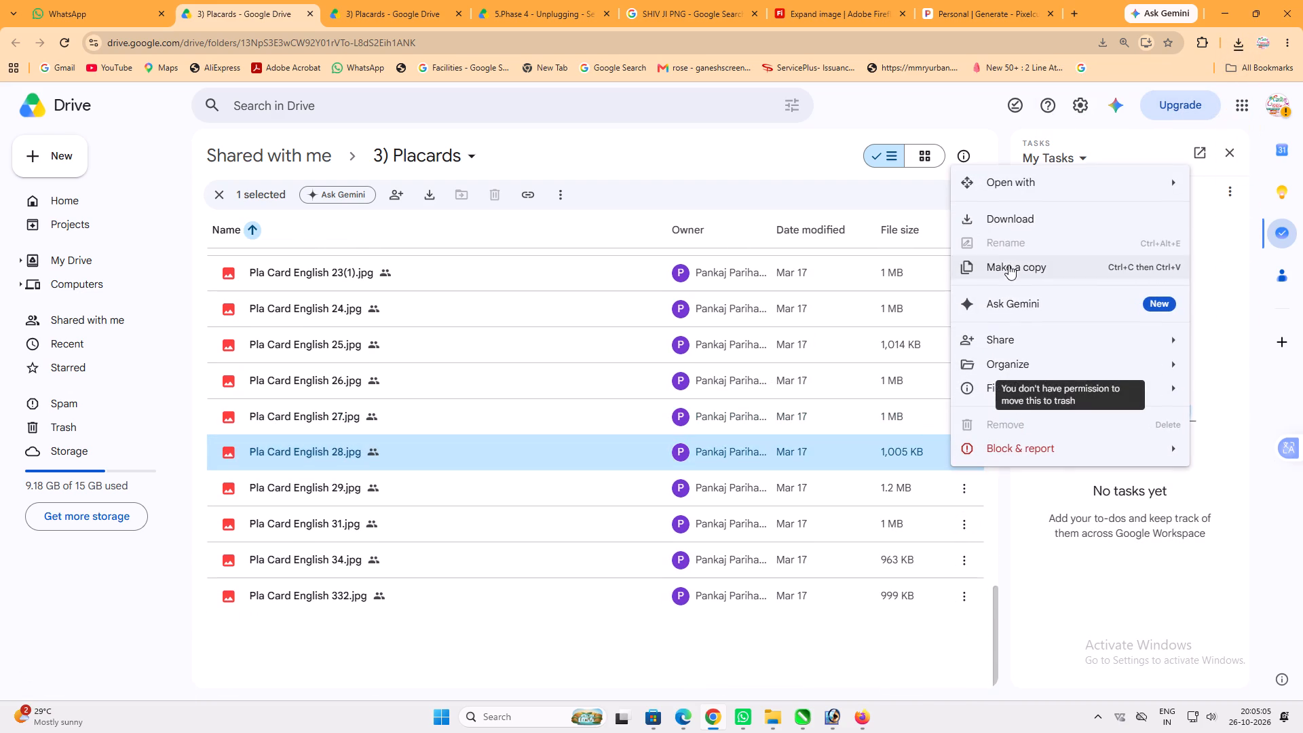
click(986, 219)
Download Pla Card English 29.jpg, 31.jpg, 34.jpg and 332.jpg individually from the Placards folder.
click(960, 496)
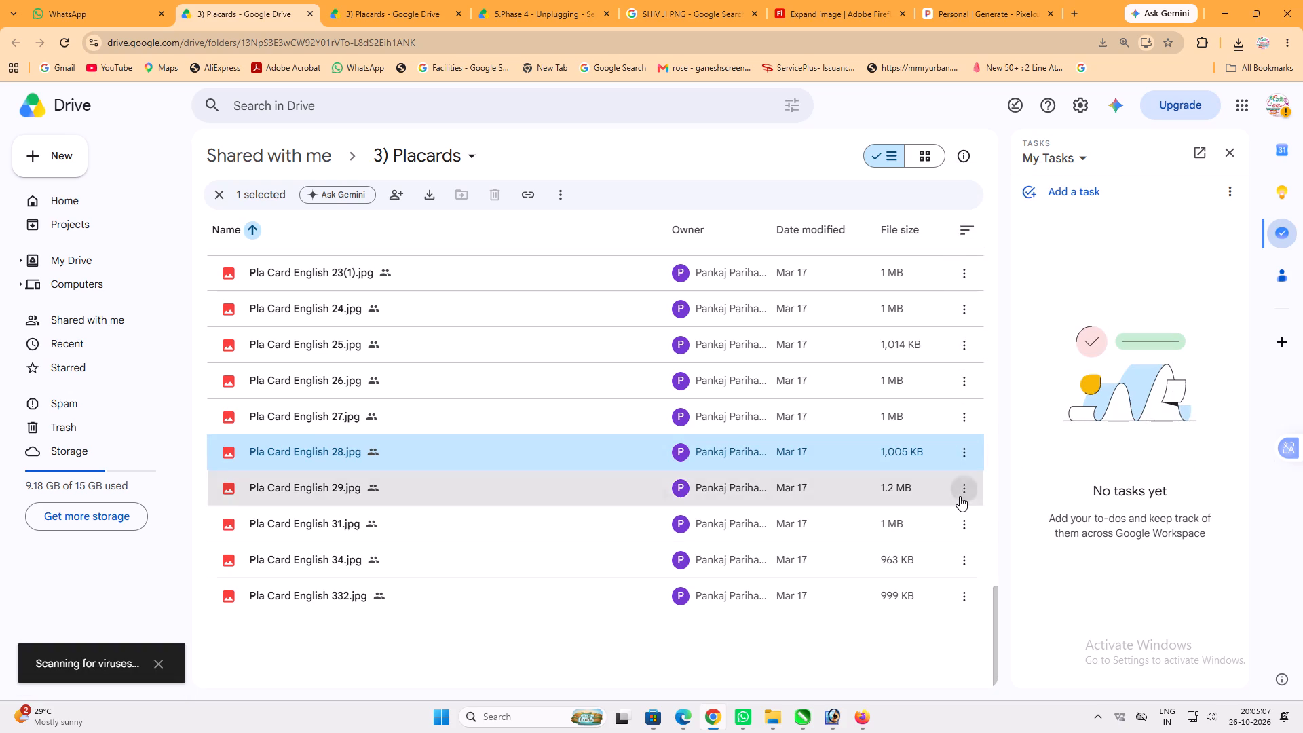
click(981, 260)
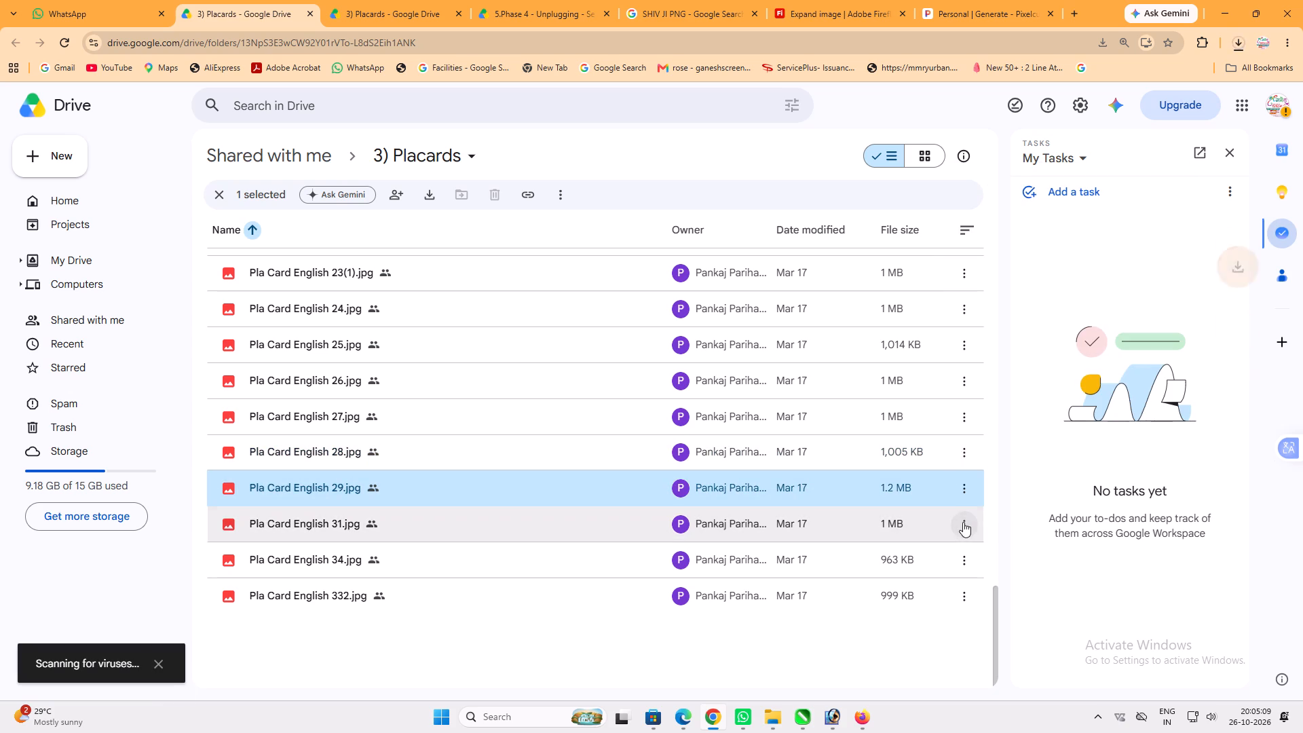
click(963, 522)
click(994, 288)
click(960, 559)
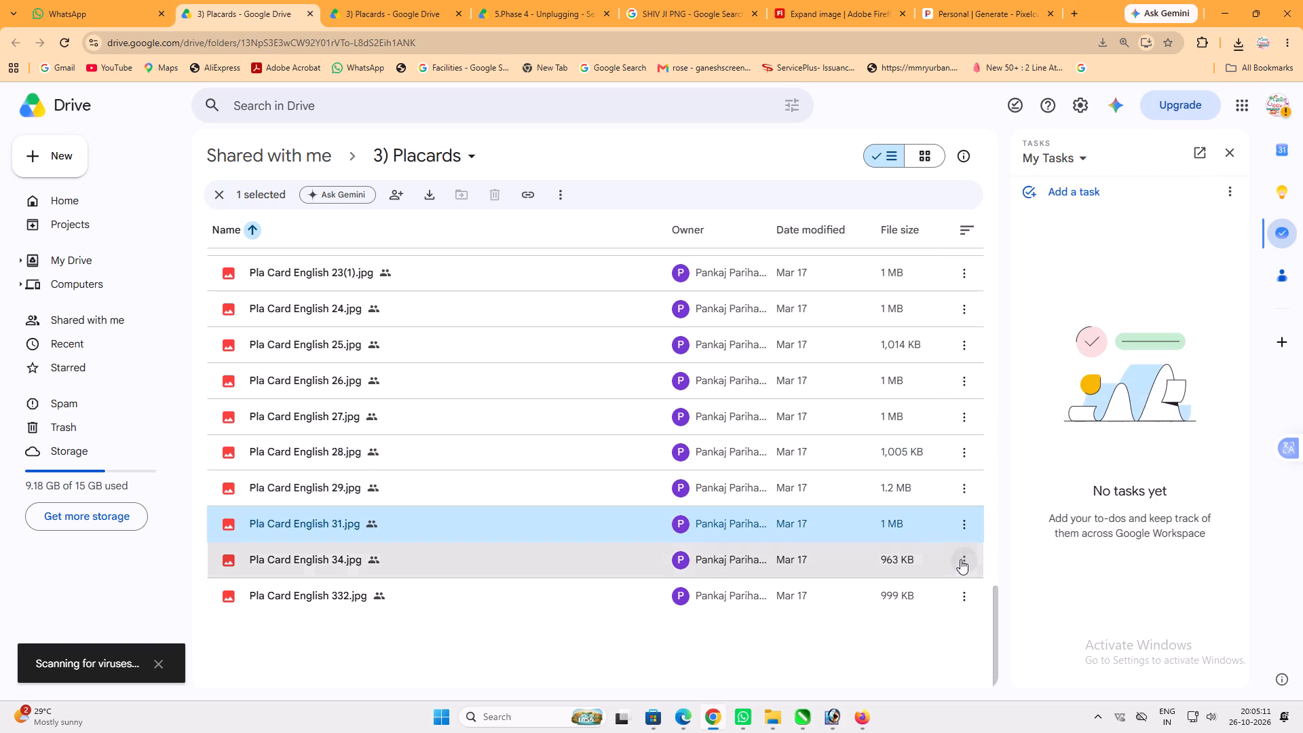
click(984, 320)
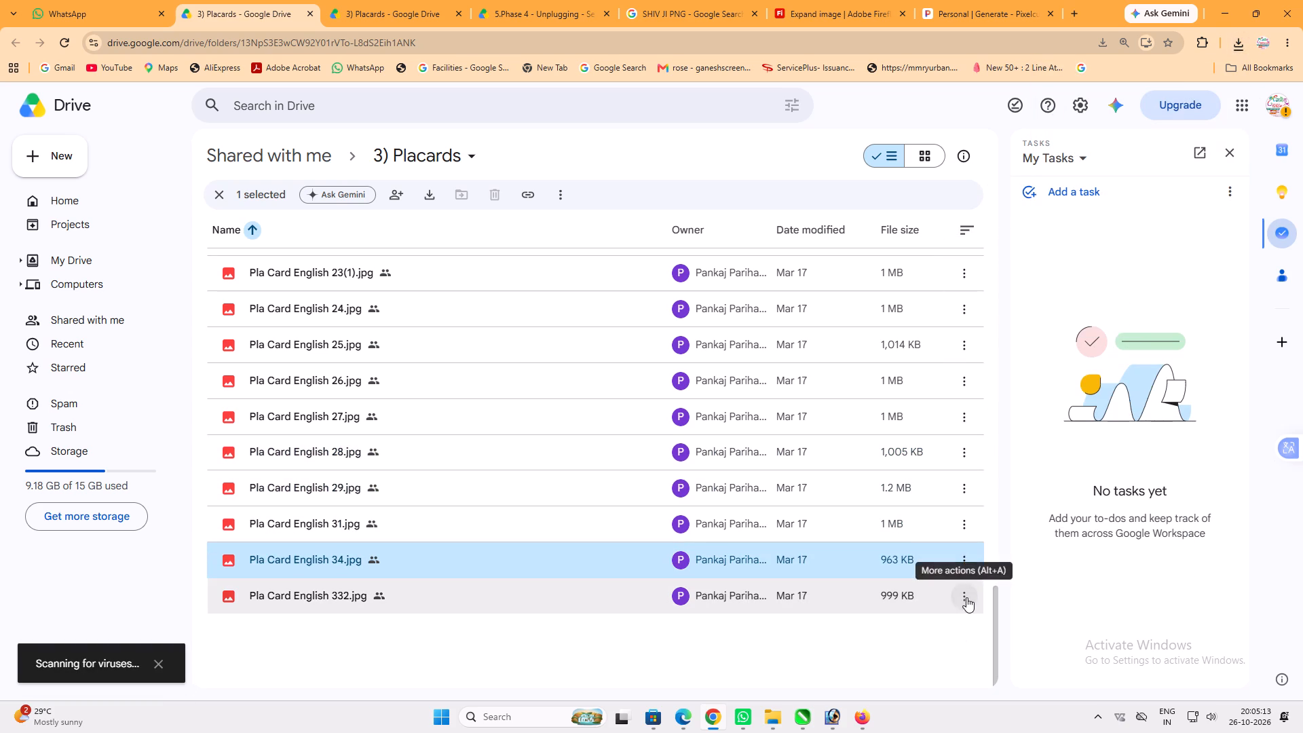
click(966, 597)
click(986, 369)
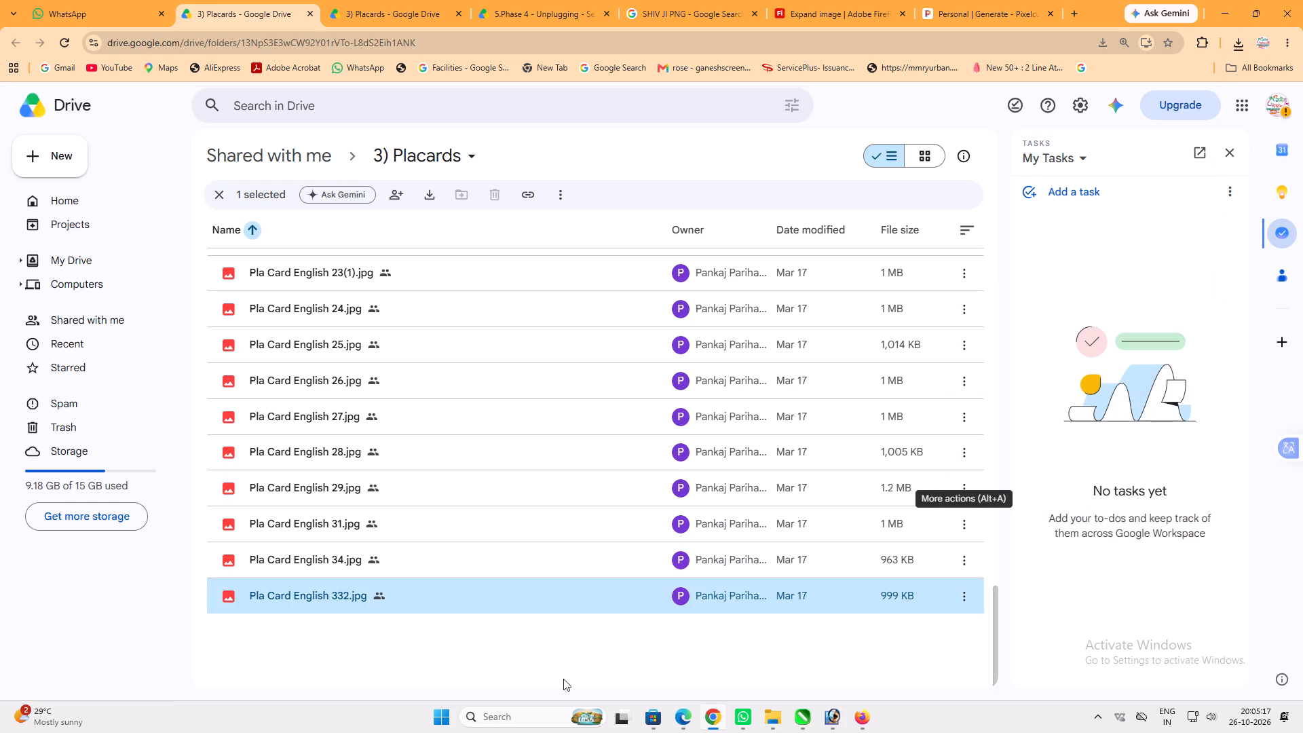
Switch to CorelDRAW and create a new blank document with a 72 x 42 inch page.
key(alt+Tab)
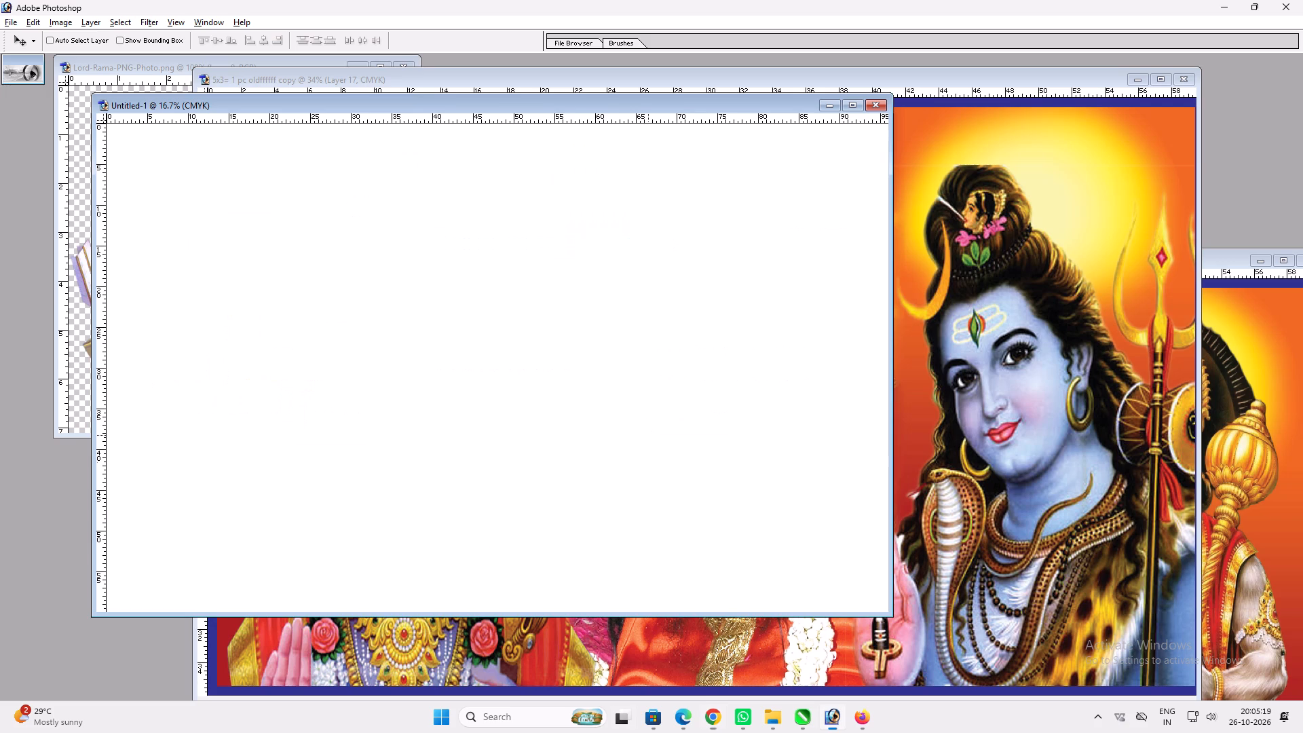
click(802, 711)
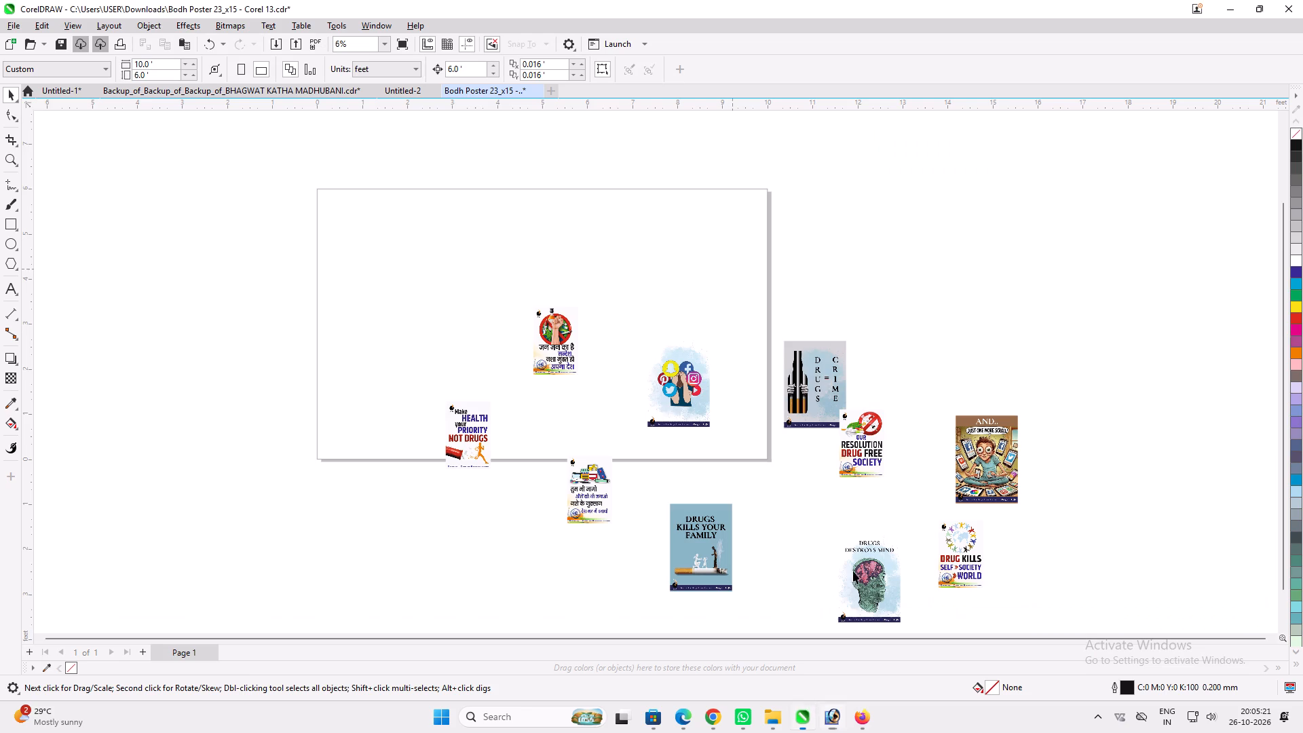
click(548, 90)
key(Return)
scroll(475, 257, down, 4)
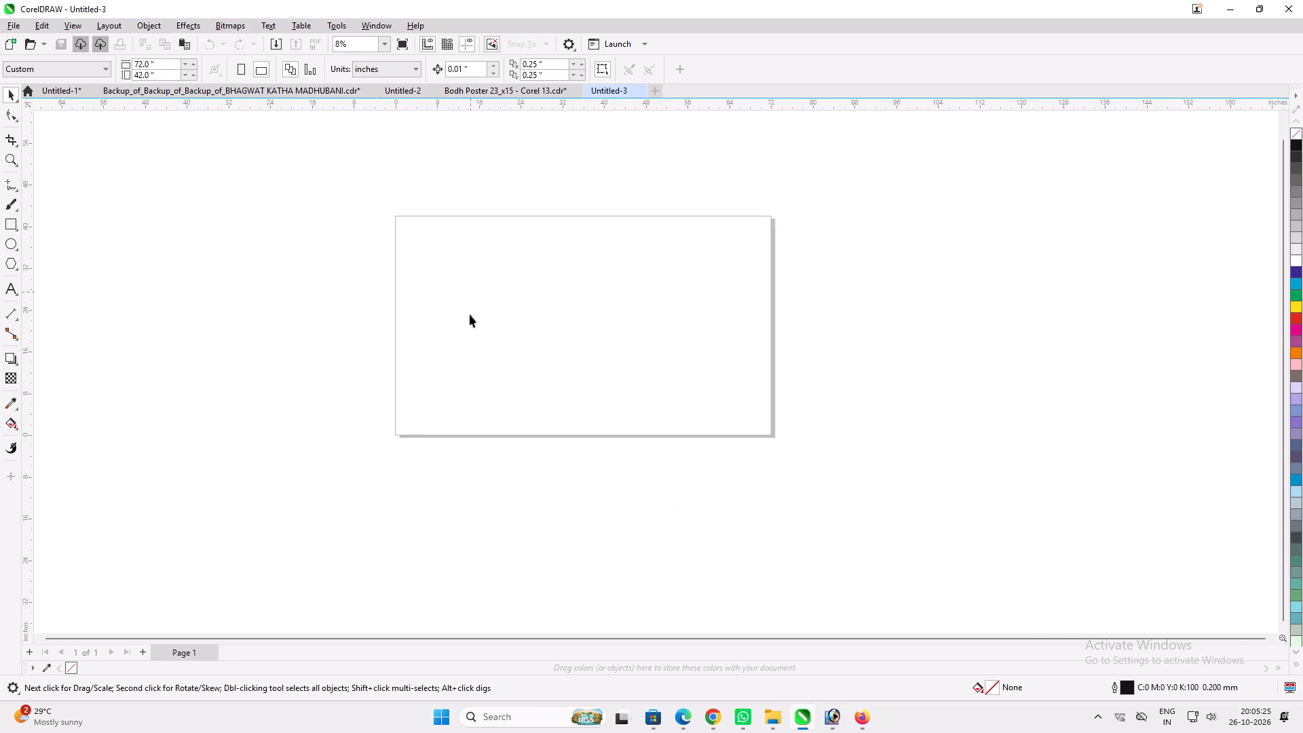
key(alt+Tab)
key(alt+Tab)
Draw a rectangle outside the page and set its size to 96 x 60 inches.
click(10, 224)
scroll(412, 225, down, 3)
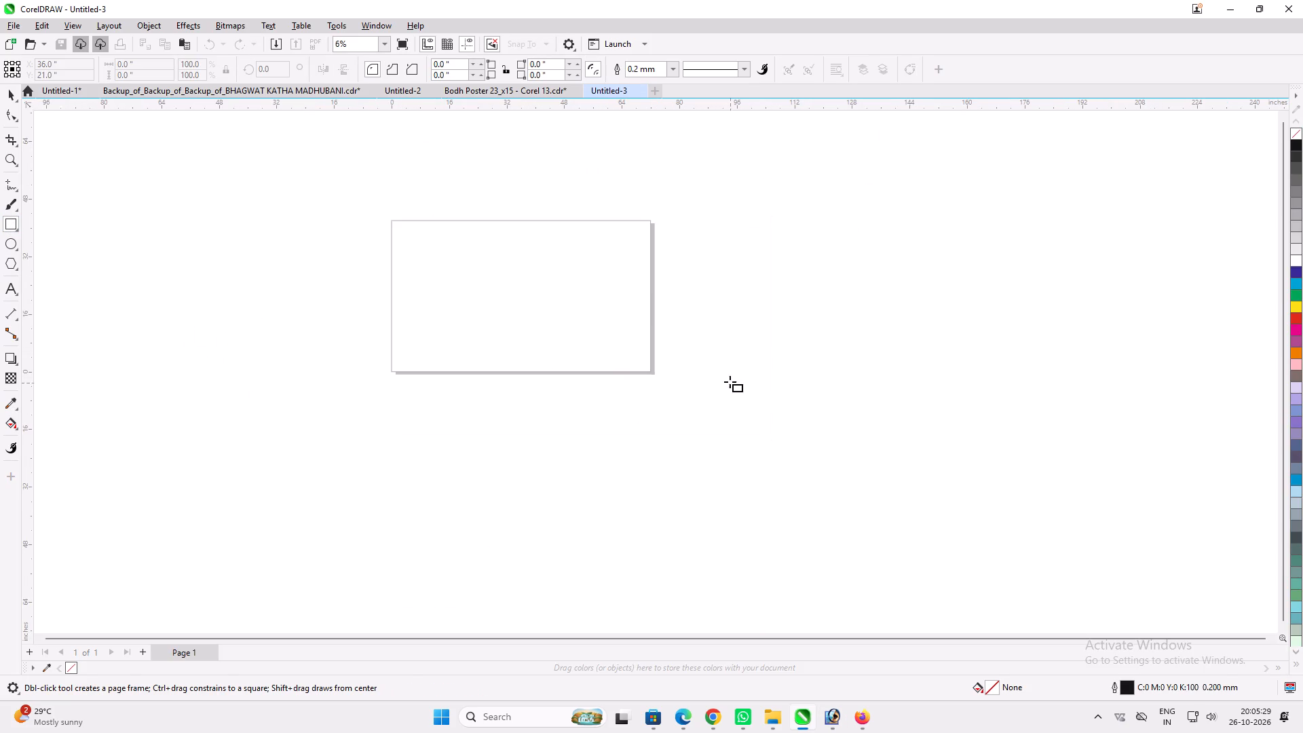
drag(620, 395, 819, 504)
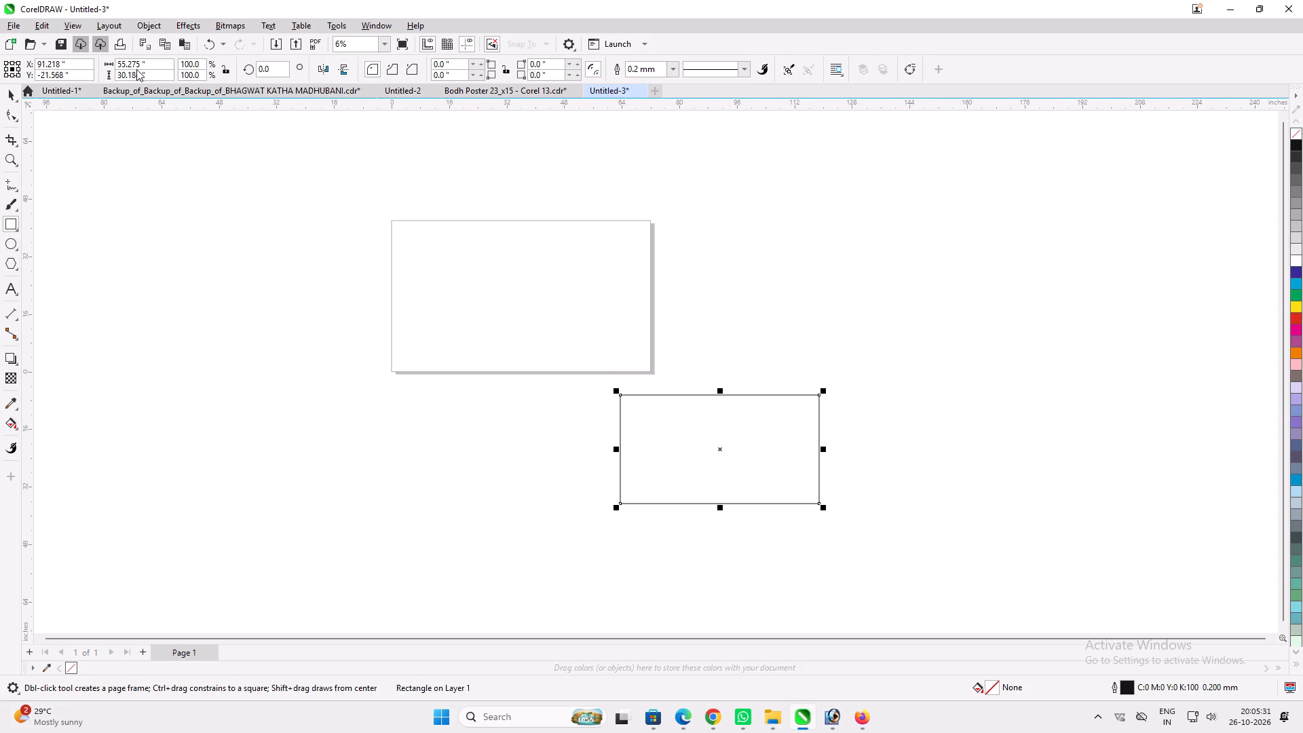
click(148, 63)
key(ctrl+a)
text(96)
key(Tab)
text(60)
key(Return)
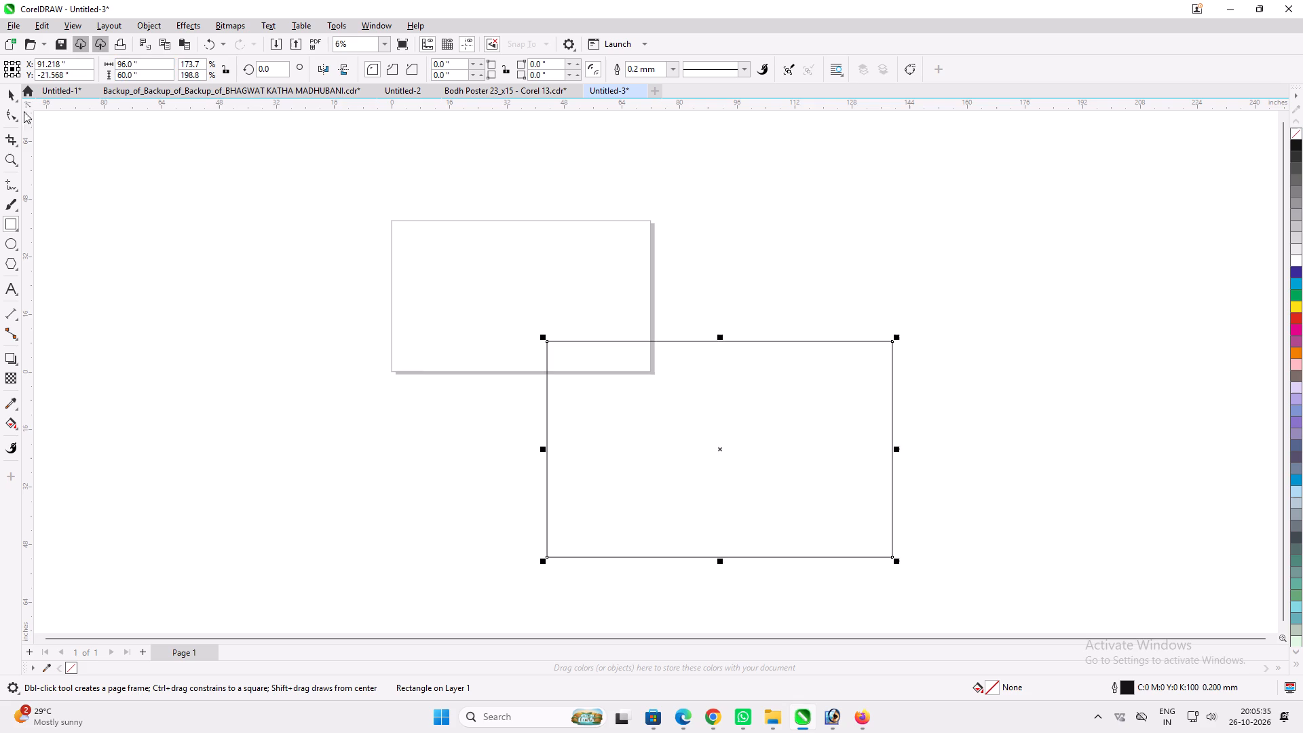
Move the 96 x 60 inch rectangle clear of the page to its right, fill it red, and deselect it.
click(10, 96)
drag(753, 484, 945, 434)
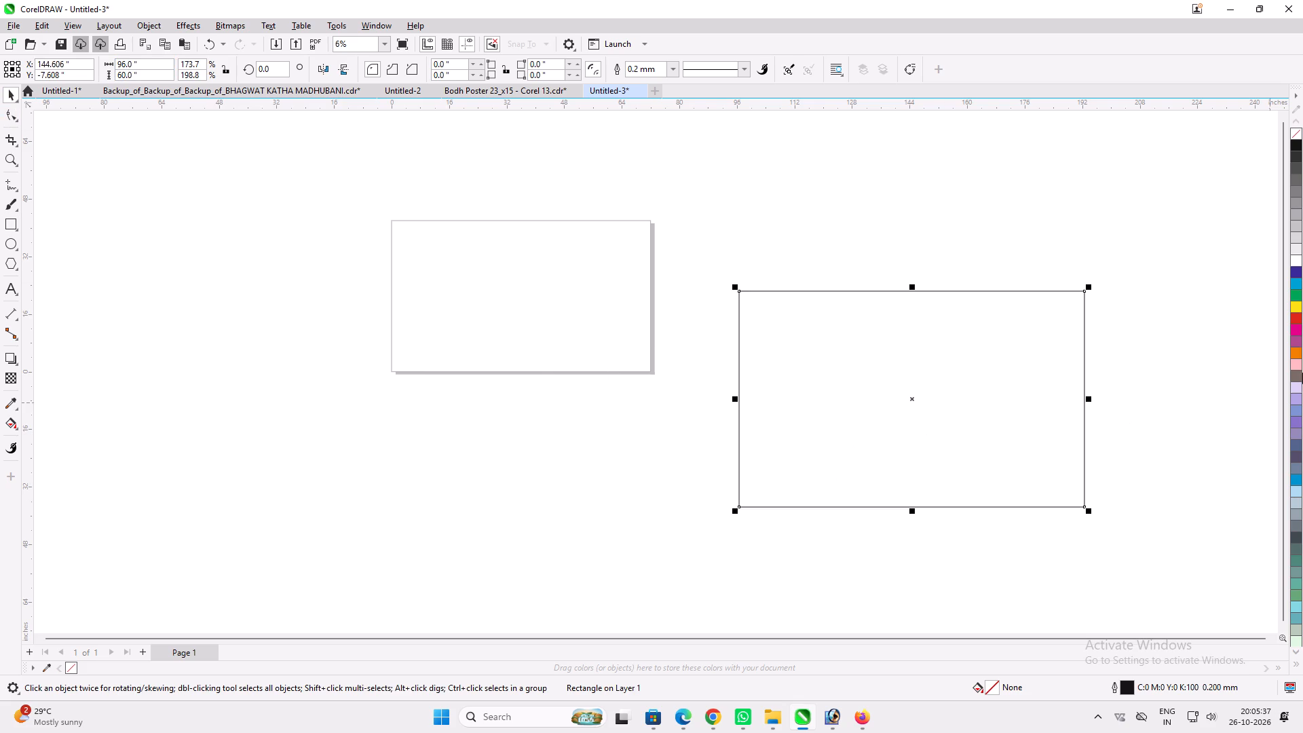
click(1296, 320)
key(alt+Tab)
key(alt+Tab)
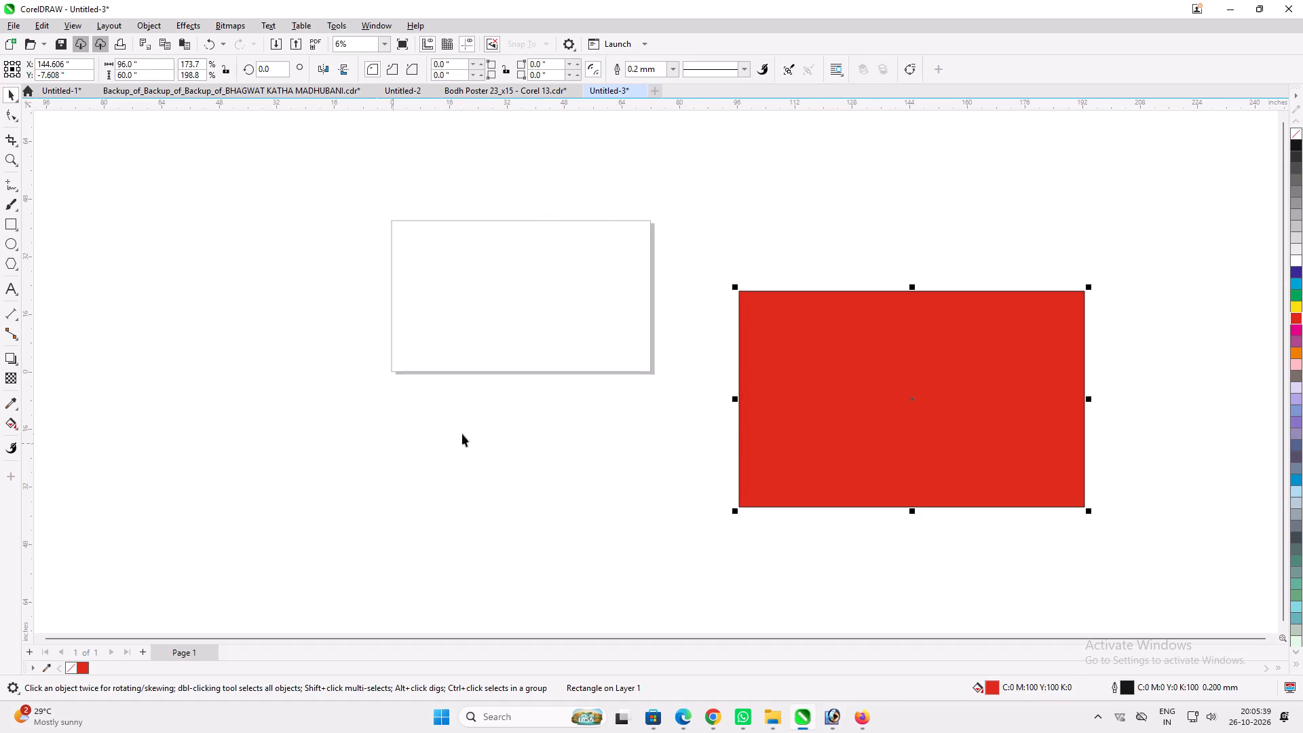
click(487, 436)
Switch to File Explorer and open the Downloads folder holding the downloaded placard images.
key(alt+Tab)
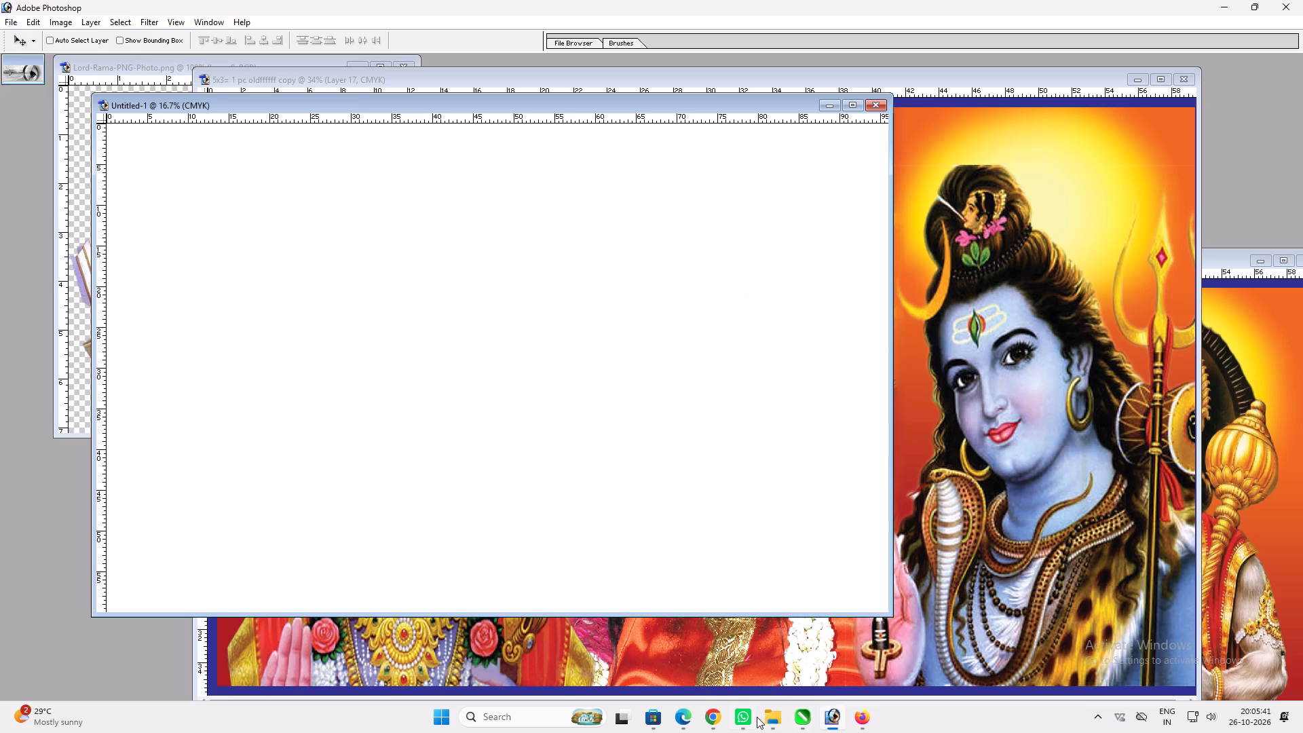
click(775, 719)
click(533, 633)
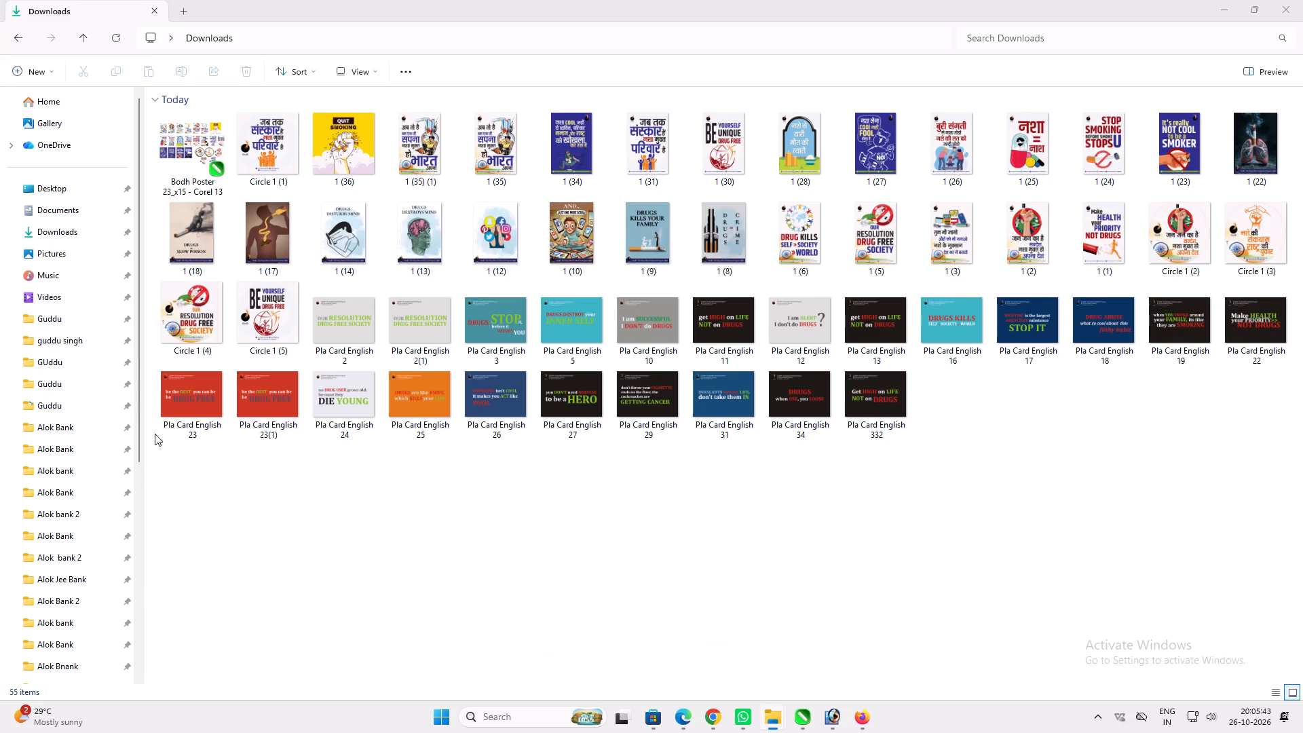
scroll(113, 375, up, 2)
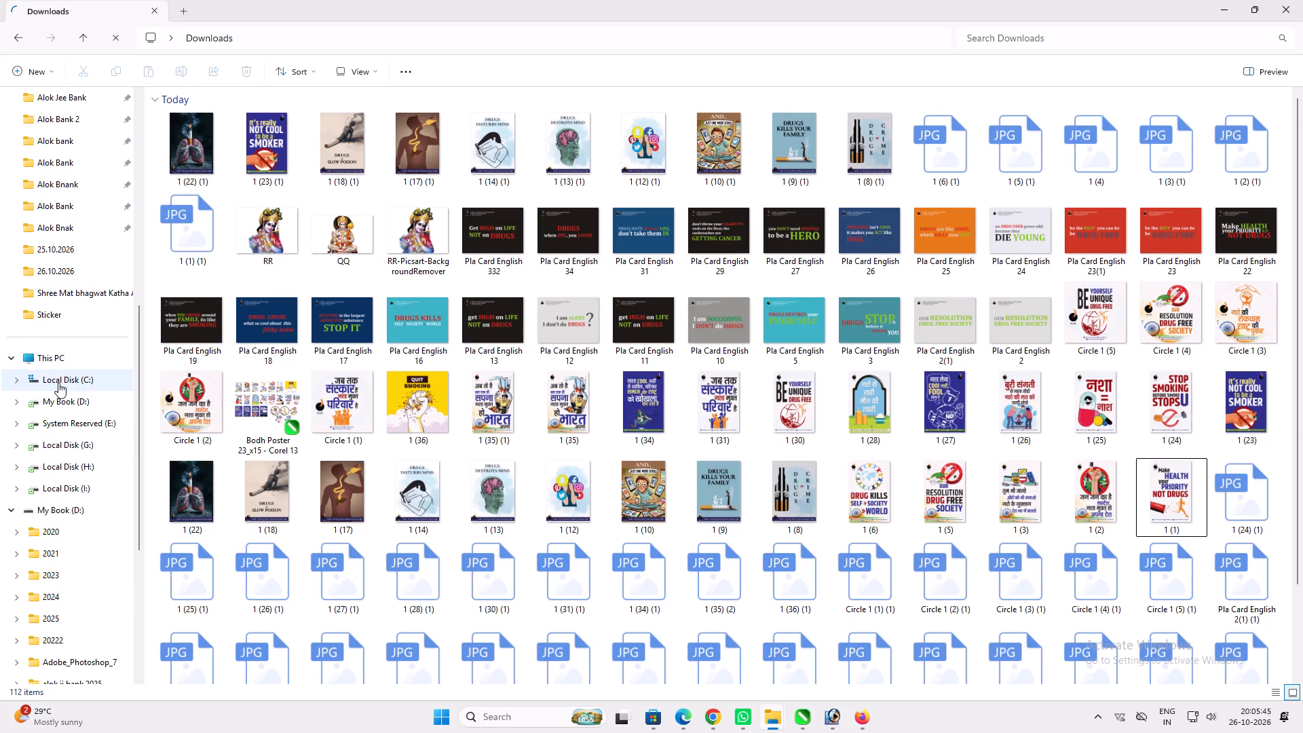
scroll(58, 383, up, 9)
click(62, 232)
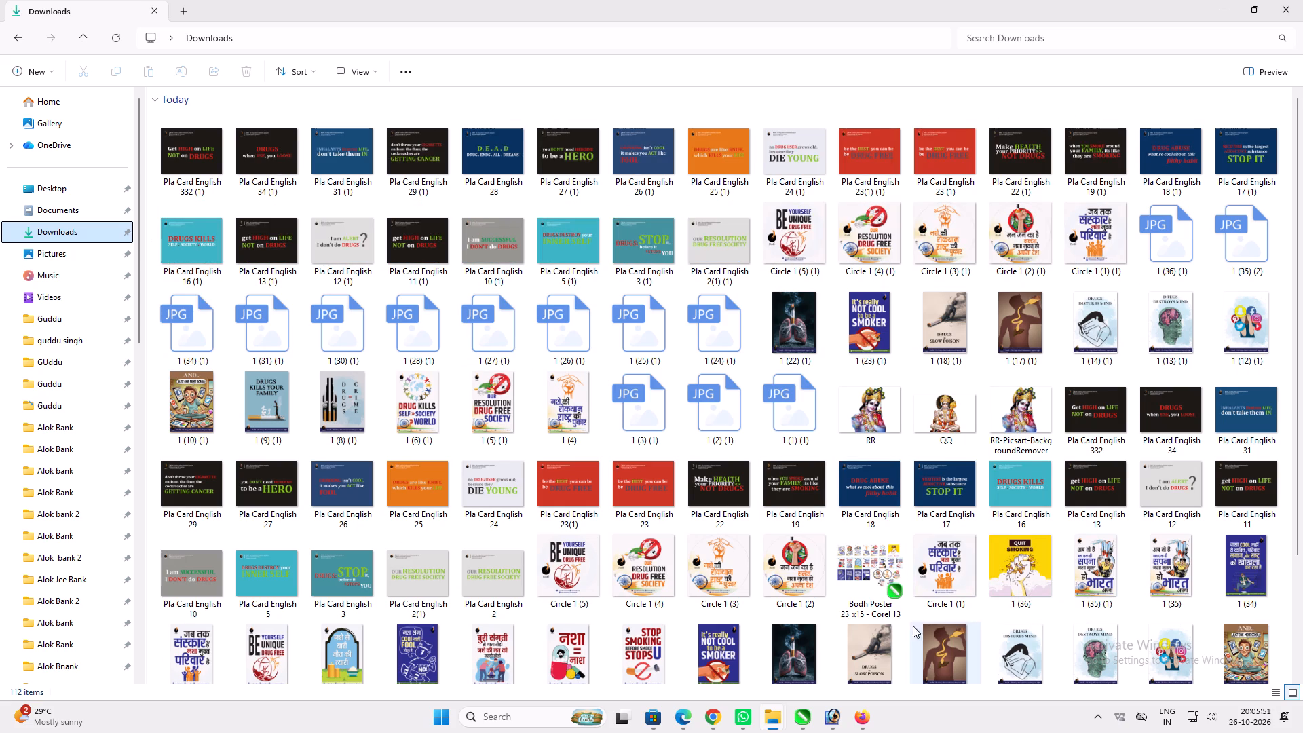
Switch to the Drive Placards folder in Chrome and open 1 (1).jpg in the preview to check it.
key(alt+Tab)
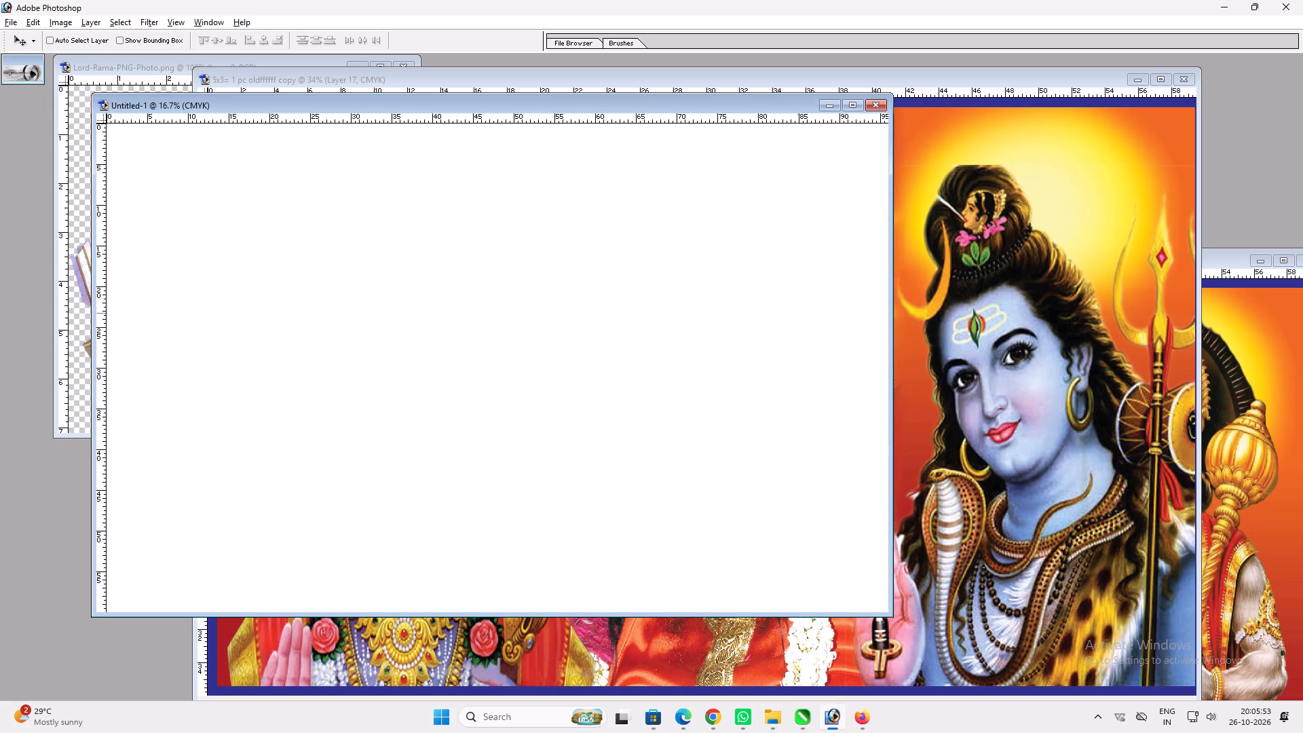
key(alt+Tab)
key(alt+Tab)
key(alt+Tab)
scroll(529, 381, up, 8)
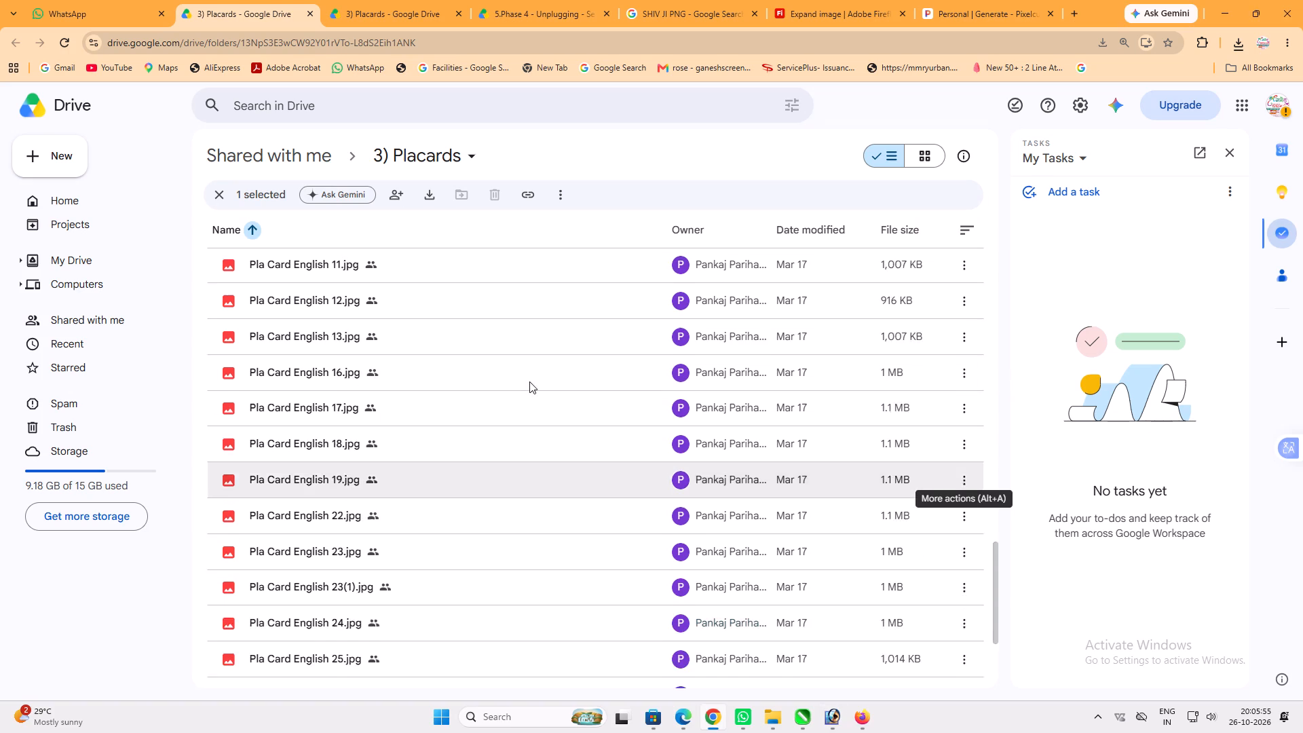
scroll(529, 381, up, 20)
scroll(529, 381, up, 10)
click(548, 361)
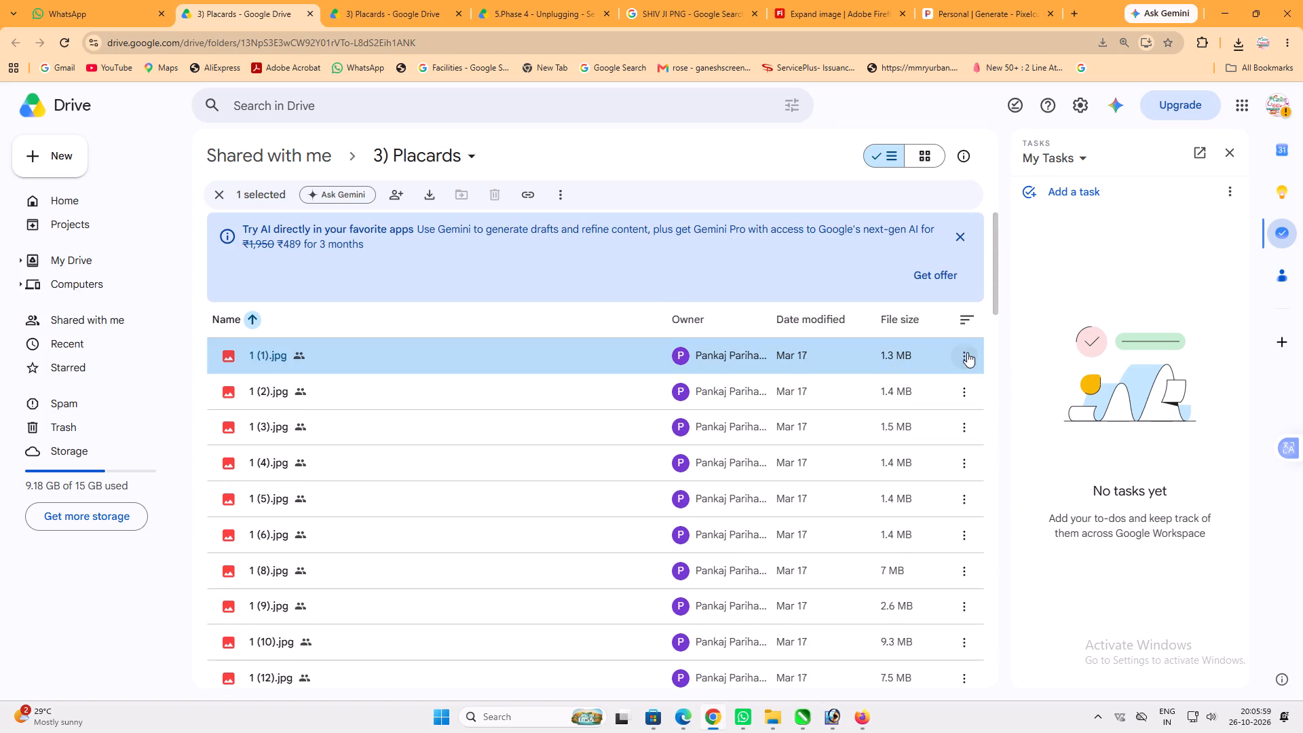
right_click(907, 365)
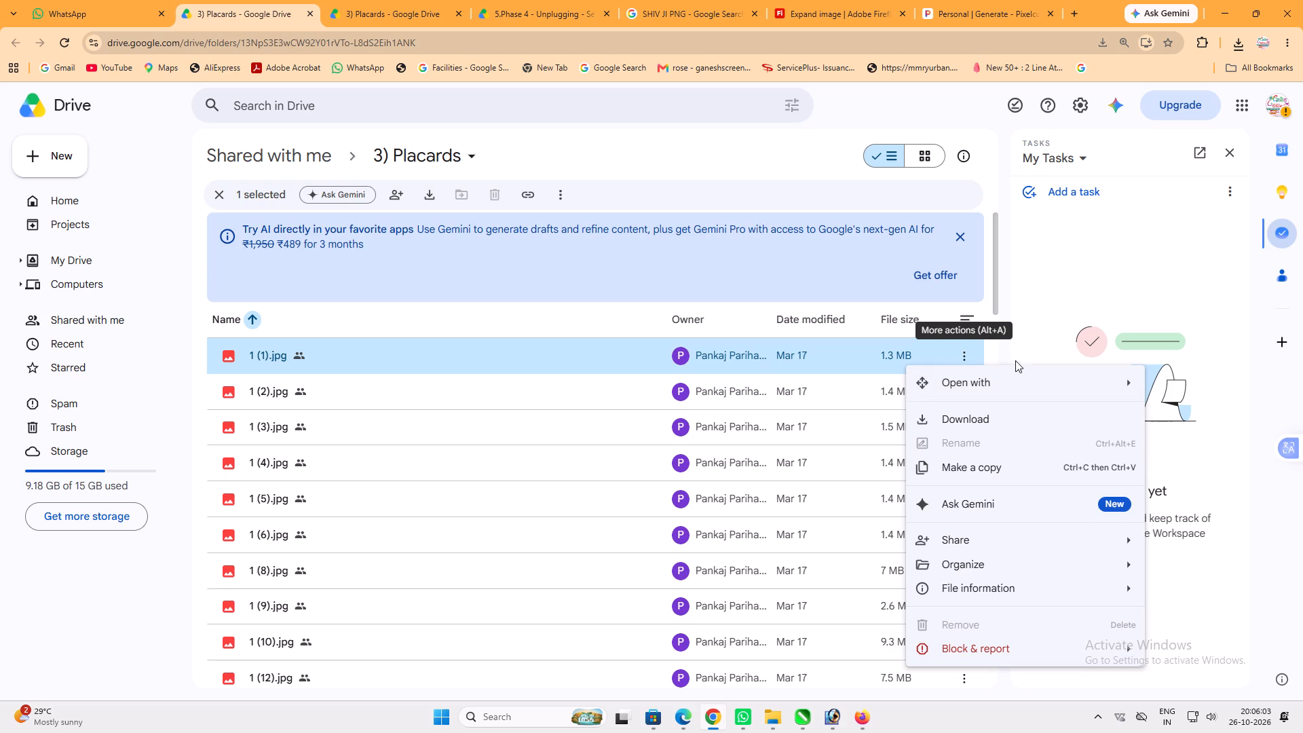
click(965, 356)
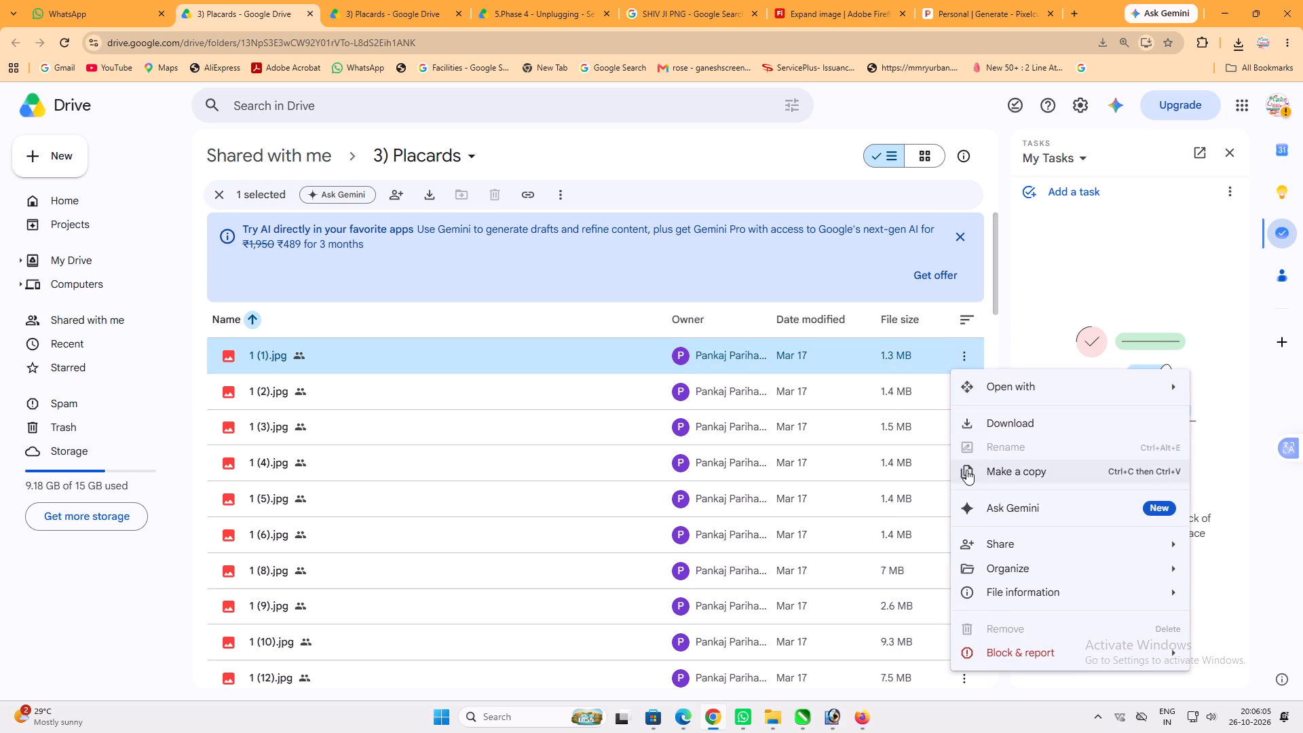
click(308, 353)
double_click(308, 353)
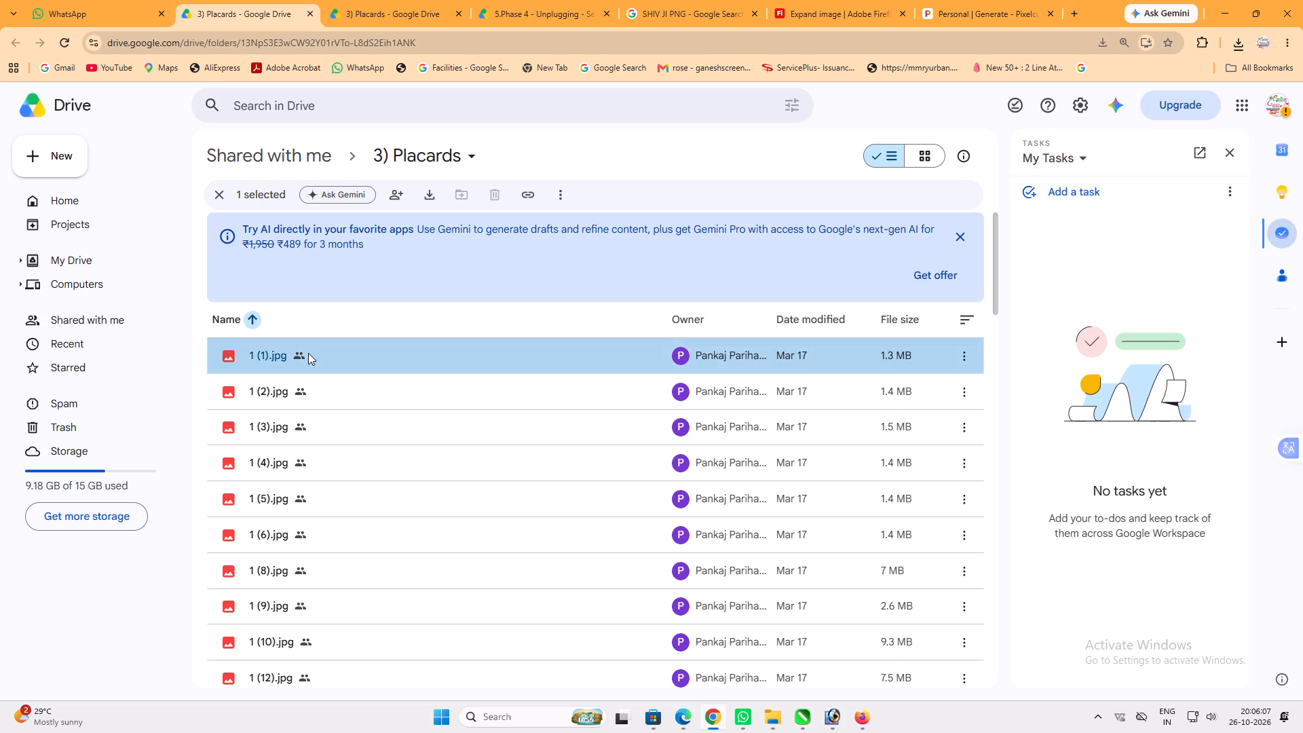
Select the downloaded images from Pla Card English 332 (1) through 1 (1) (1) in Downloads and import them into the CorelDRAW document.
key(alt+Tab)
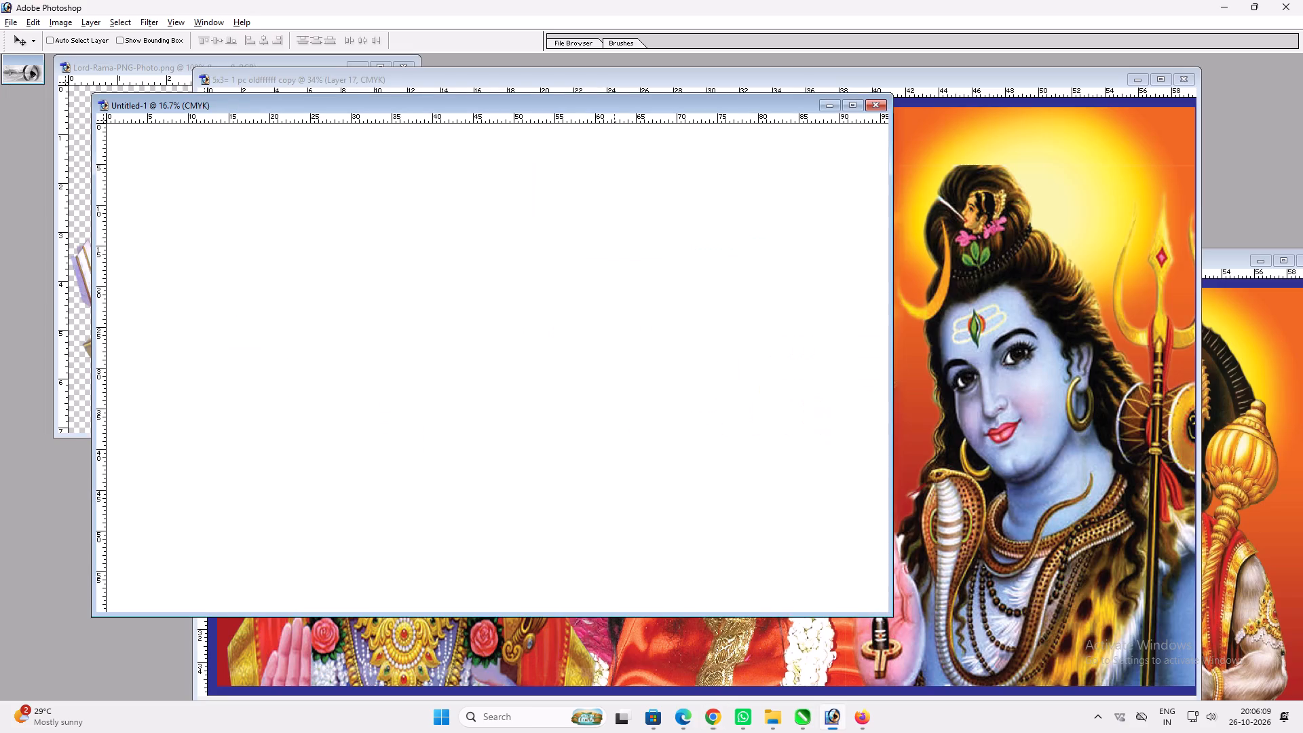
key(alt+Tab)
key(alt+Tab)
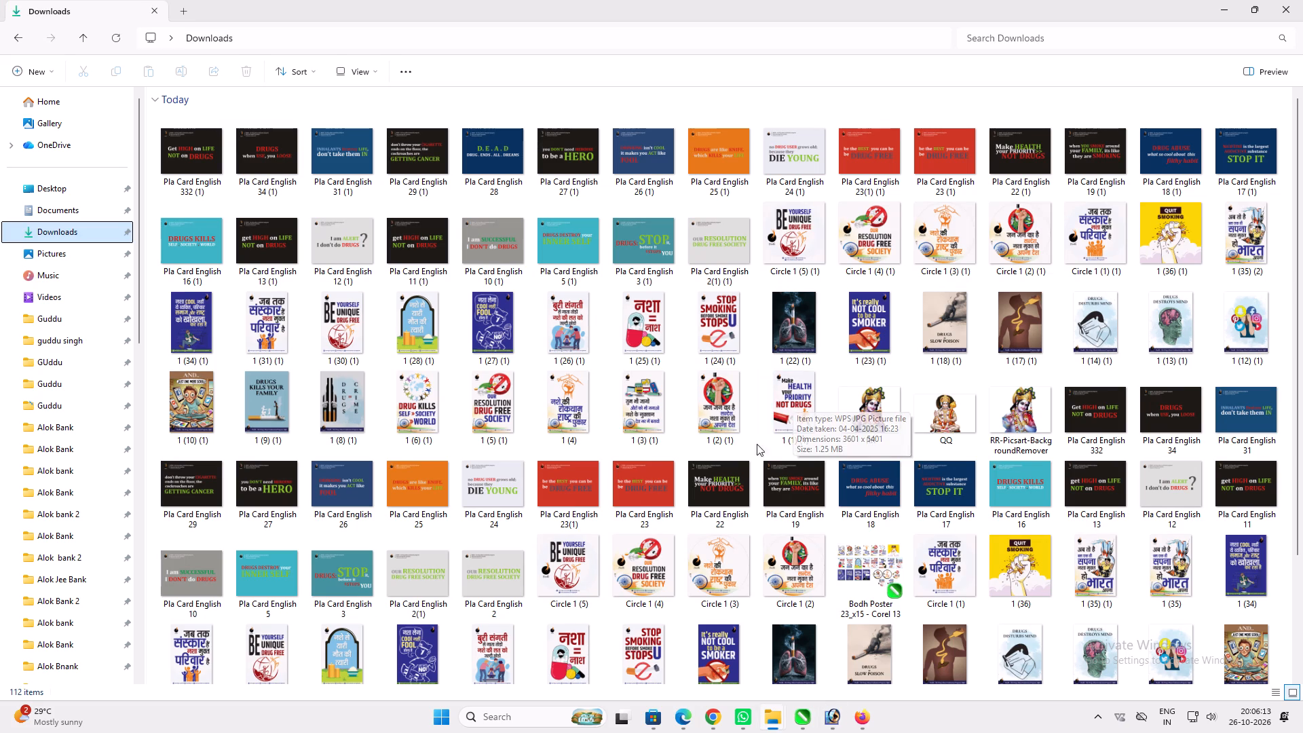
scroll(786, 426, up, 4)
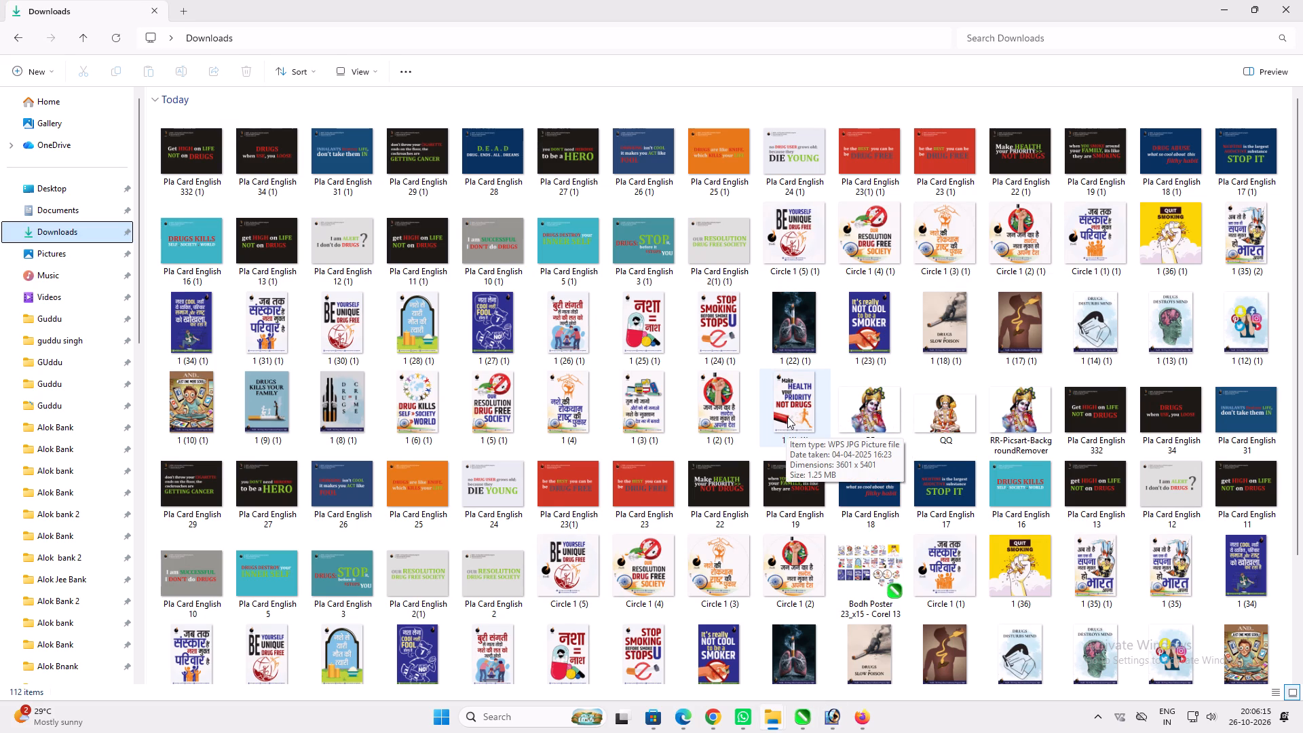
click(787, 417)
ctrl+click(719, 413)
ctrl+click(639, 412)
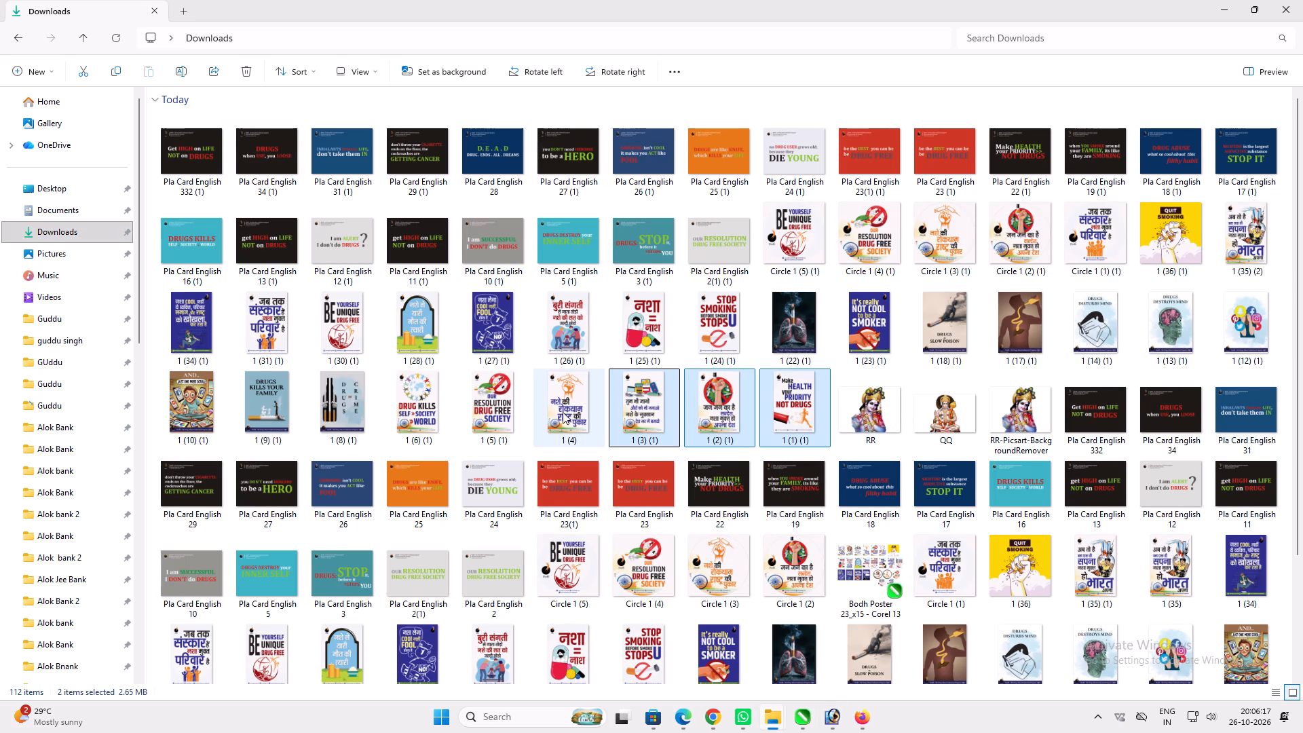
ctrl+click(561, 411)
ctrl+click(505, 411)
ctrl+click(409, 409)
ctrl+click(341, 403)
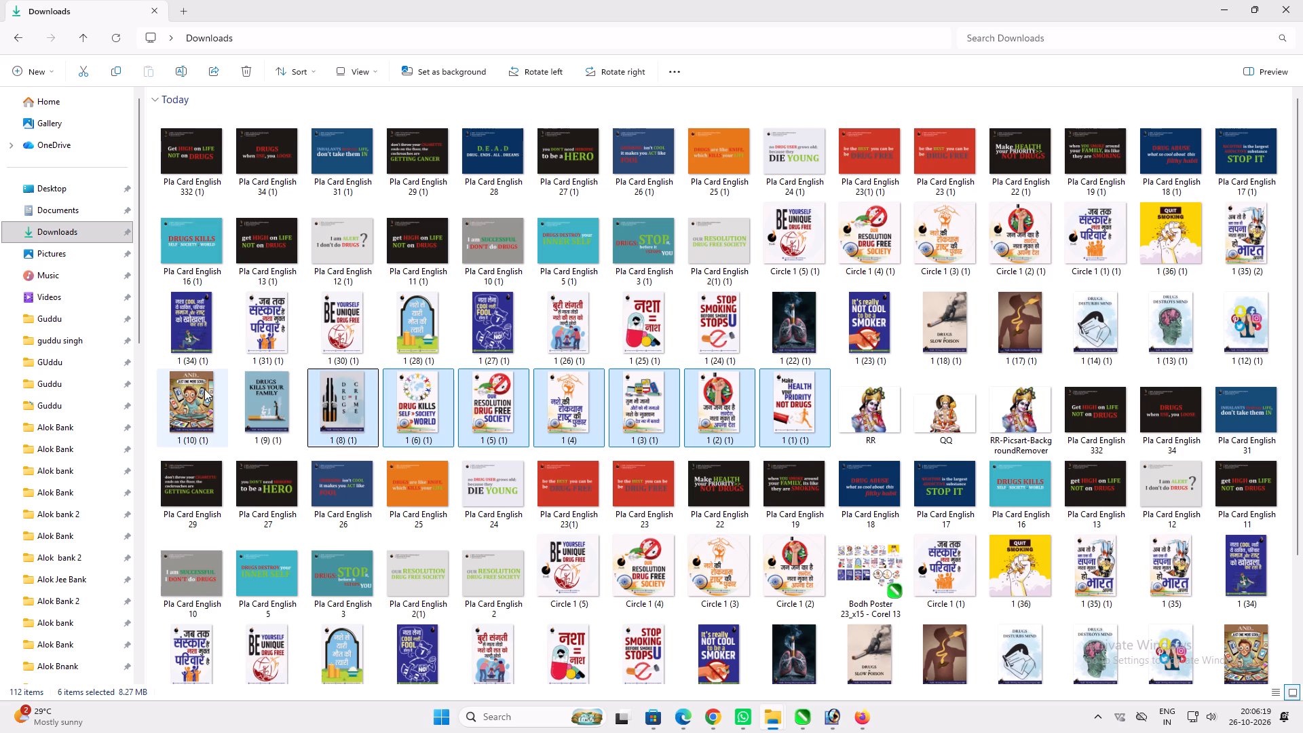
ctrl+click(252, 405)
ctrl+click(208, 407)
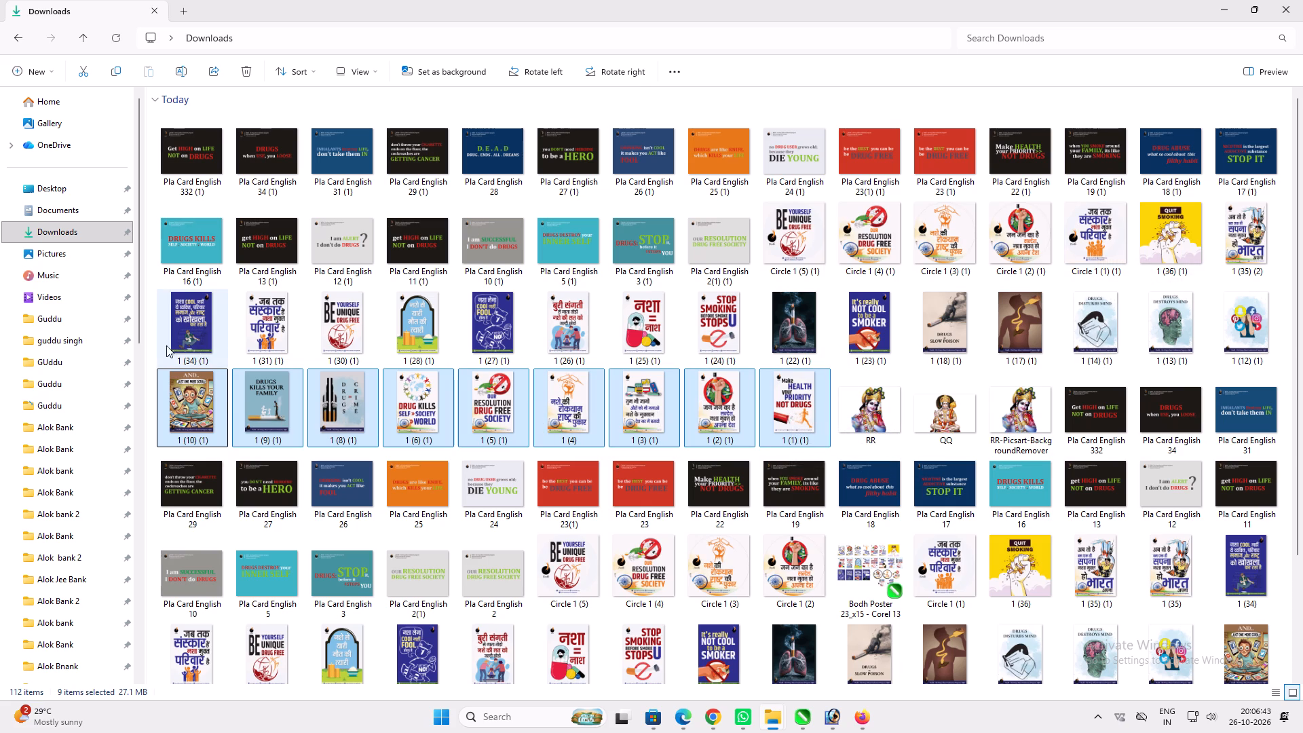
shift+drag(154, 351, 1005, 163)
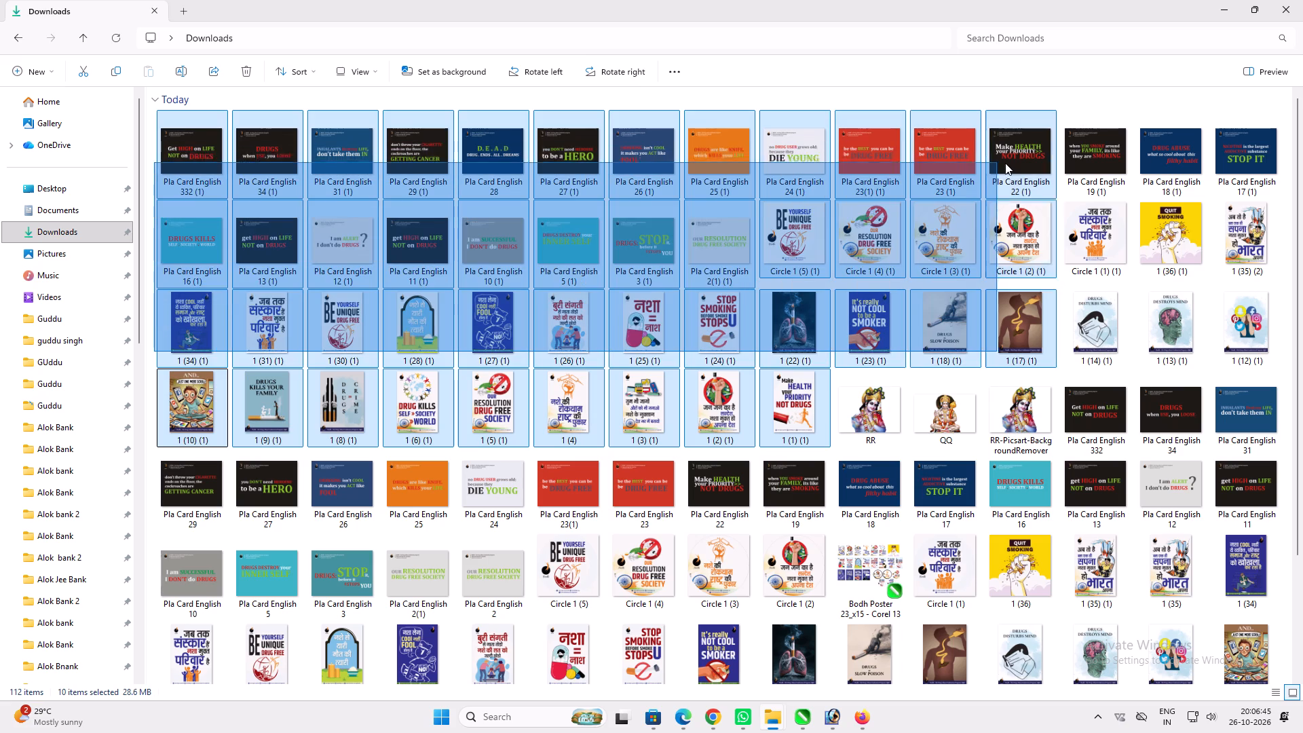
shift+drag(1005, 163, 1258, 139)
drag(949, 162, 776, 732)
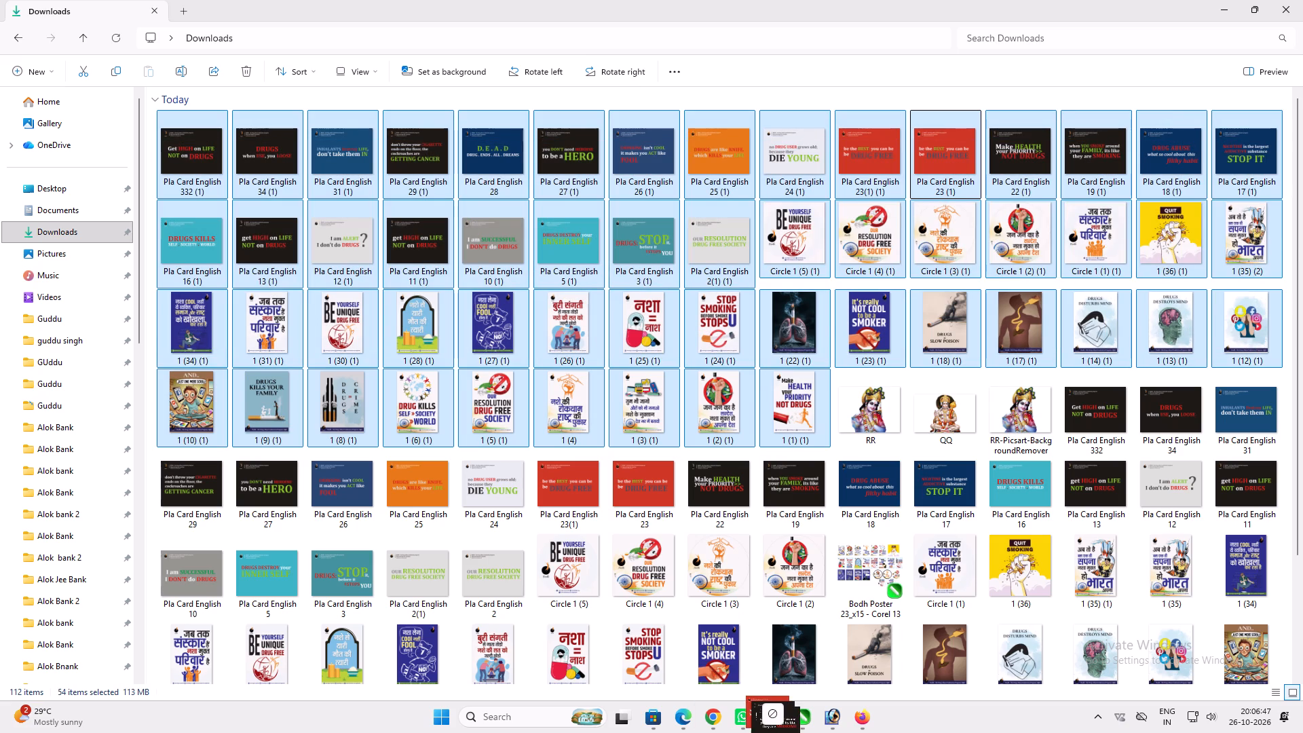
drag(776, 732, 782, 725)
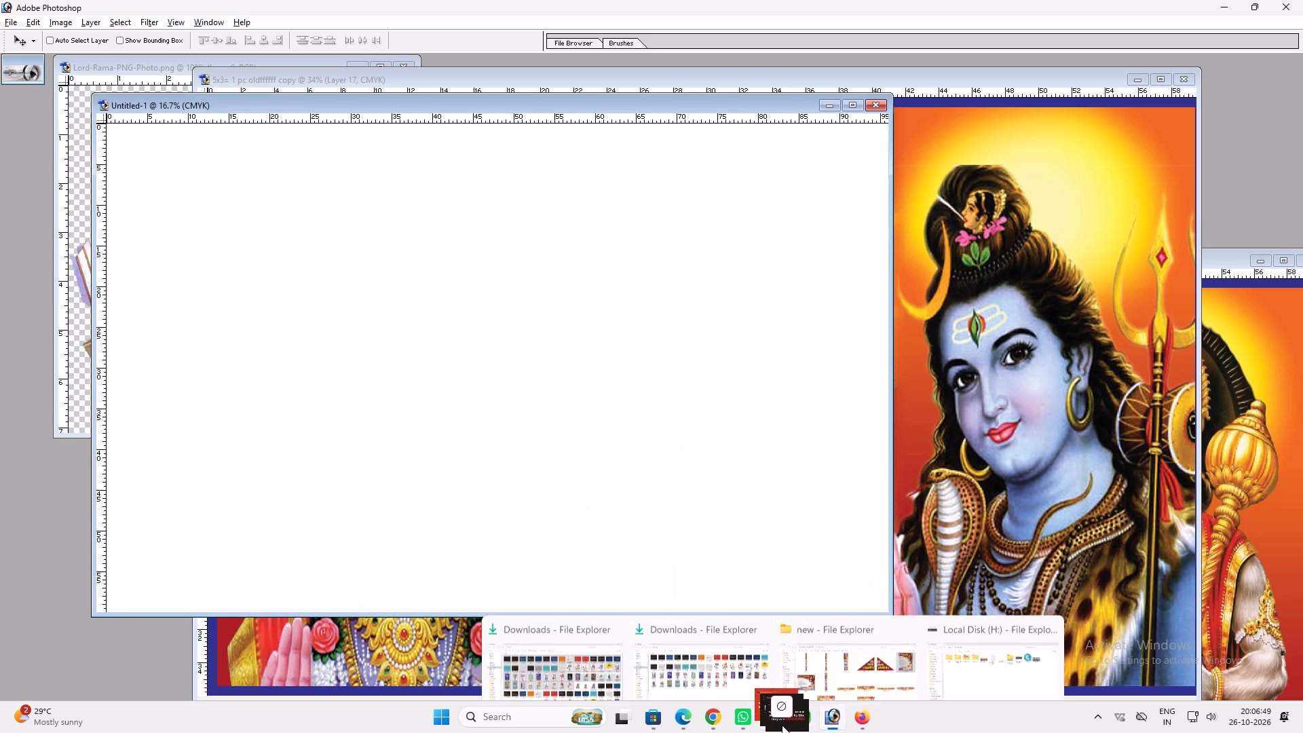
drag(782, 725, 581, 365)
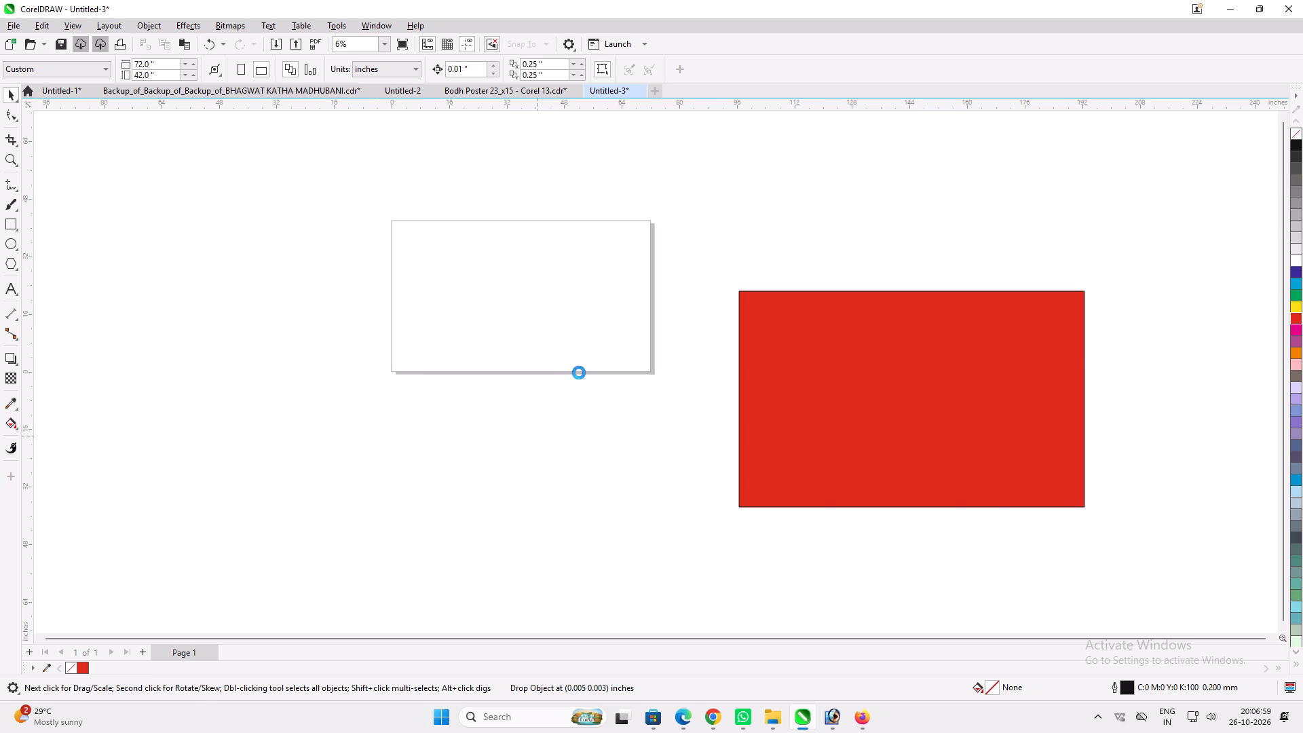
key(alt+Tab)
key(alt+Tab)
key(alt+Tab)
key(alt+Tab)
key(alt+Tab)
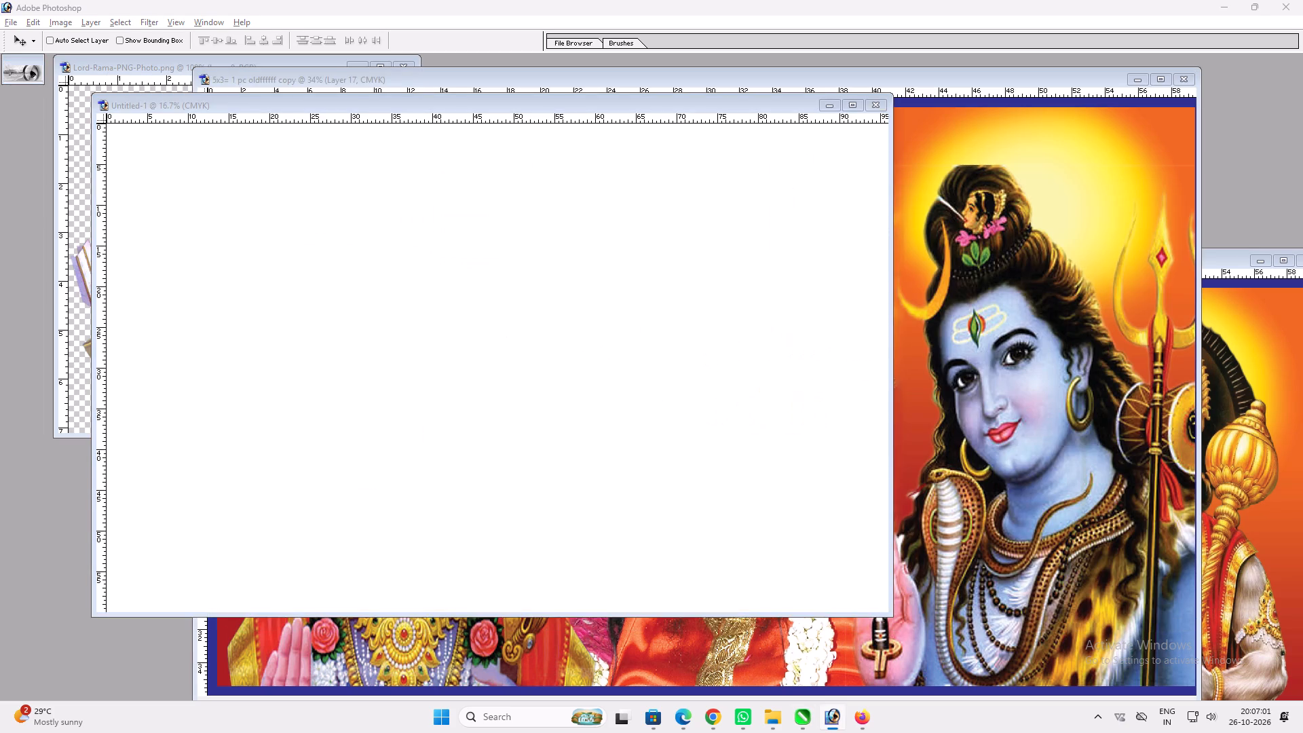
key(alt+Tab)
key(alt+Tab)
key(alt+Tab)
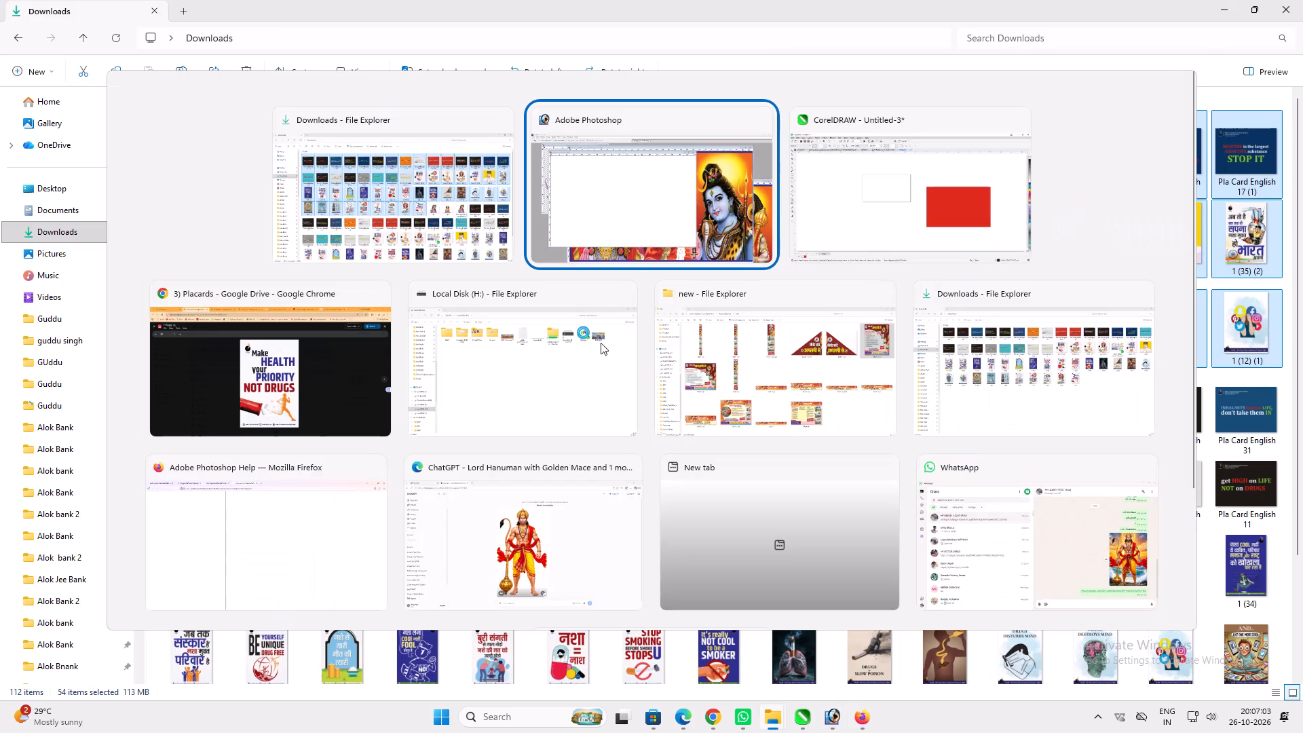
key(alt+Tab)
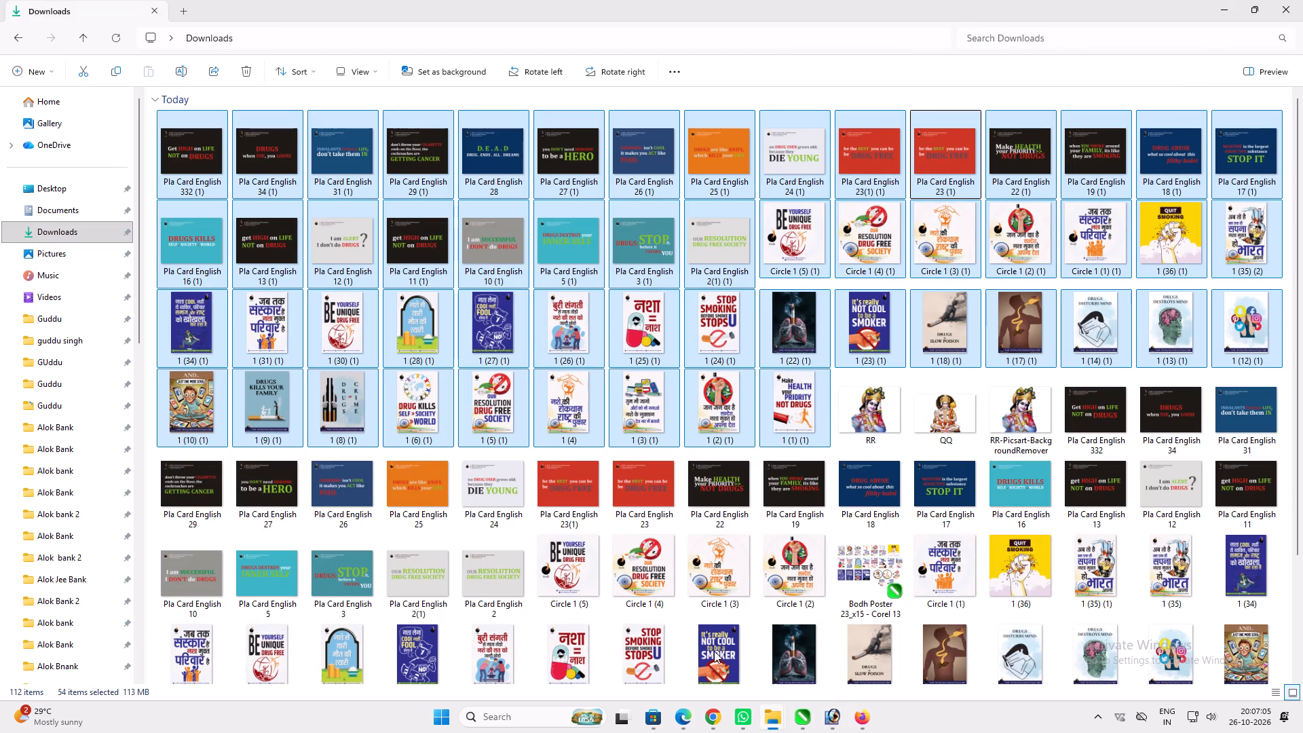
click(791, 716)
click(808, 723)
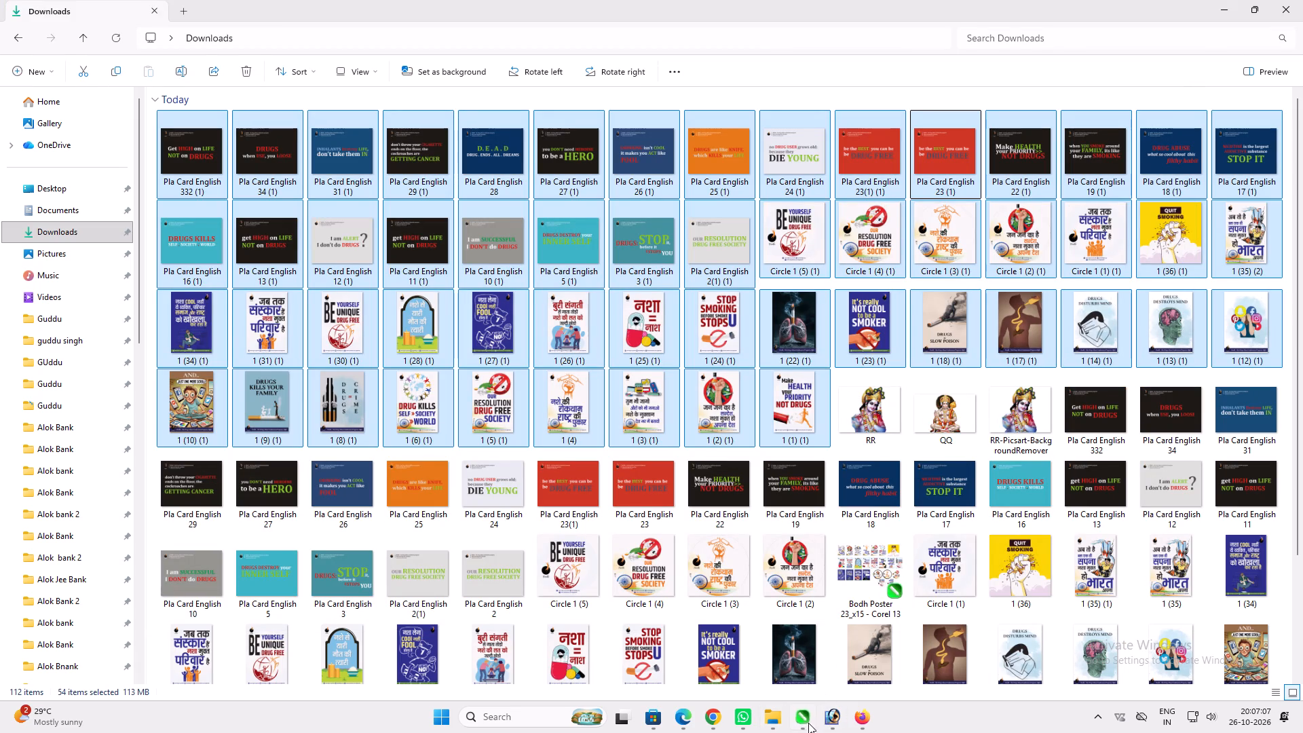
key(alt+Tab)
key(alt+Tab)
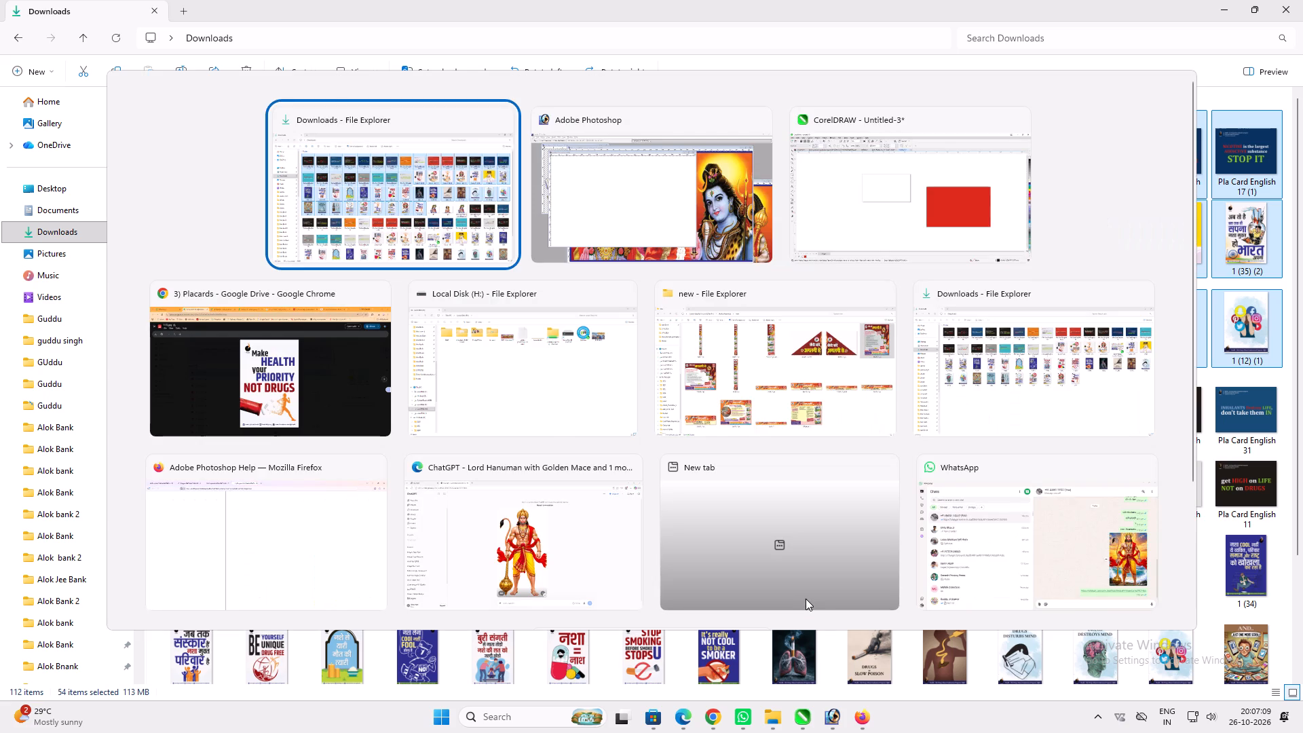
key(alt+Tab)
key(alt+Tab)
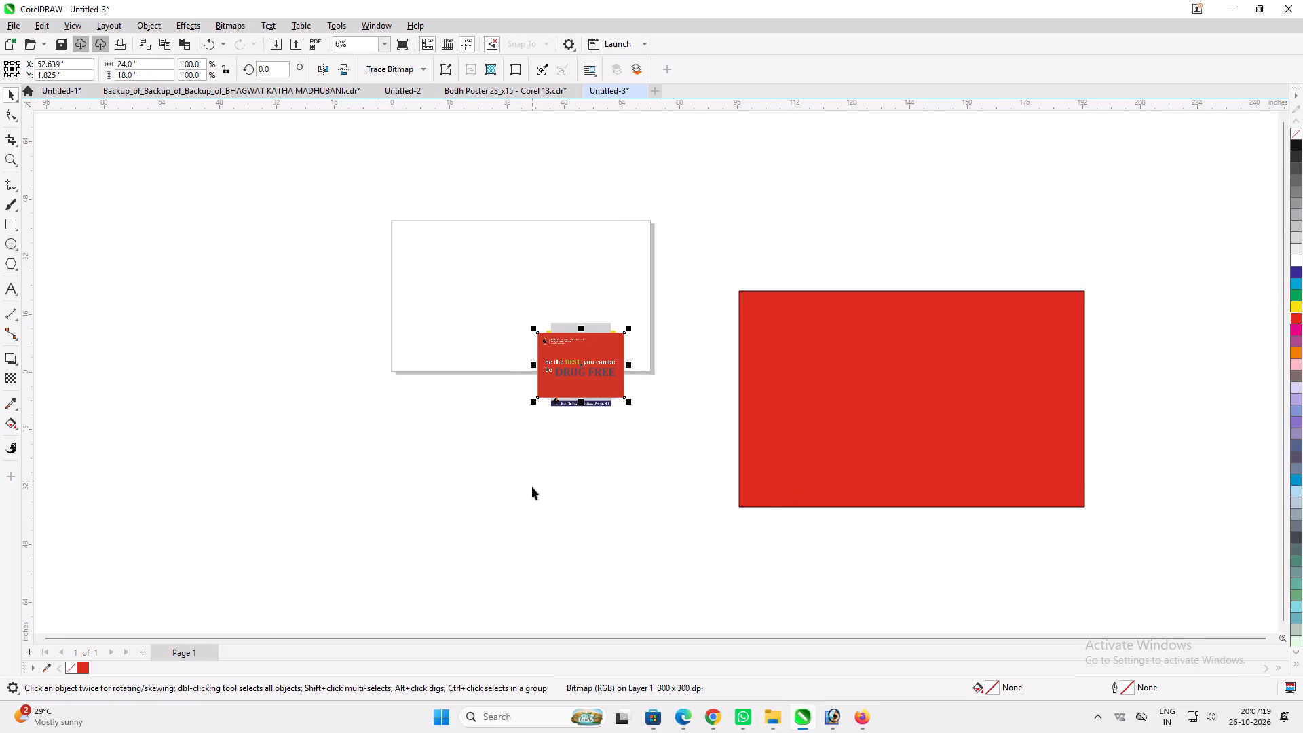
Draw a small rectangle about 10.6 x 10.1 inches and place it in the red rectangle's upper-left corner.
click(546, 489)
scroll(1002, 314, up, 3)
click(326, 379)
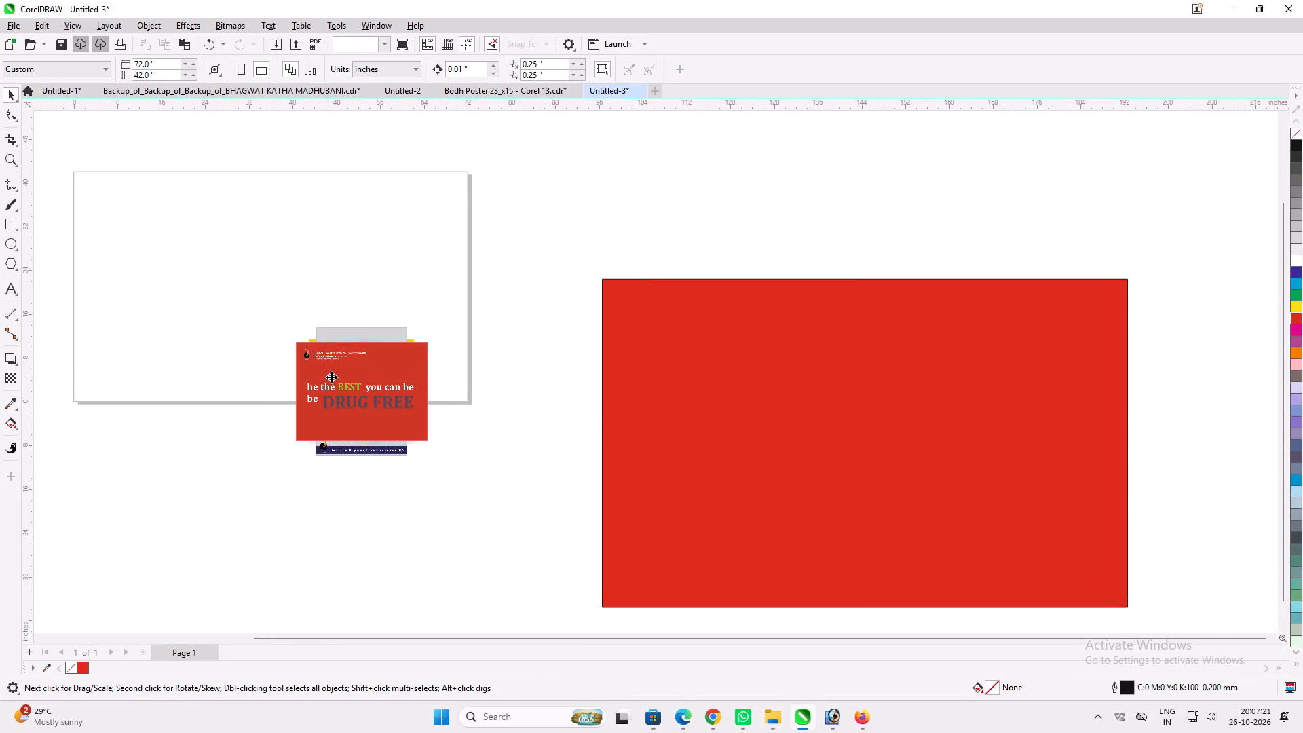
click(512, 293)
click(11, 220)
scroll(687, 261, up, 4)
scroll(666, 241, down, 6)
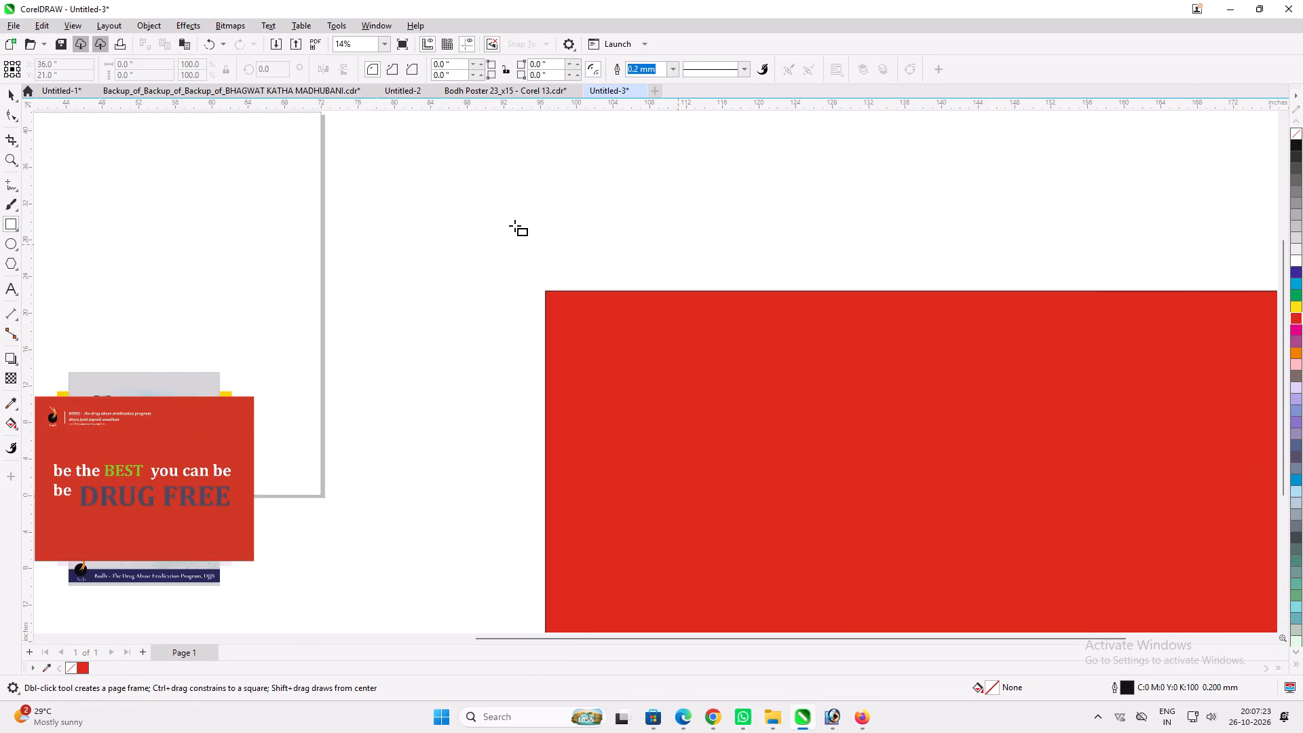
scroll(632, 211, up, 3)
drag(607, 190, 677, 257)
click(14, 100)
drag(654, 208, 557, 297)
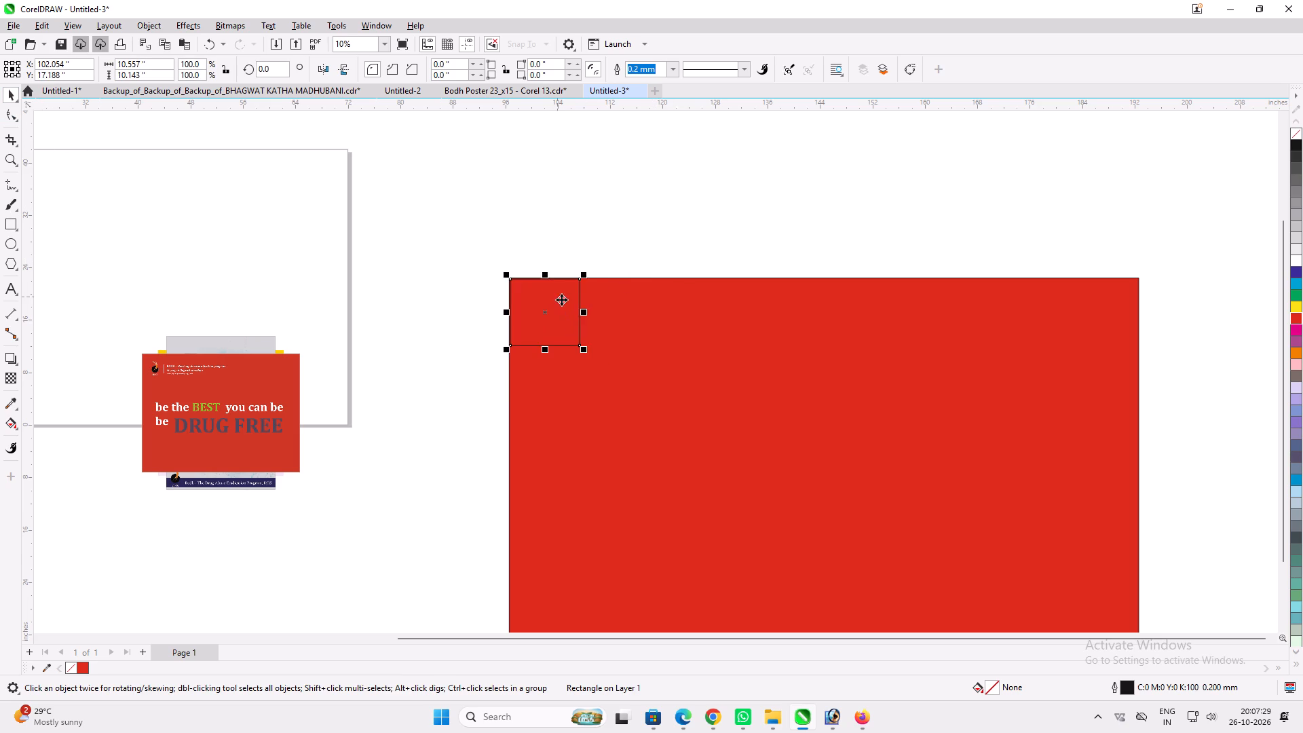
Align the small rectangle with the top and left edges of the red rectangle.
scroll(561, 301, up, 9)
drag(607, 305, 601, 305)
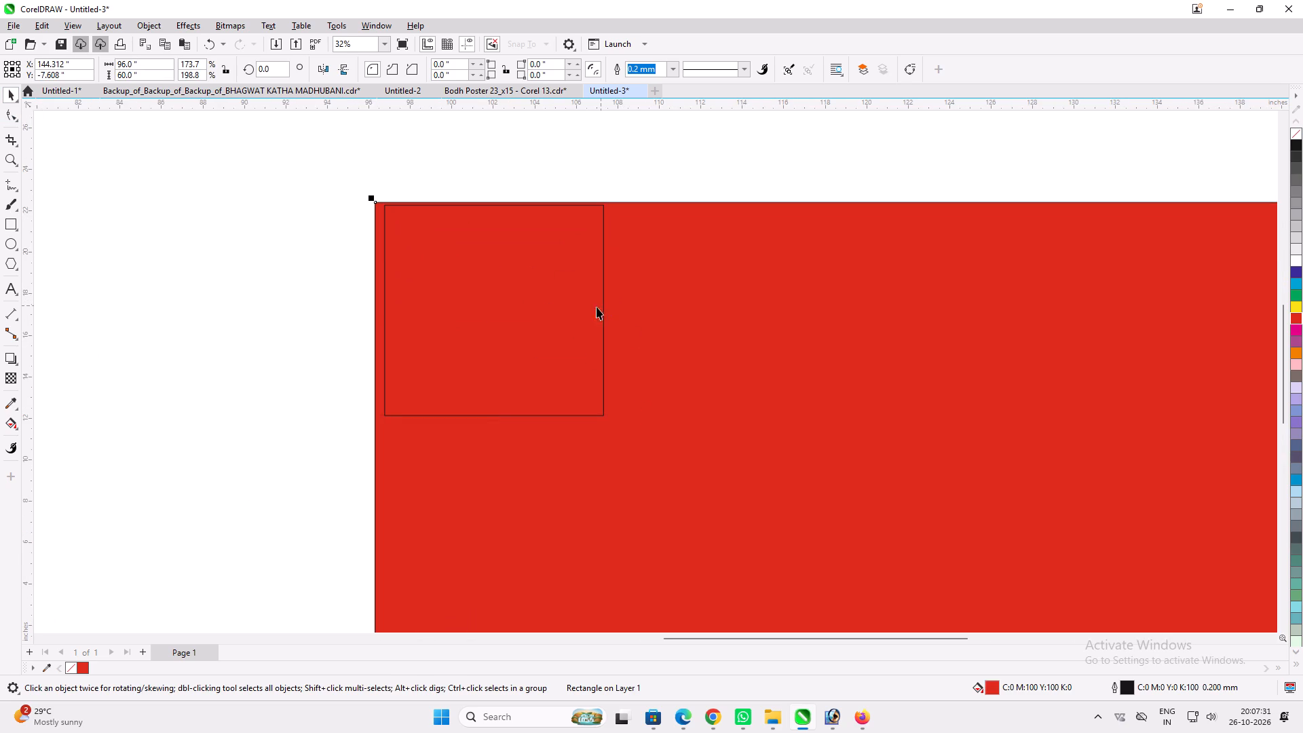
key(ctrl+z)
click(358, 255)
click(421, 249)
scroll(504, 203, up, 1)
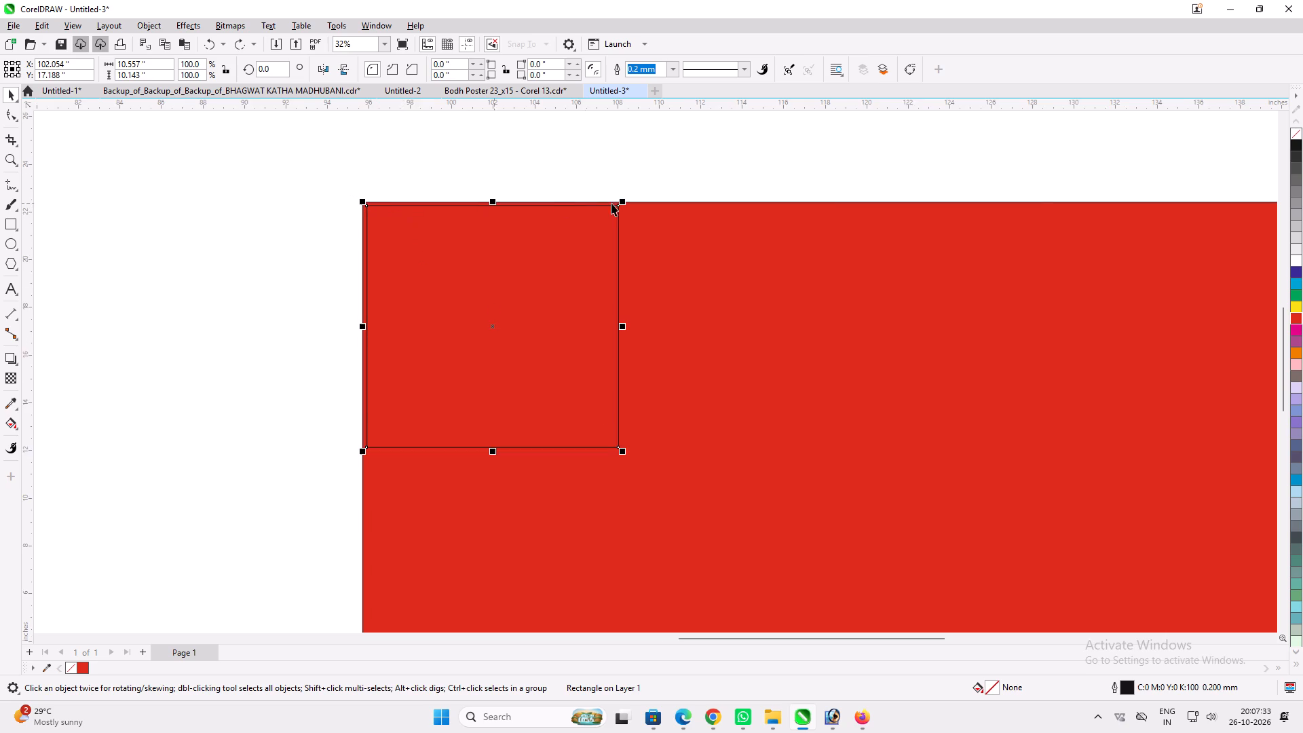
shift+click(675, 244)
text(TL)
click(290, 301)
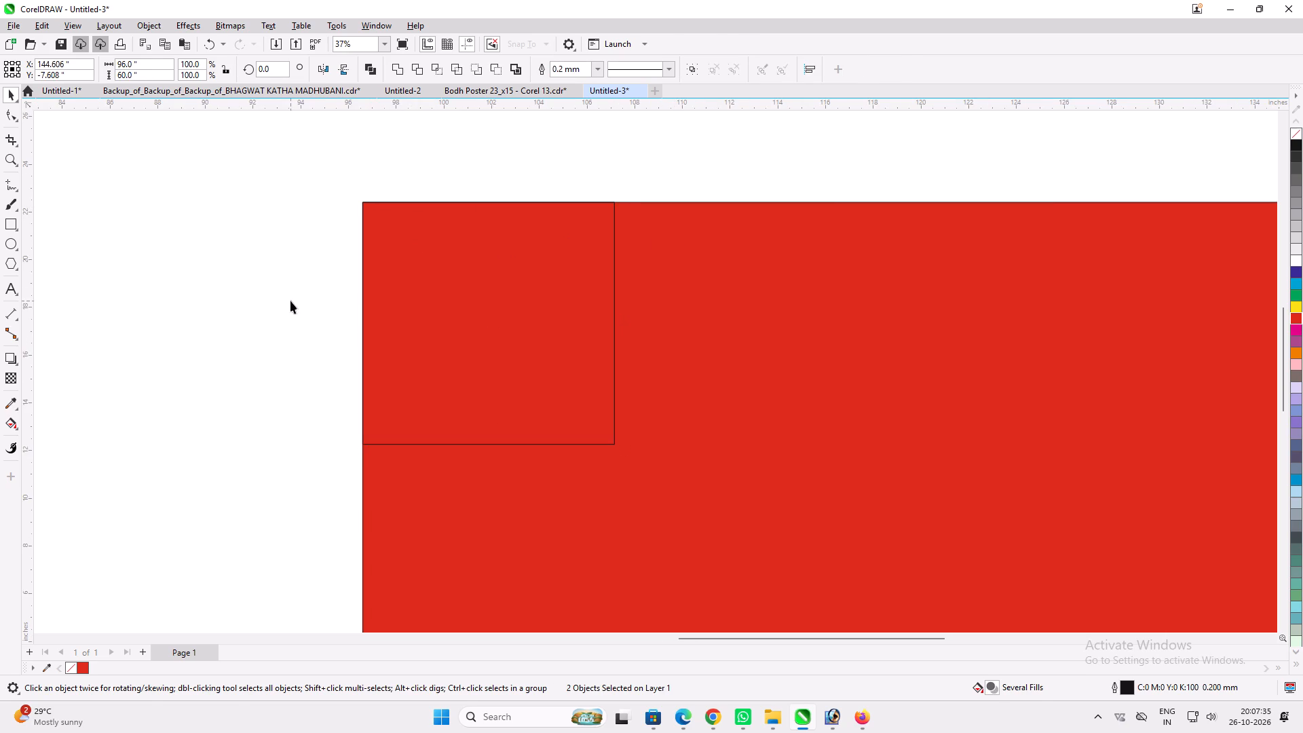
Select the small rectangle and narrow it to 9.6 inches wide from its right side.
drag(301, 176, 776, 527)
scroll(647, 415, down, 9)
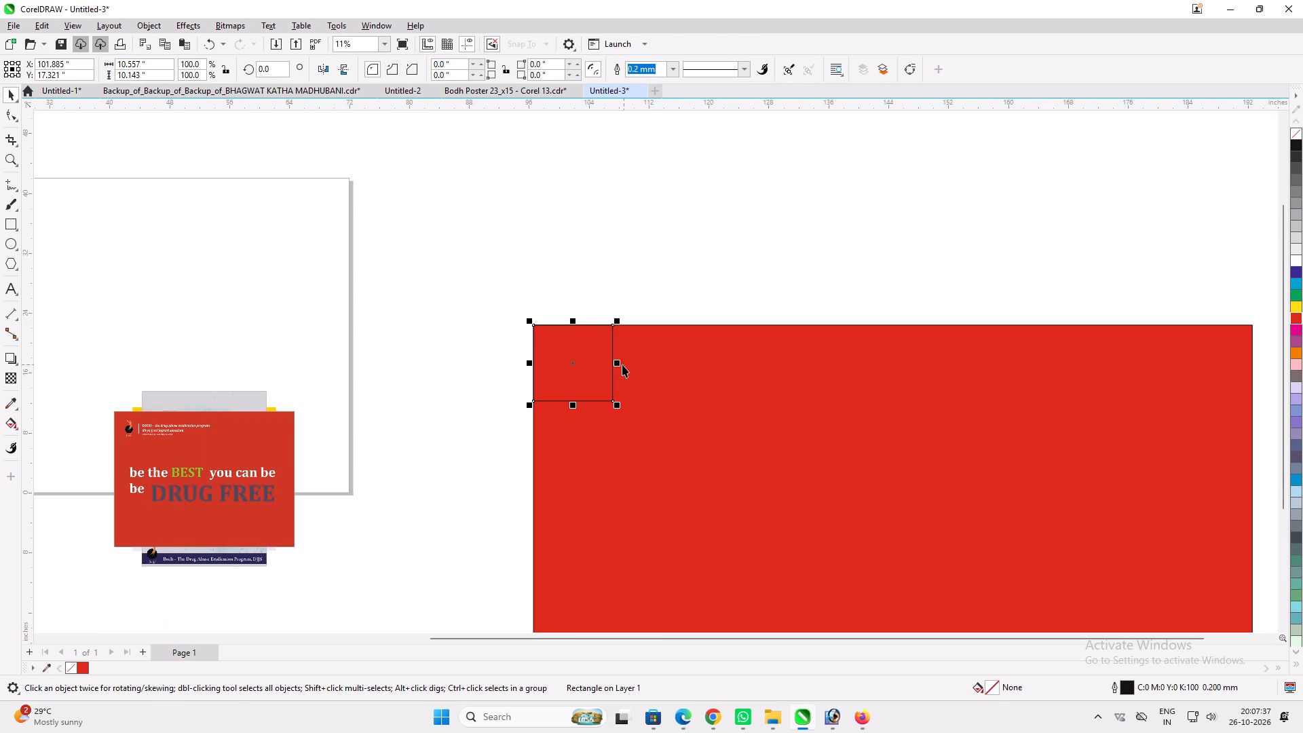
drag(618, 364, 610, 362)
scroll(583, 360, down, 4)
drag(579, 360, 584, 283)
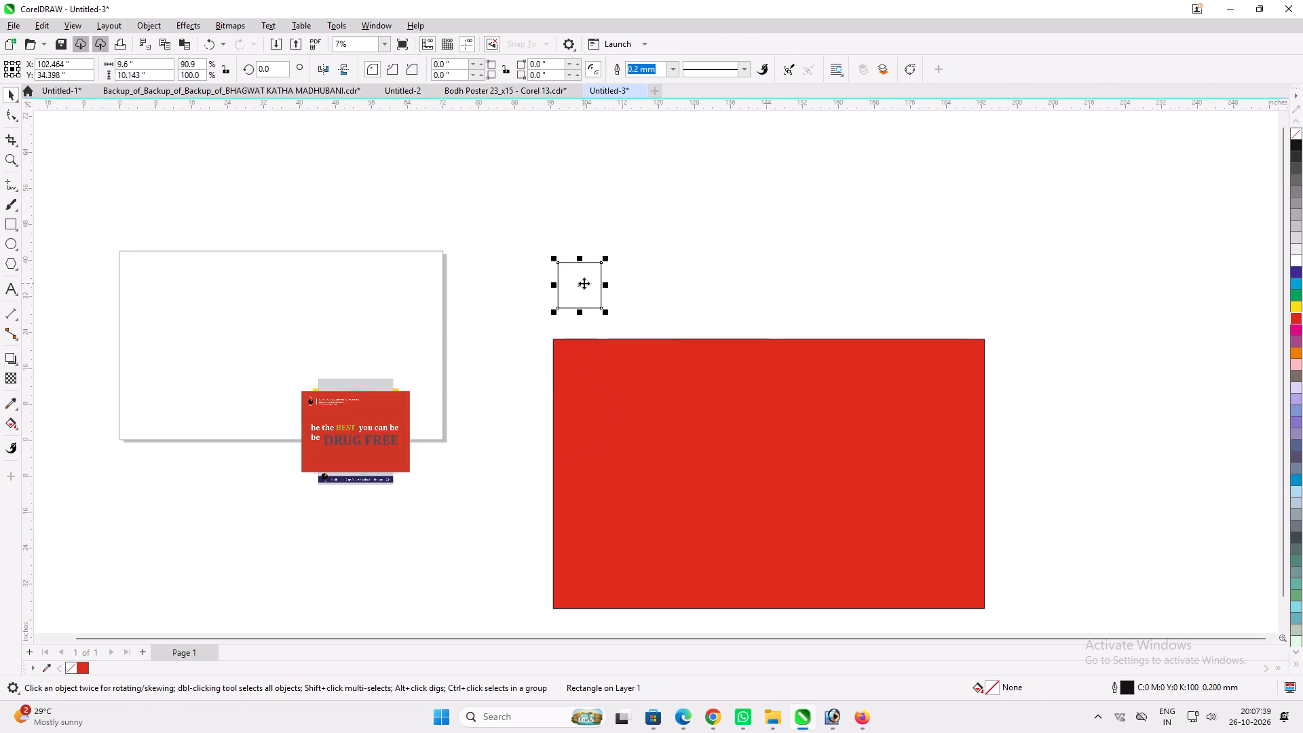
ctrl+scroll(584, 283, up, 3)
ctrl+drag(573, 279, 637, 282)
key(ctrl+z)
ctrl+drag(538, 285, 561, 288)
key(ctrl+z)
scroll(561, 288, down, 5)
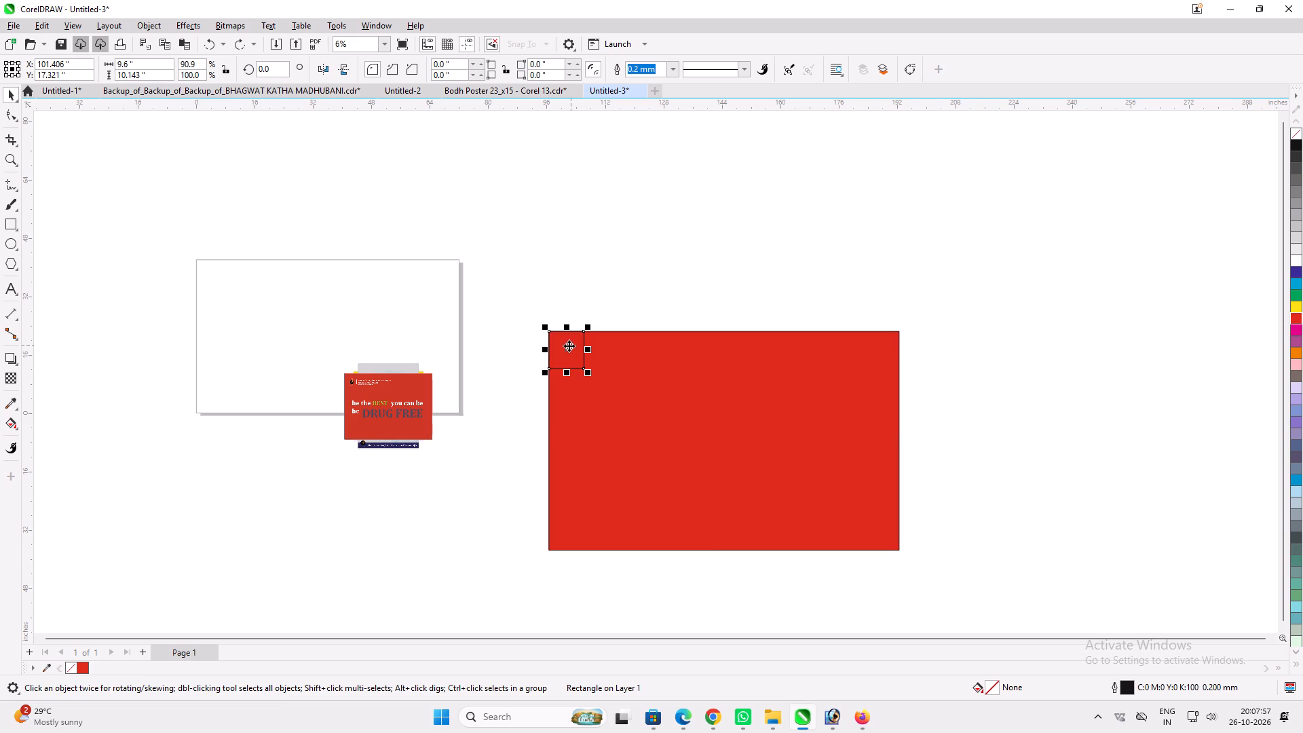
Switch to File Explorer to check the selected downloaded images, and return to the CorelDRAW layout.
key(alt+Tab)
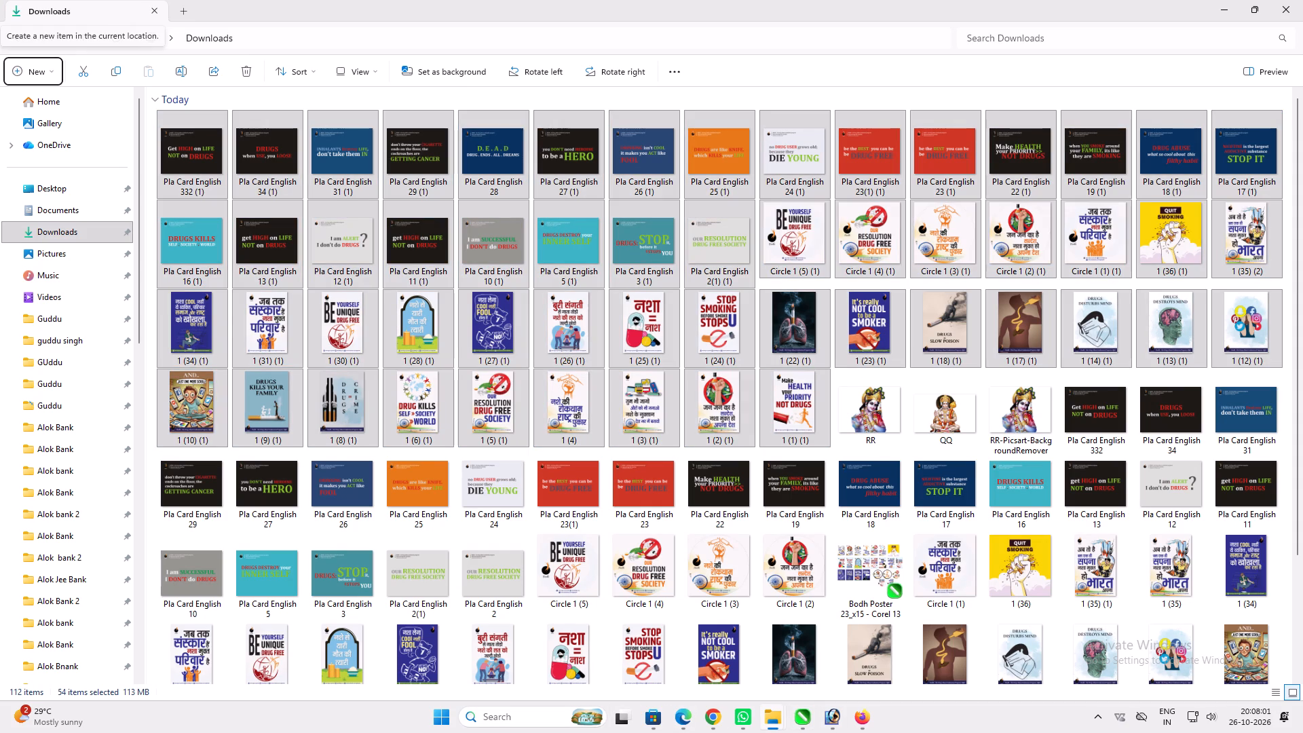
key(alt+Tab)
scroll(586, 347, up, 7)
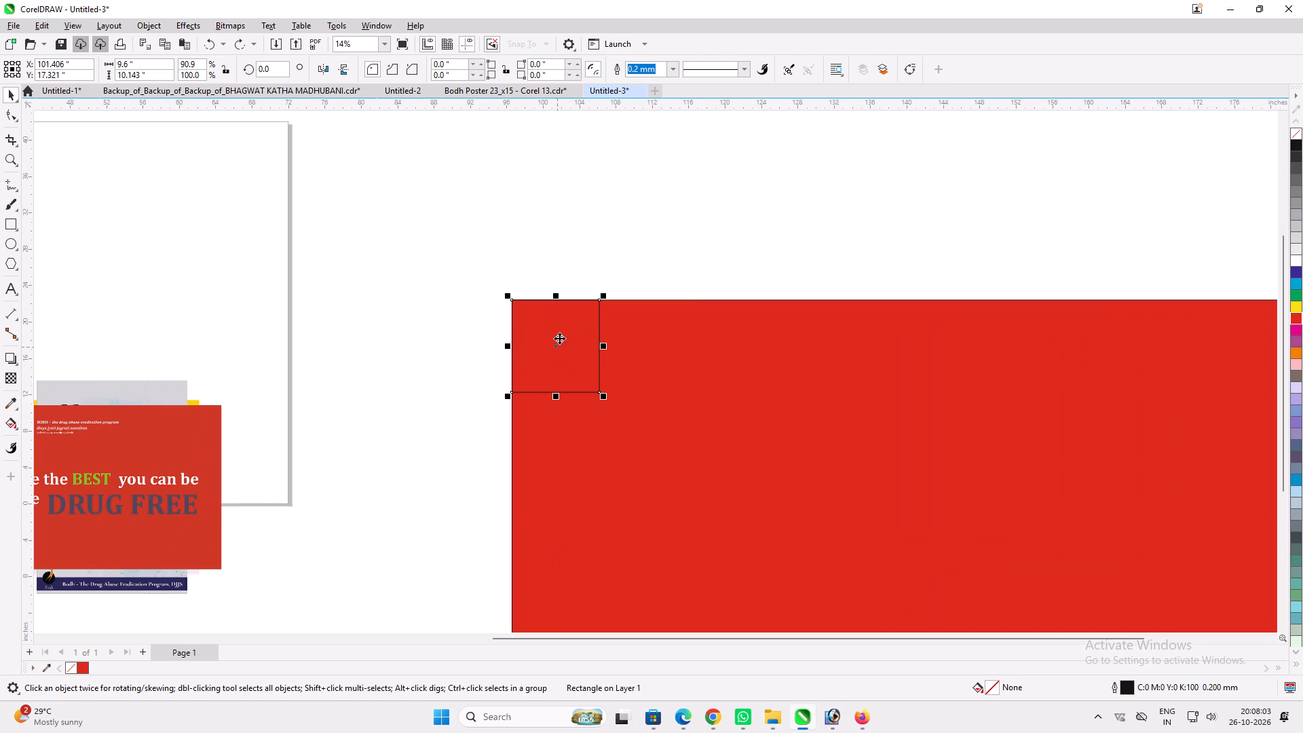
ctrl+drag(559, 336, 652, 328)
key(ctrl+z)
scroll(546, 301, down, 4)
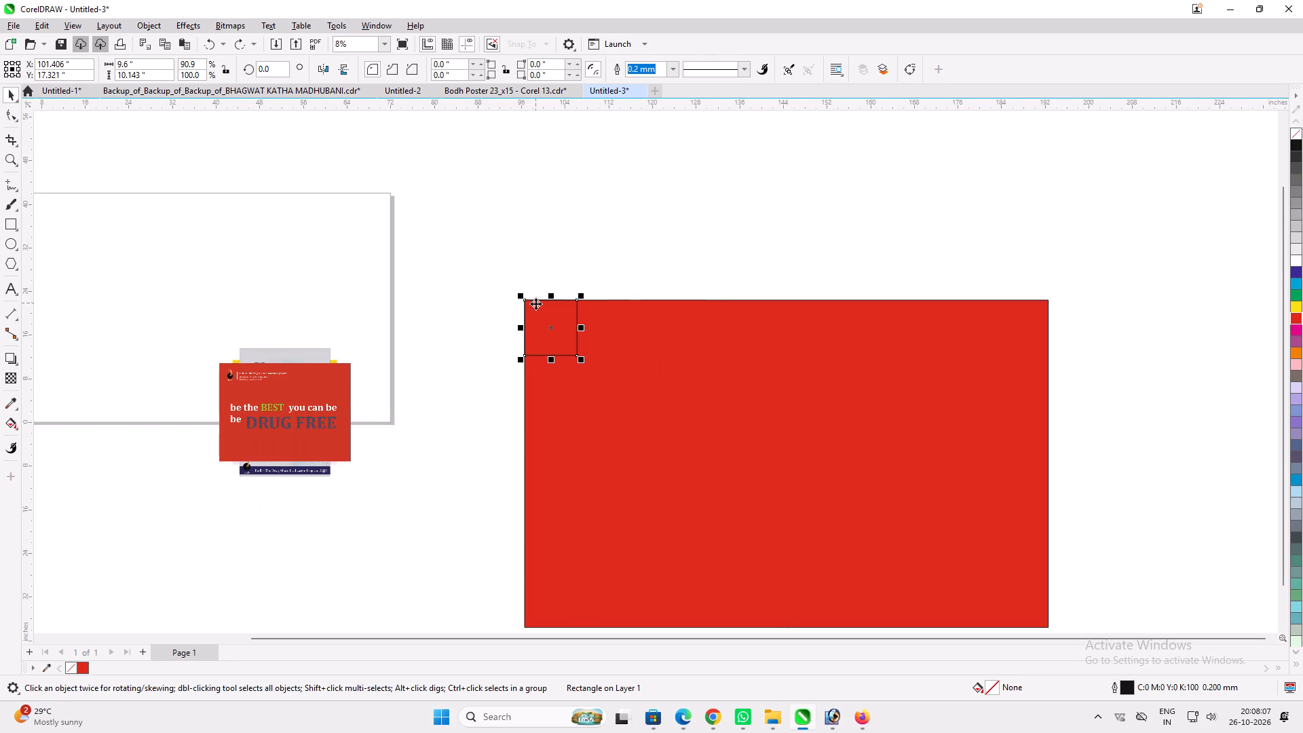
key(alt+Tab)
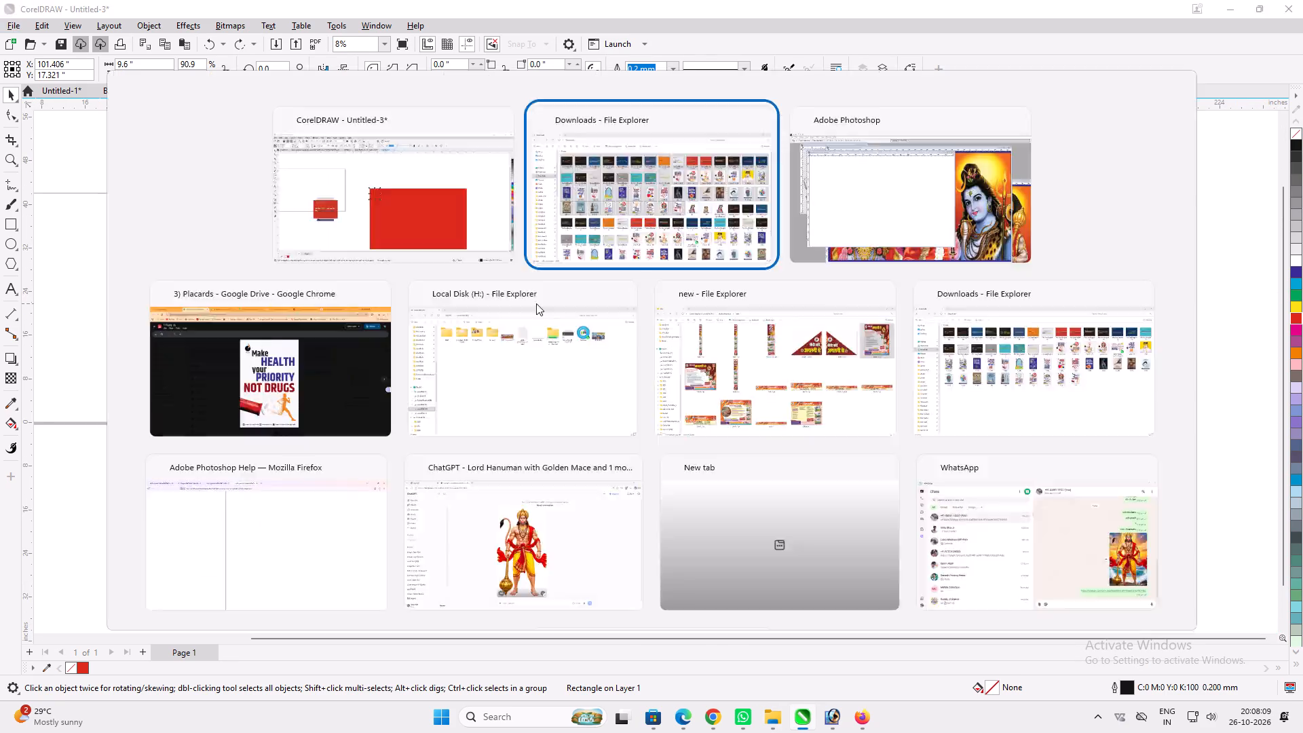
key(alt+Tab)
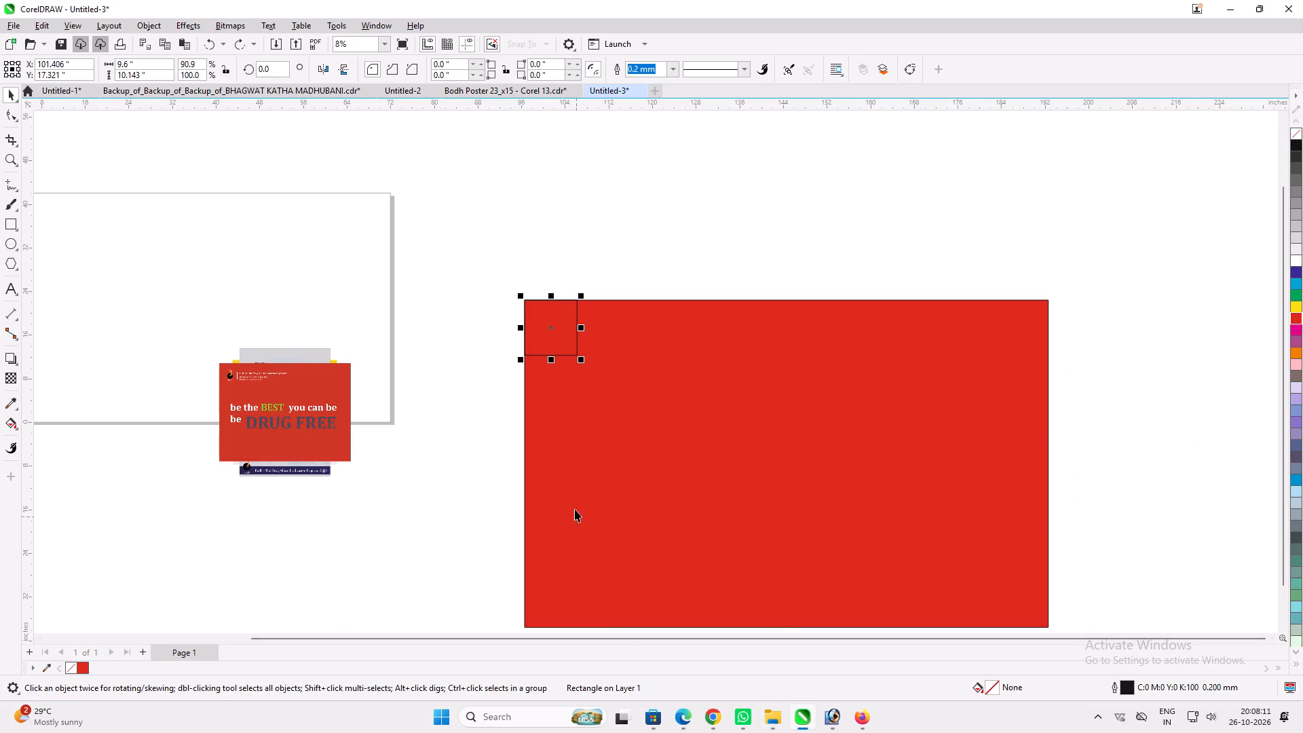
scroll(522, 314, down, 2)
scroll(525, 320, up, 1)
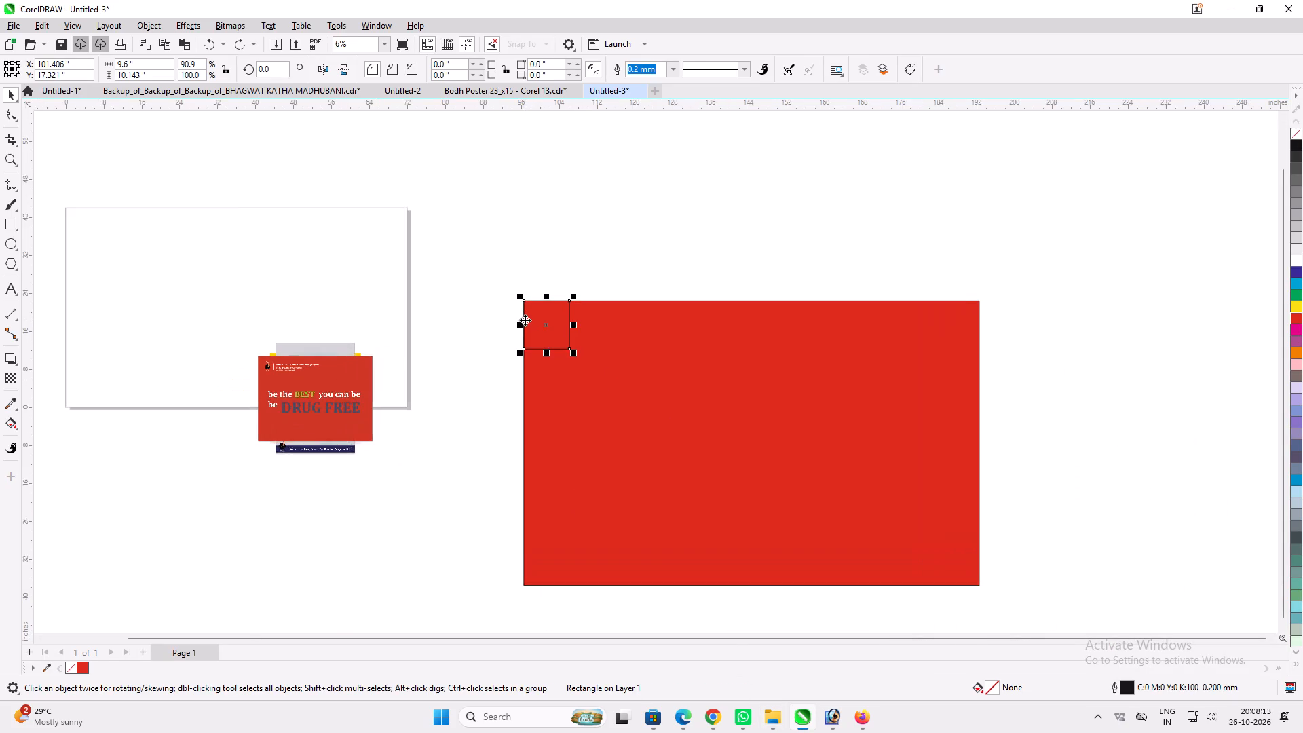
scroll(525, 320, up, 1)
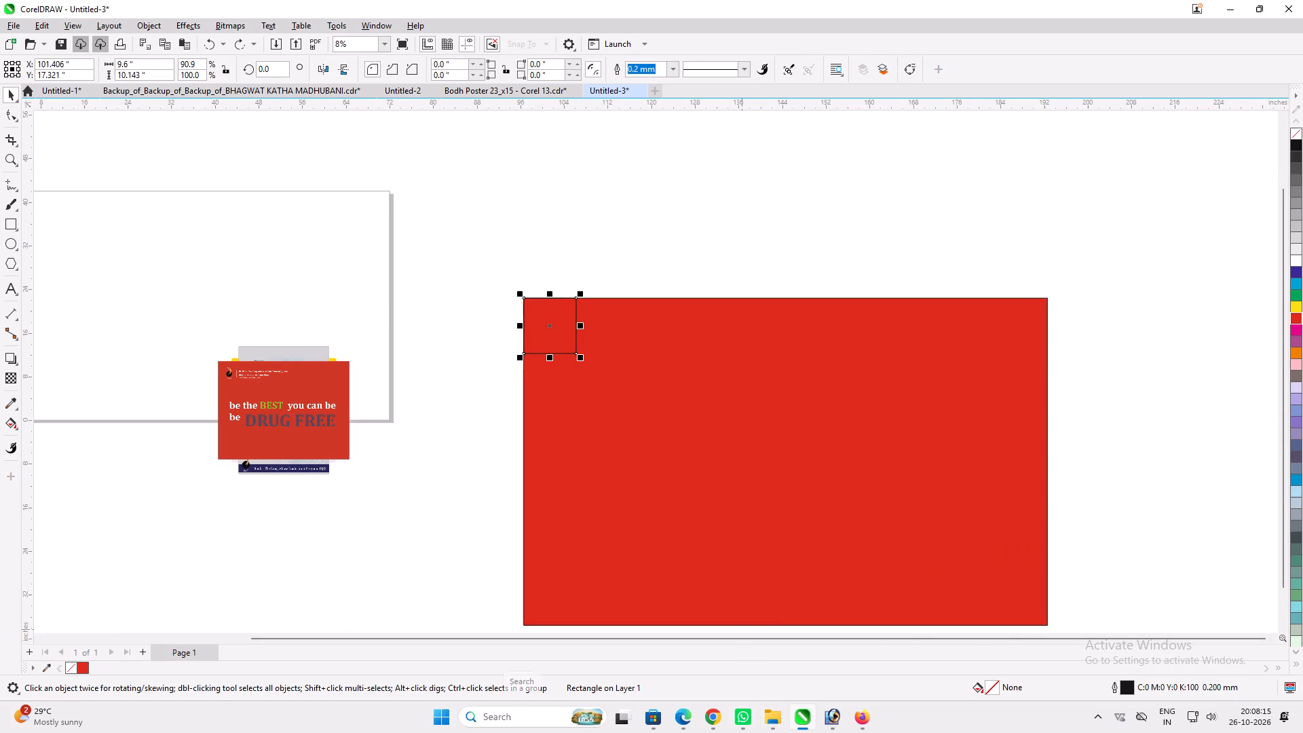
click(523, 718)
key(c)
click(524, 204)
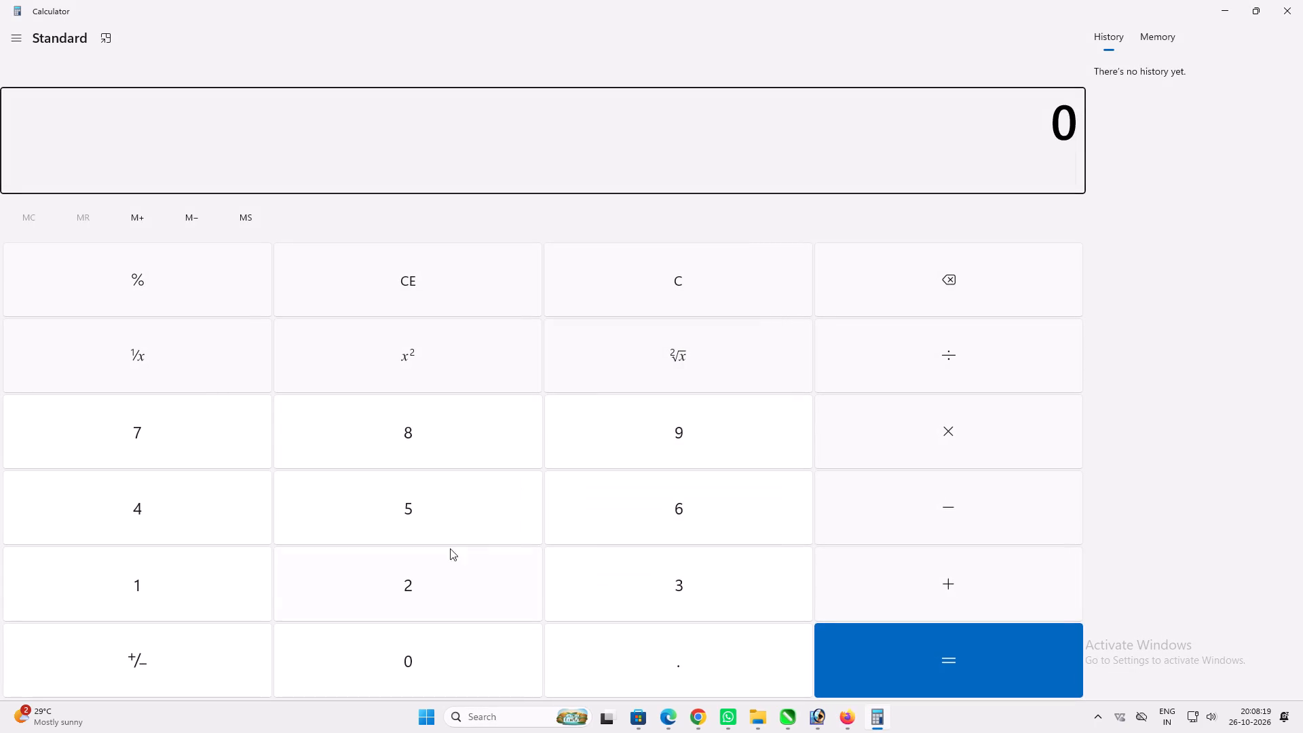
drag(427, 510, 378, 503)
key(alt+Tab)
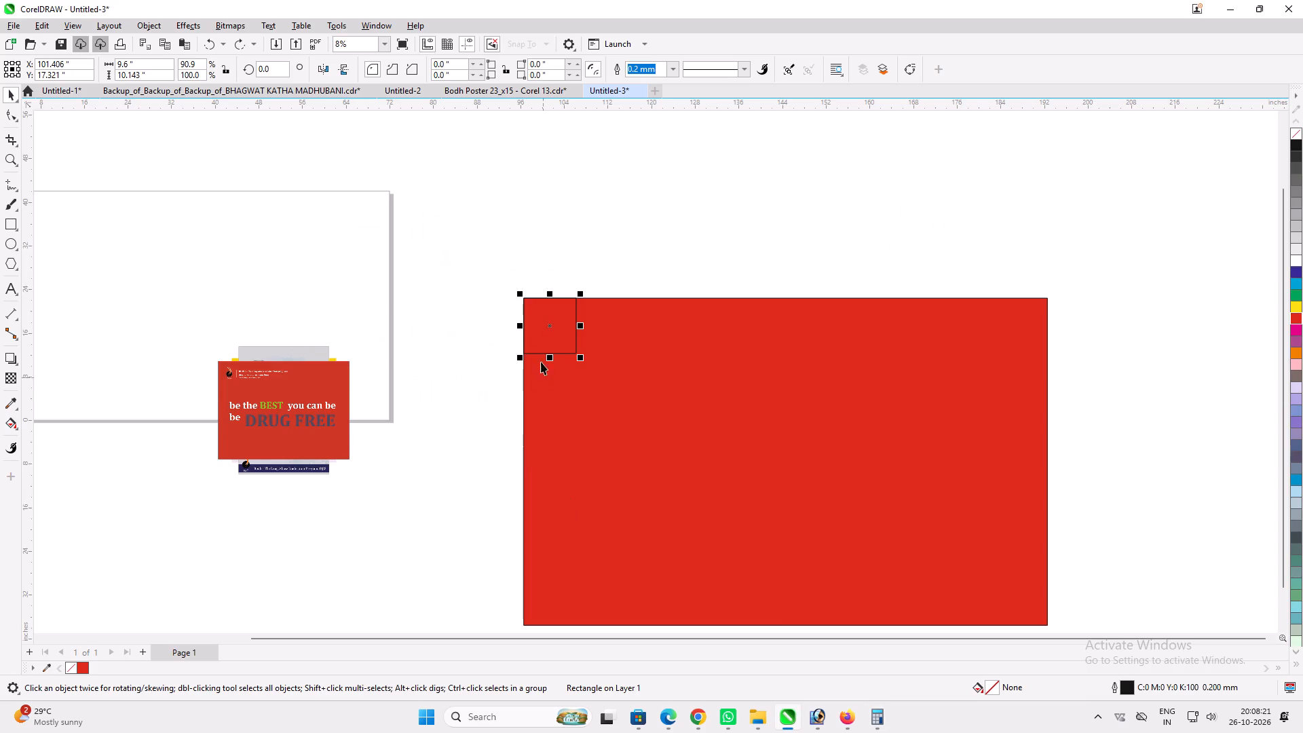
Make a mirrored copy of the 9.6 inch rectangle against its right side and repeat it to form a row of nine.
scroll(545, 311, up, 4)
scroll(525, 319, down, 4)
scroll(550, 334, up, 4)
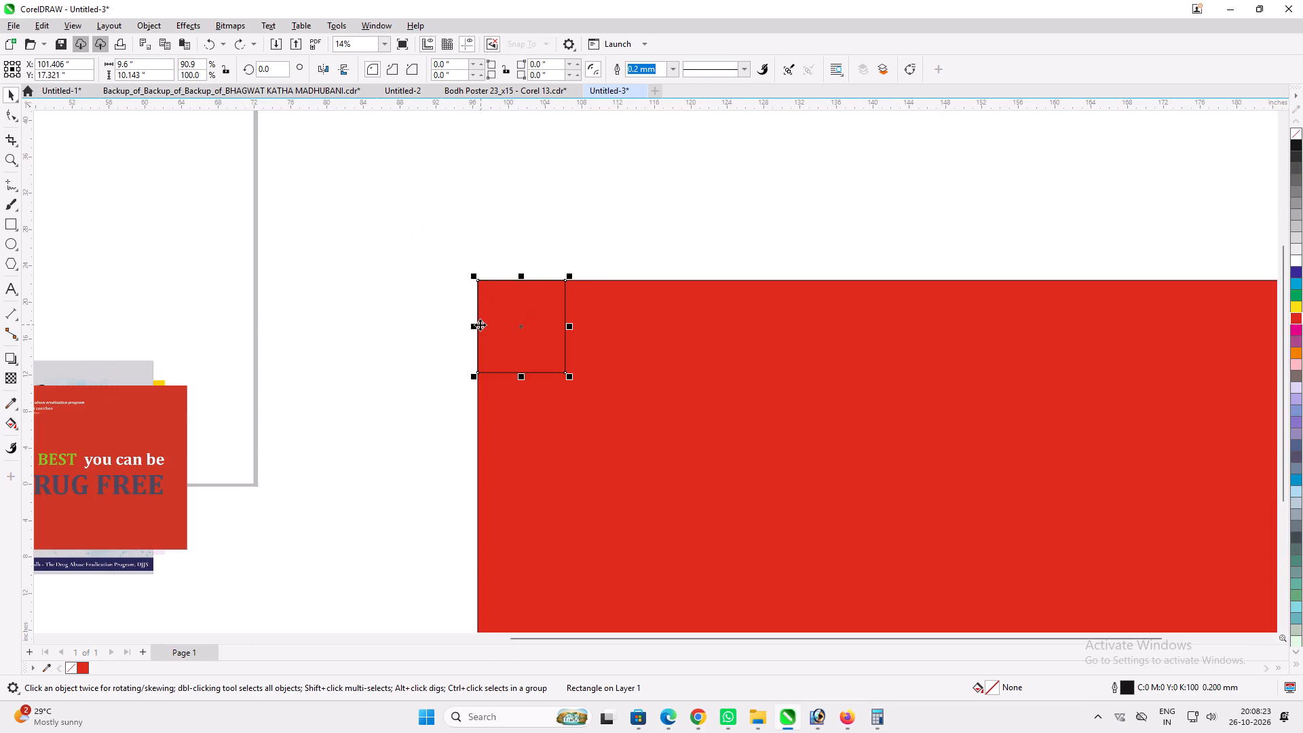
ctrl+drag(468, 324, 594, 326)
ctrl+right_click(594, 326)
ctrl+scroll(539, 322, down, 5)
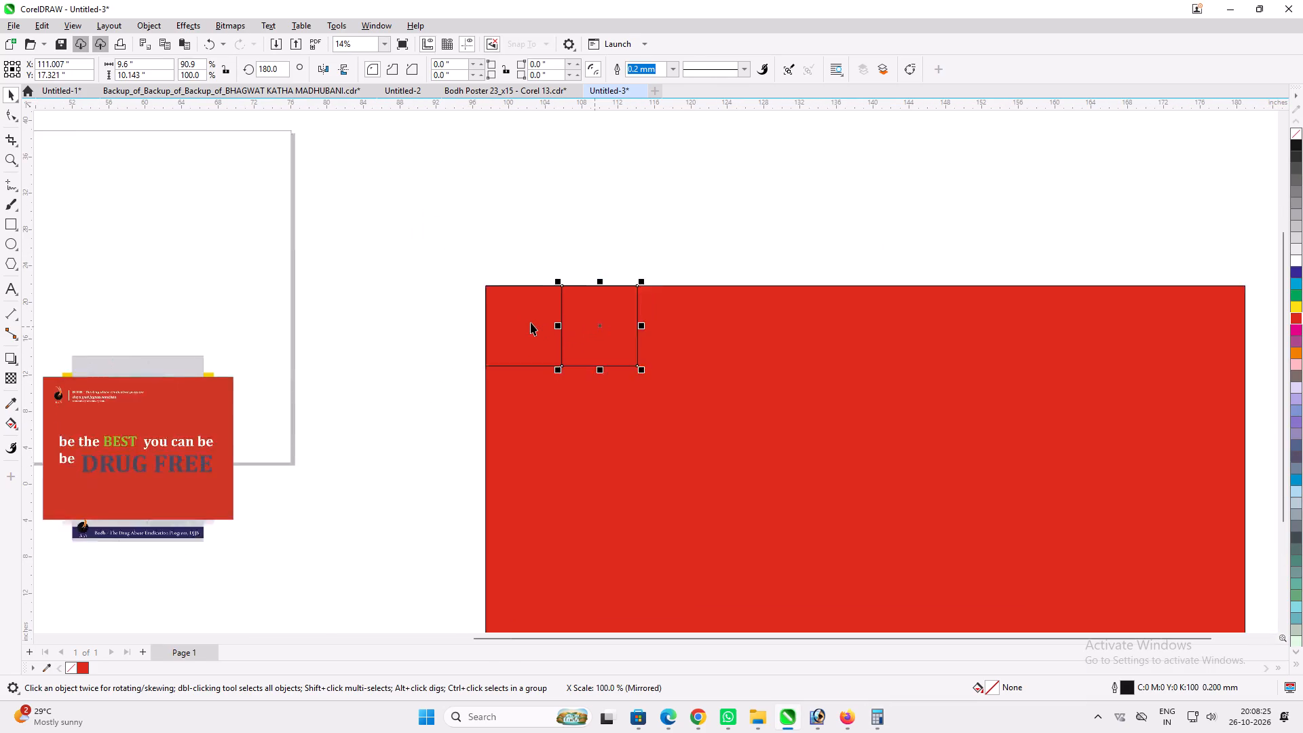
key(ctrl+r)
key(ctrl+r)
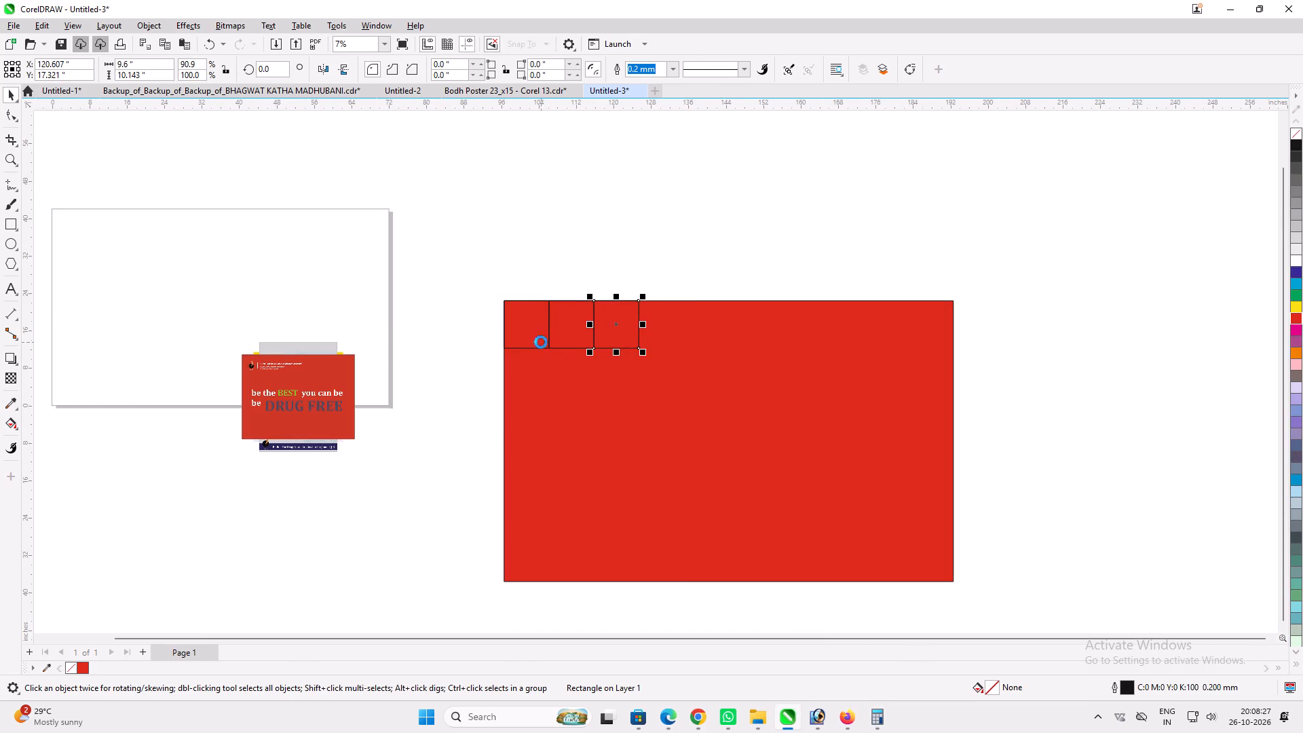
key(ctrl+r)
key(ctrl+r)
key(ctrl+r)
key(ctrl+r)
key(ctrl+r)
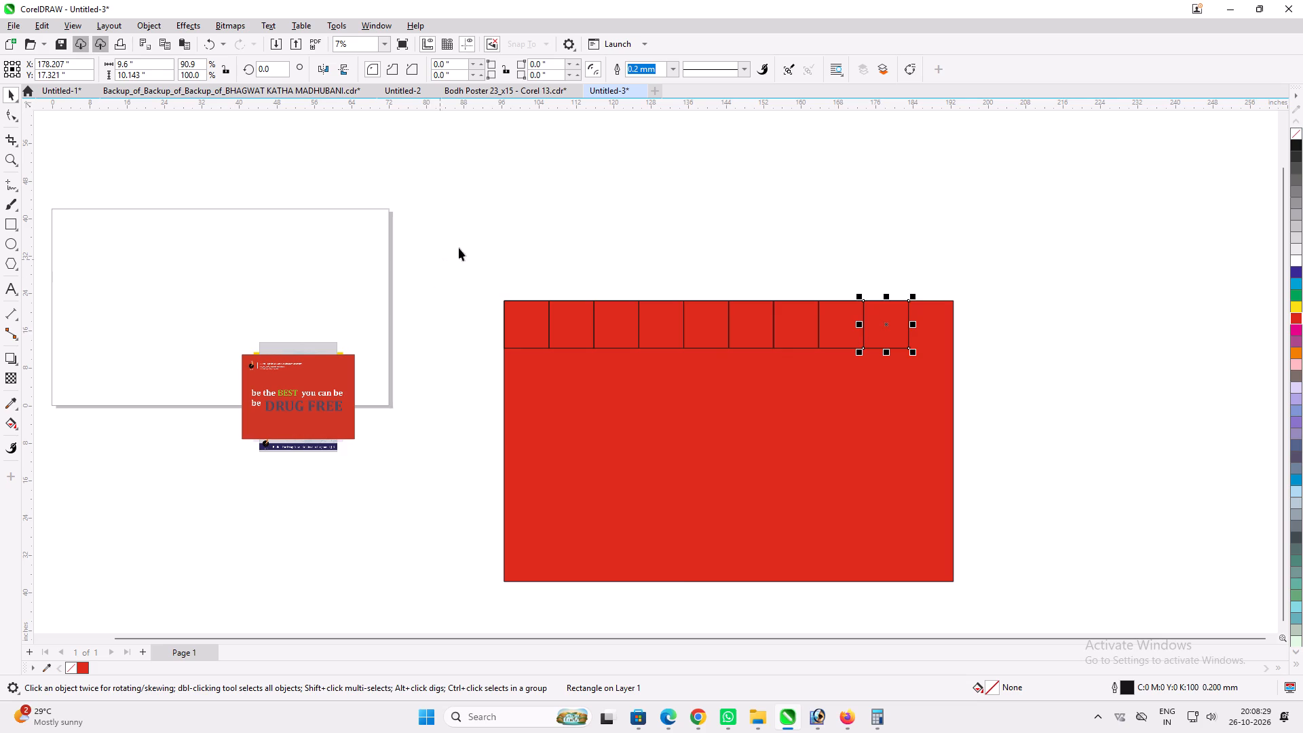
Scale the row of nine rectangles proportionally to about 95.9 inches wide, spanning the red rectangle, and group it.
drag(461, 246, 941, 379)
scroll(920, 320, up, 8)
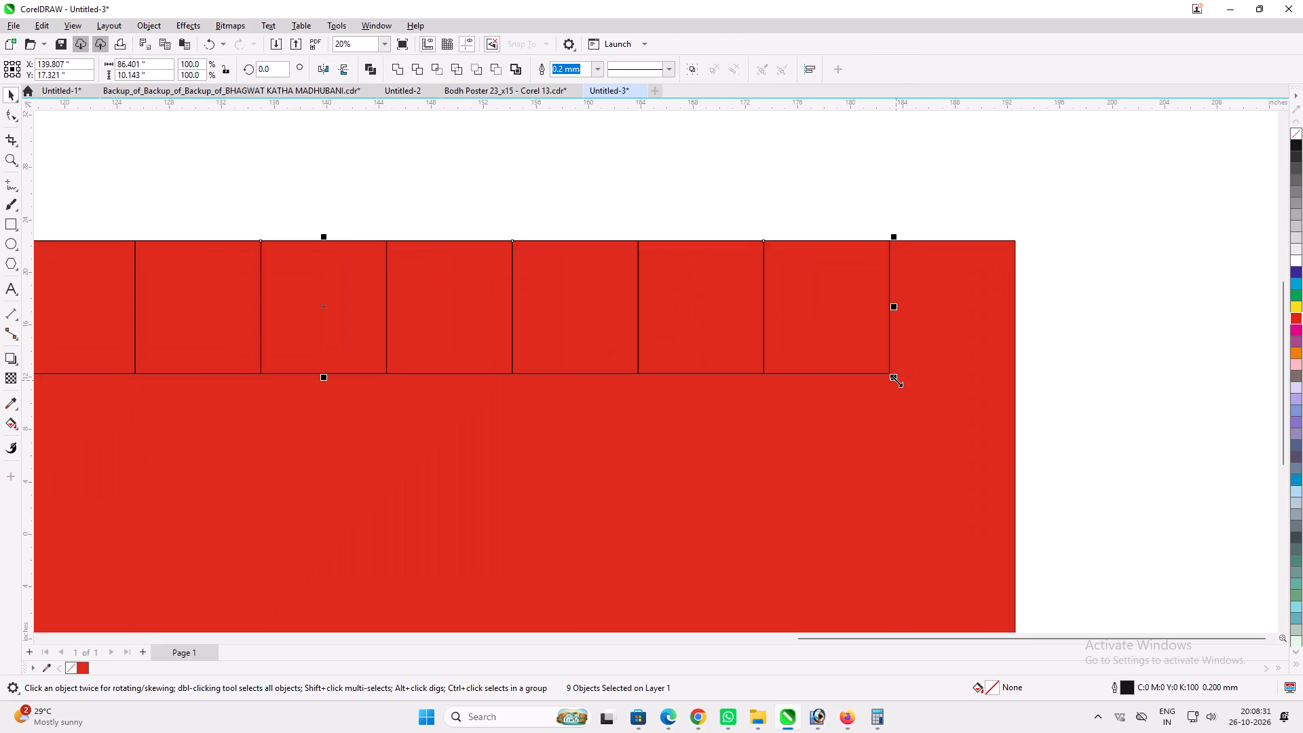
drag(896, 380, 1020, 413)
scroll(964, 393, down, 5)
key(ctrl+g)
Move the grouped row off the red rectangle to the empty area on its right.
scroll(581, 326, up, 3)
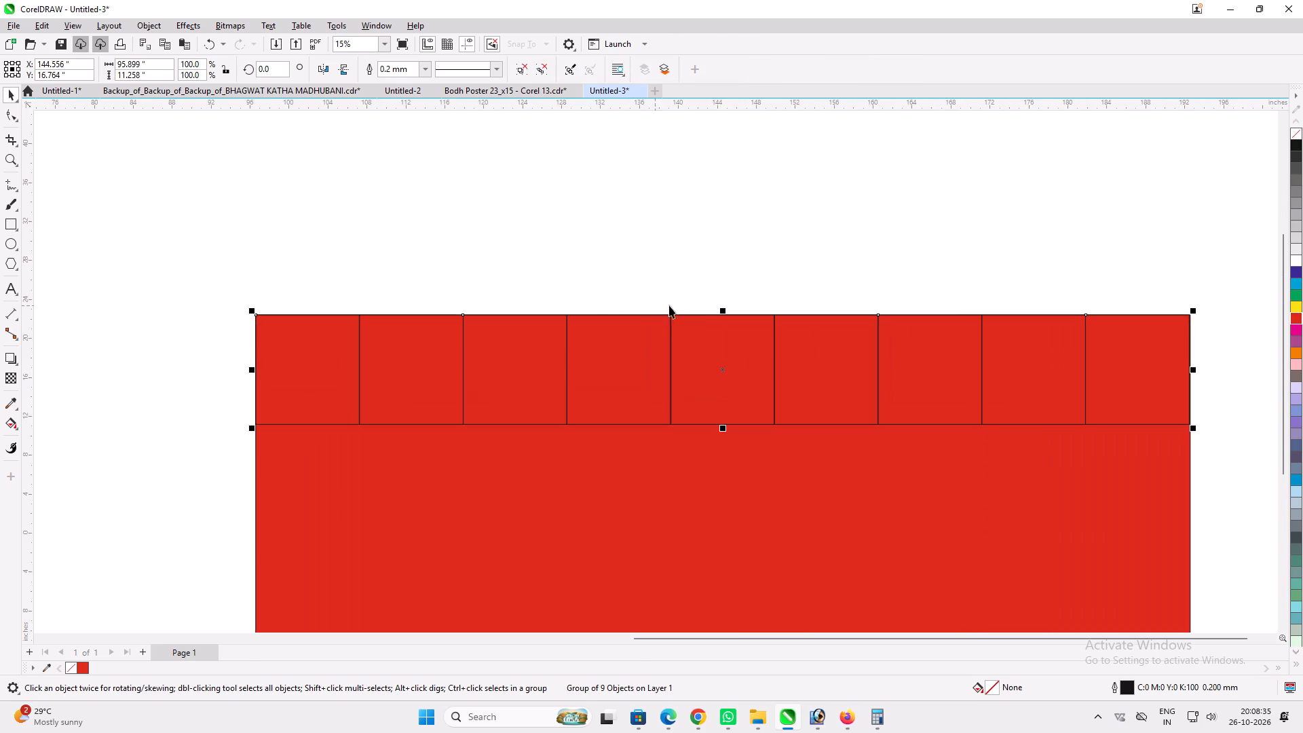
scroll(710, 304, down, 4)
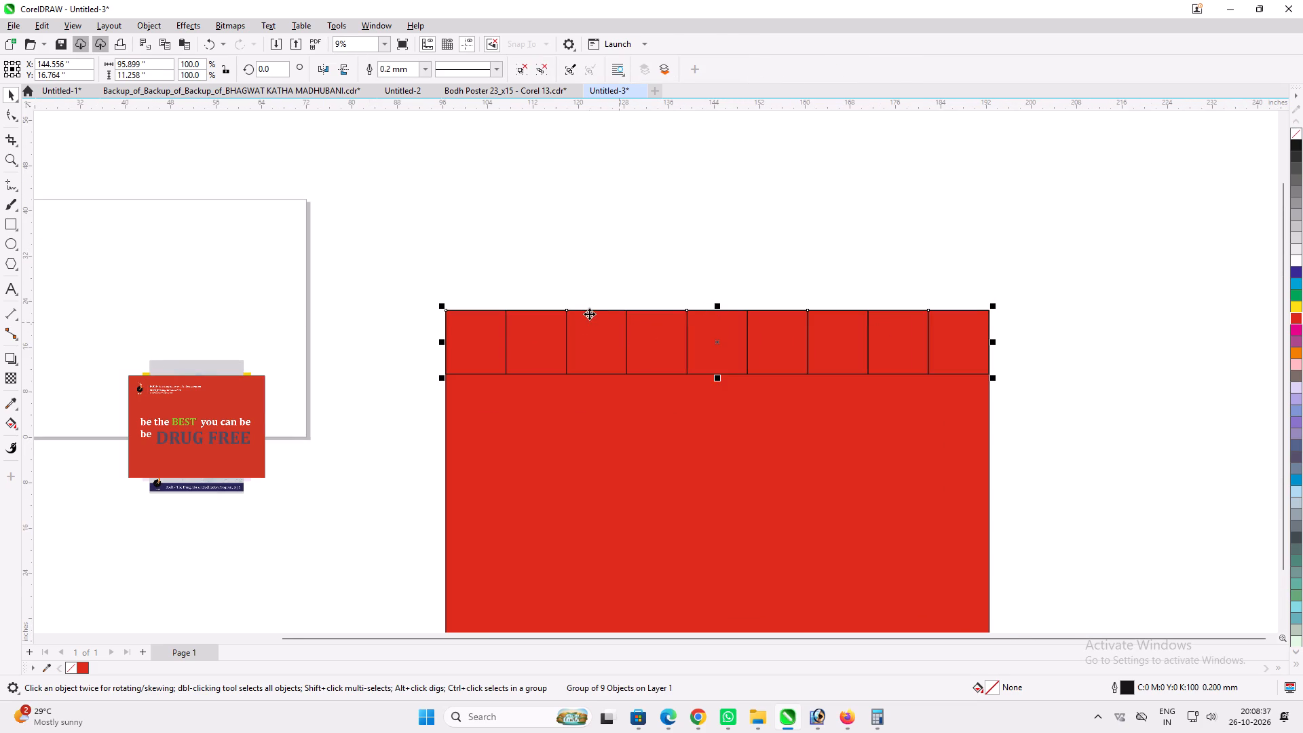
scroll(585, 314, down, 4)
drag(611, 328, 933, 226)
scroll(588, 278, down, 5)
scroll(869, 238, up, 5)
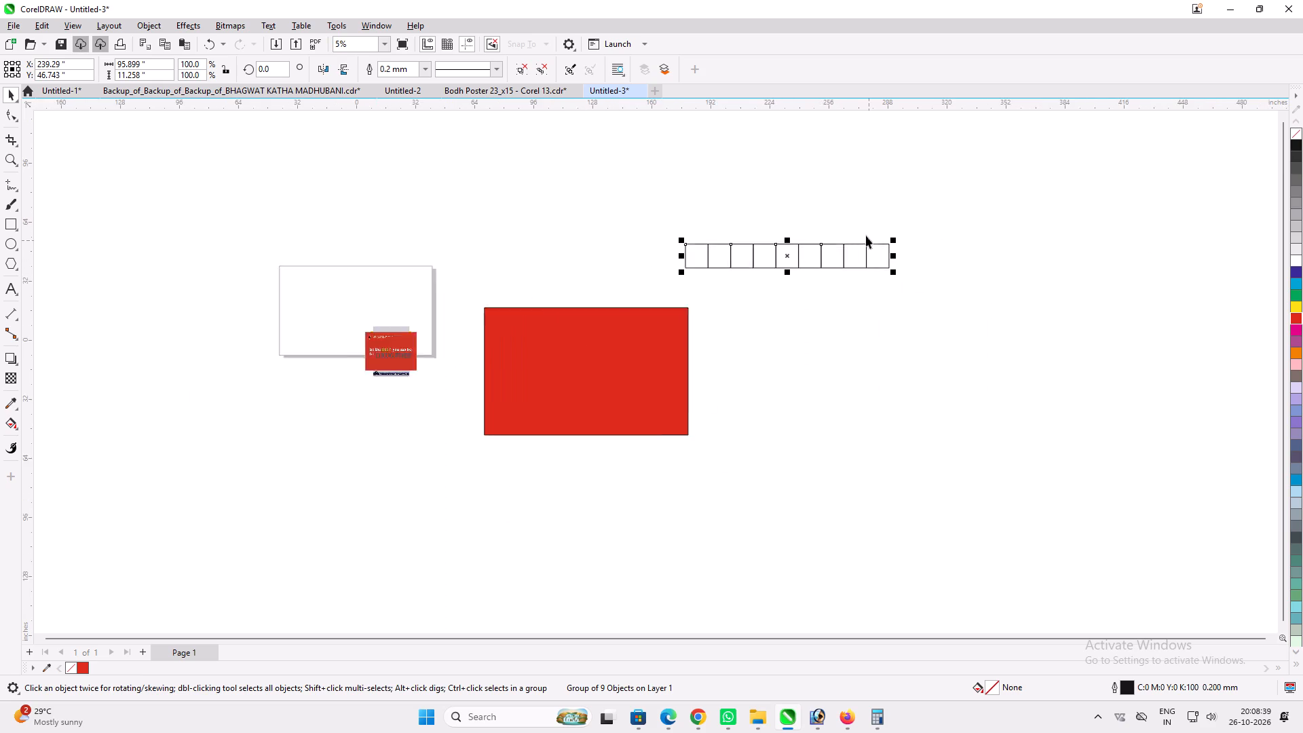
drag(742, 265, 918, 333)
scroll(875, 328, up, 4)
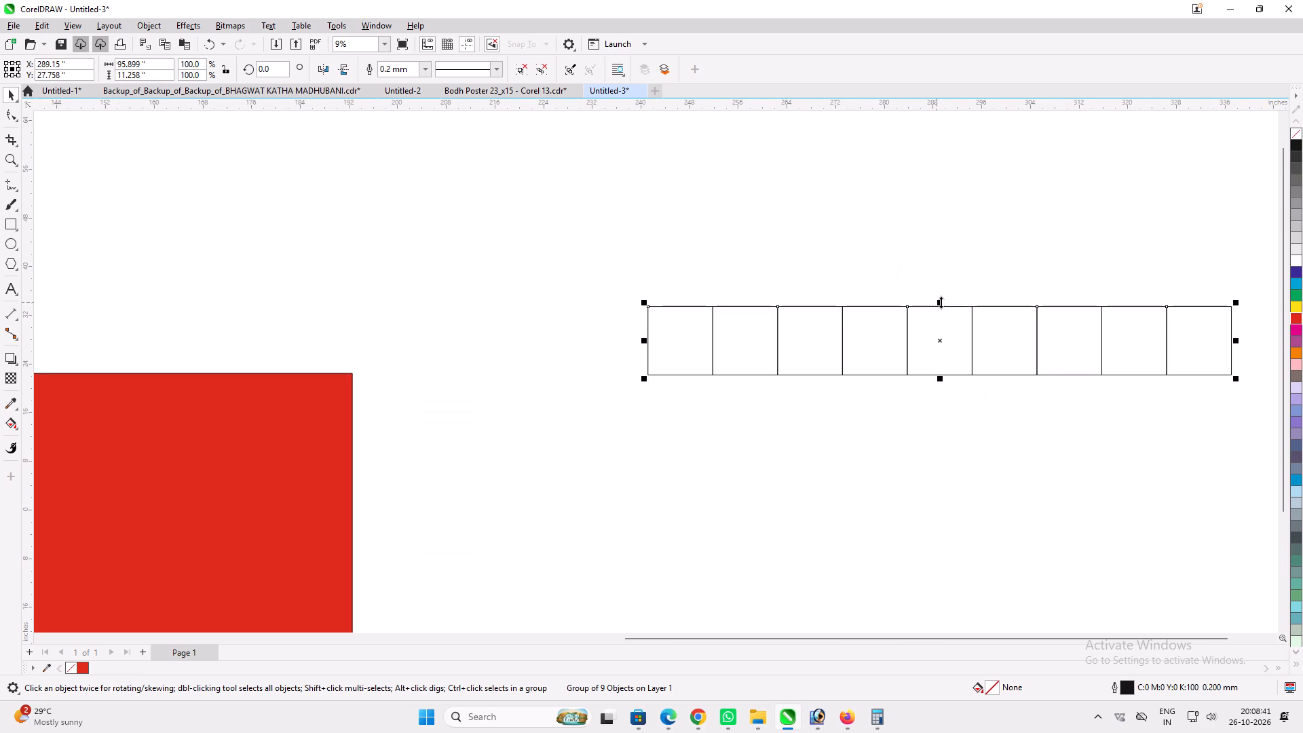
Make a mirrored copy of the grouped row directly below it and repeat it to form a six-row grid.
ctrl+drag(941, 302, 939, 380)
ctrl+right_click(939, 380)
ctrl+scroll(693, 315, down, 5)
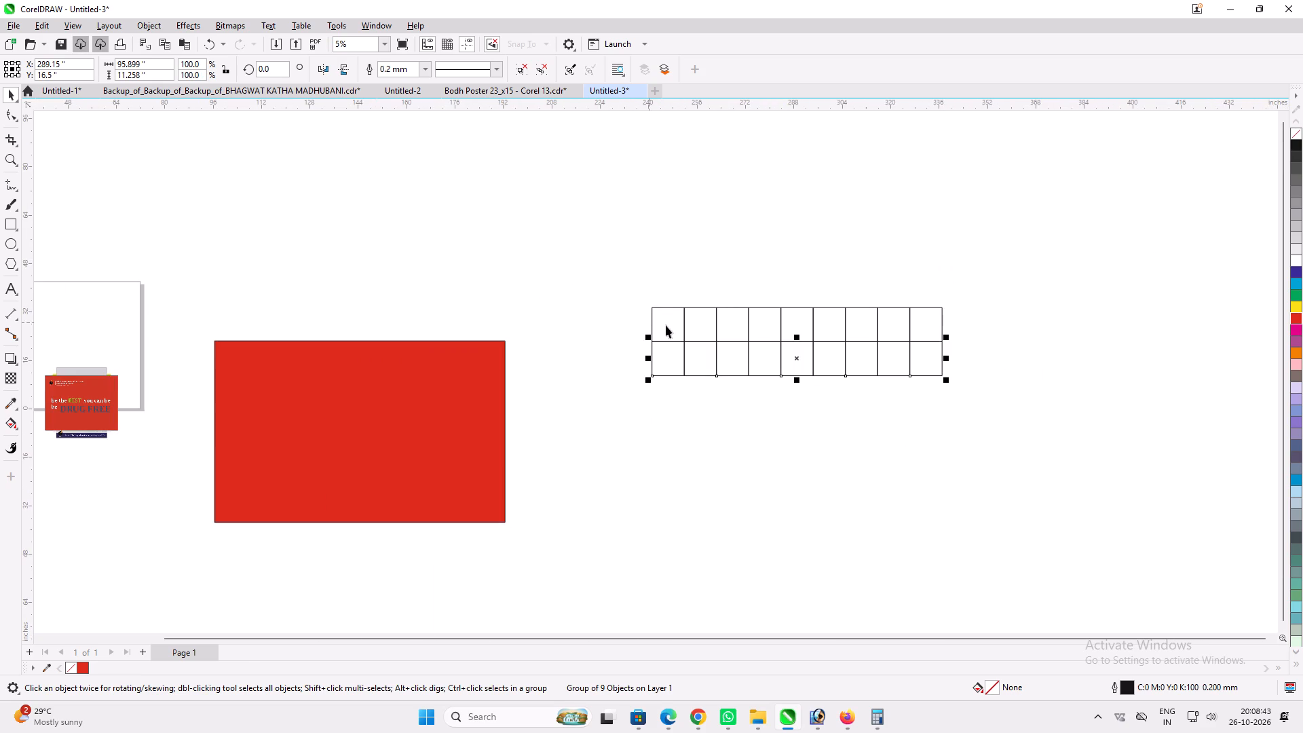
key(ctrl+r)
key(ctrl+r)
key(ctrl+r)
scroll(723, 451, up, 4)
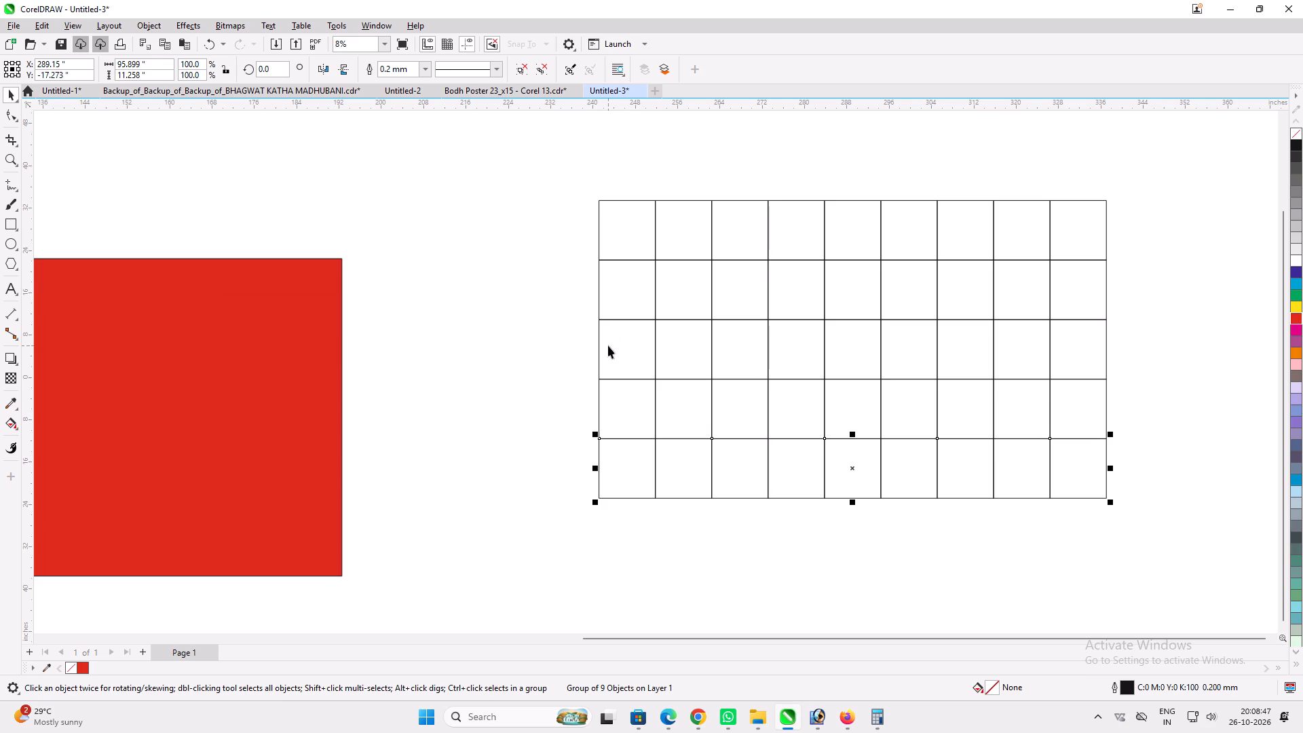
key(ctrl+r)
click(545, 320)
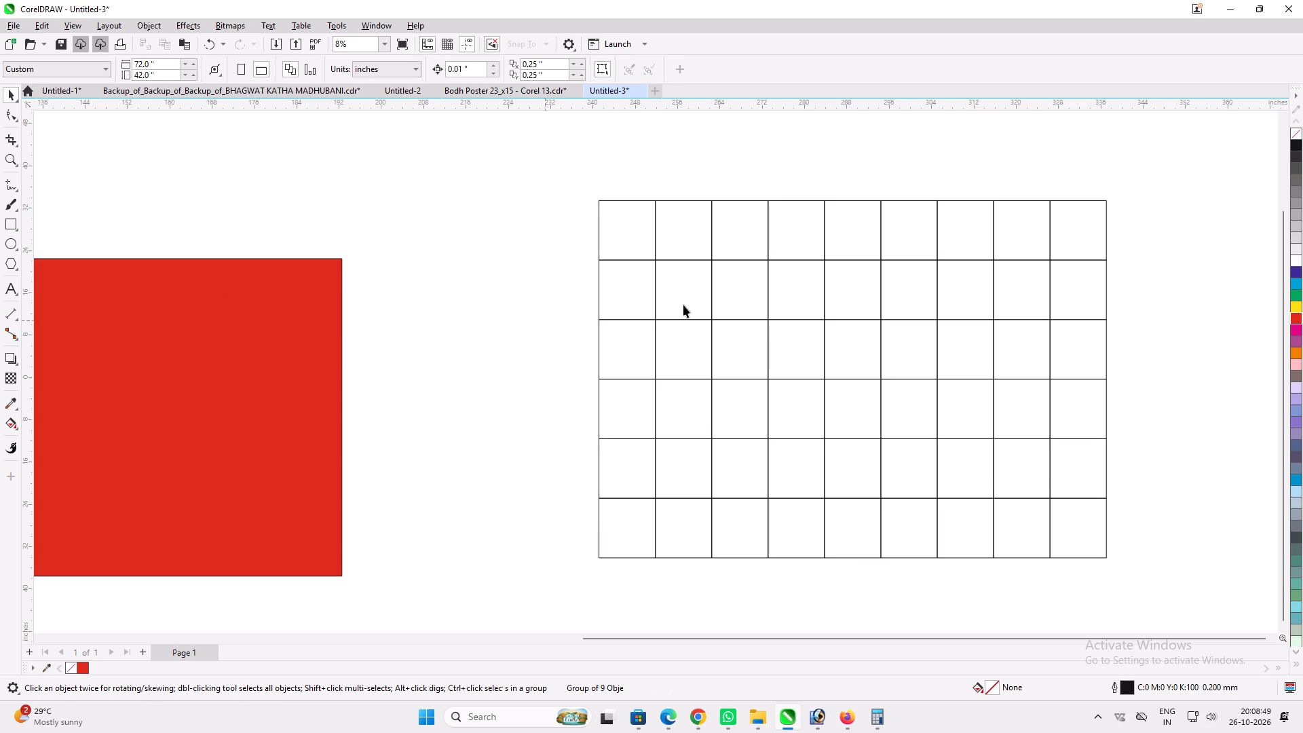
Select all six rows of the grid, remove their outlines and fill them yellow.
scroll(684, 305, down, 2)
drag(584, 176, 1165, 512)
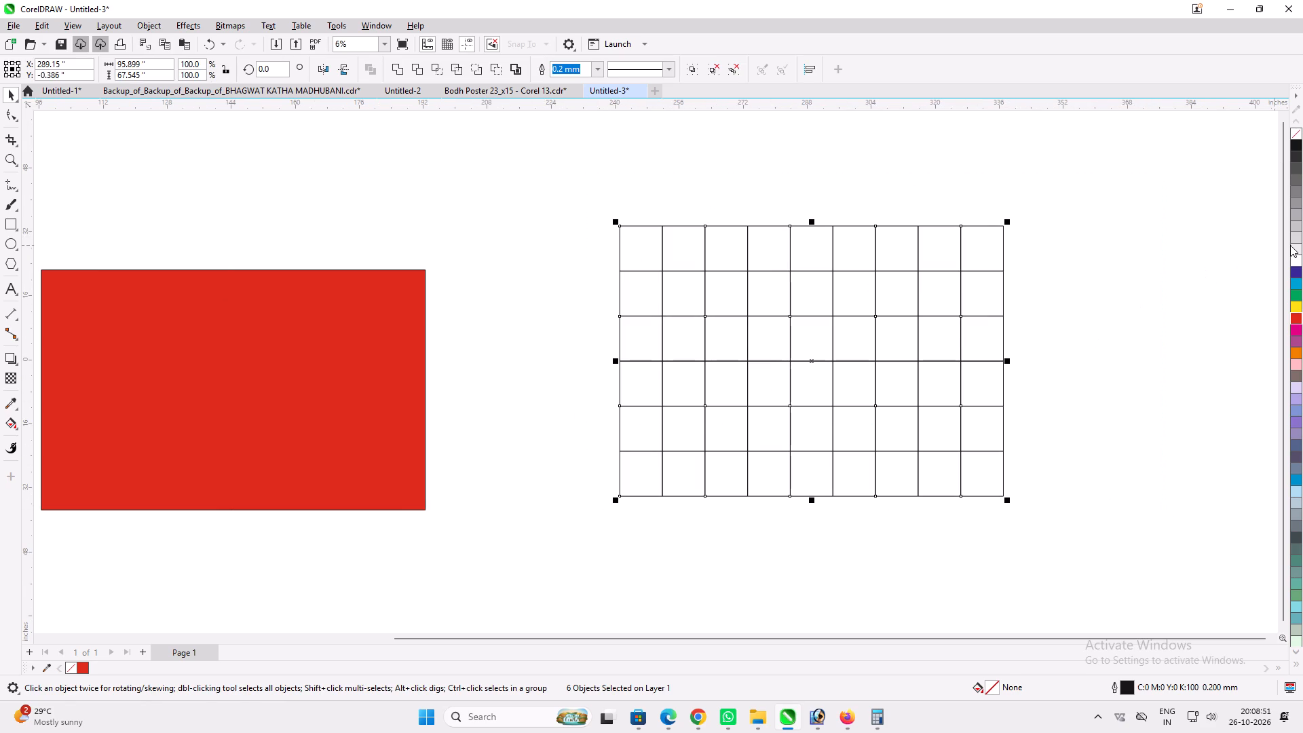
right_click(1296, 132)
click(1293, 304)
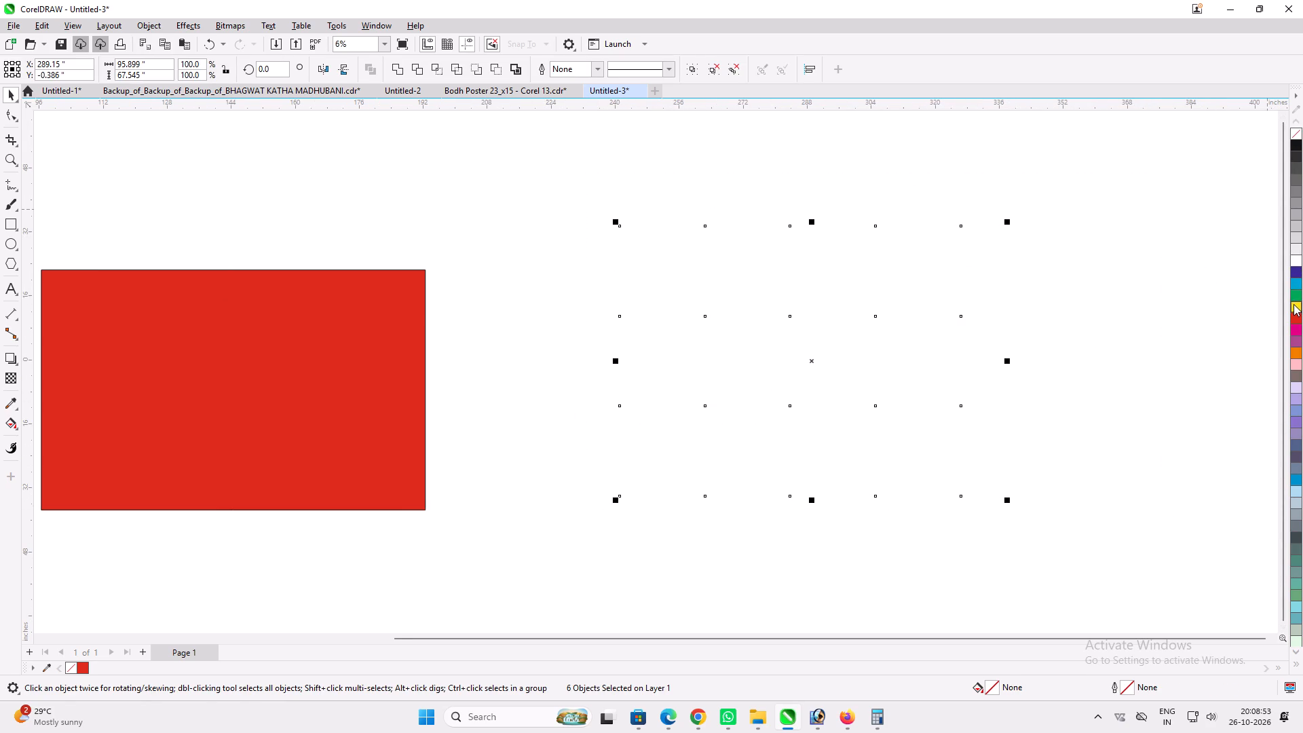
scroll(825, 276, down, 5)
click(885, 208)
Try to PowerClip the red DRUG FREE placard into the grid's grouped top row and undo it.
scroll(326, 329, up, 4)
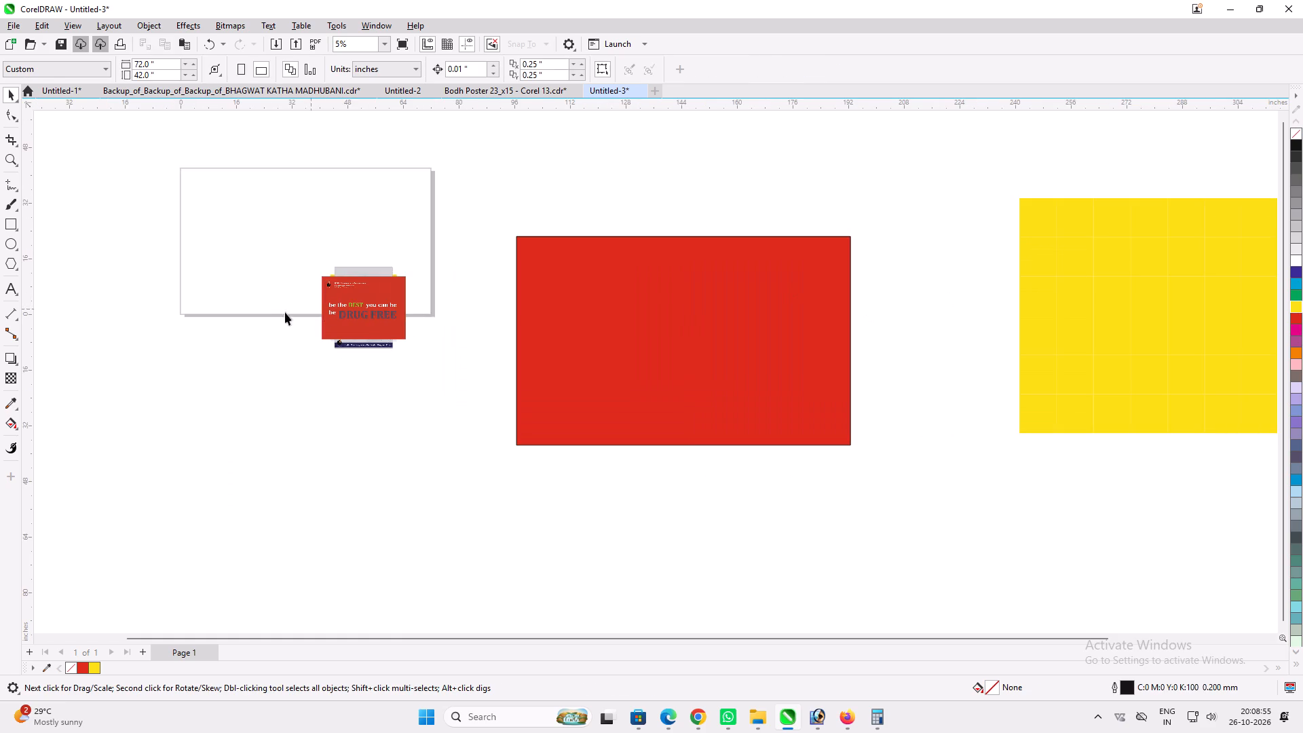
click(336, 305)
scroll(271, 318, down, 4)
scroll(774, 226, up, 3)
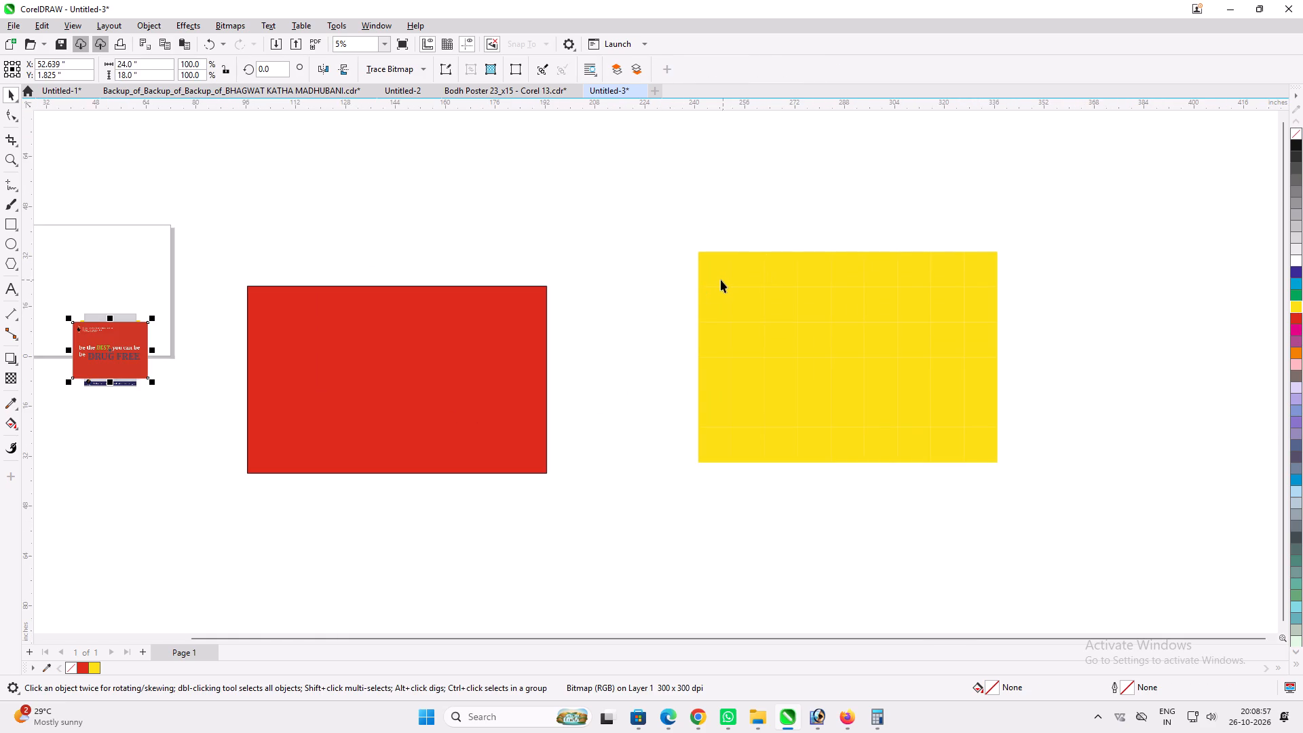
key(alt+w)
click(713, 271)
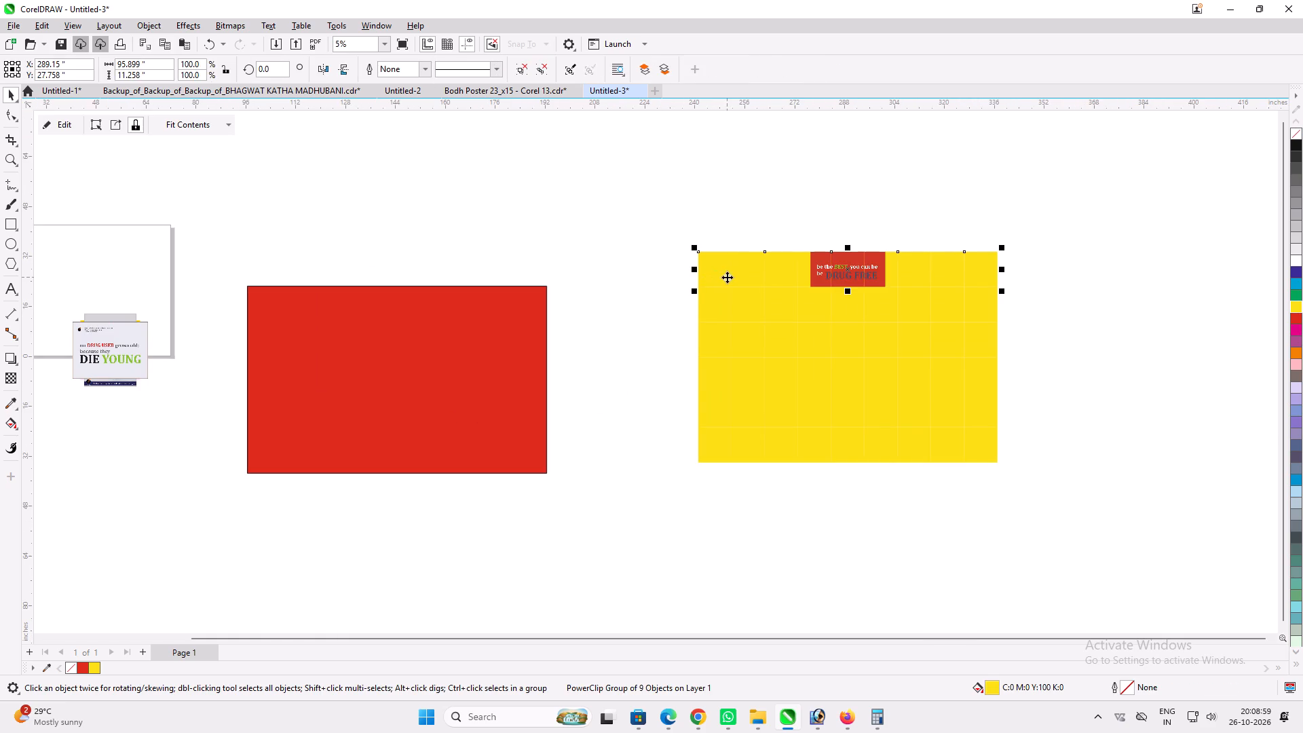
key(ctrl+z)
Ungroup the top row of nine rectangles in the yellow grid.
click(723, 233)
click(762, 282)
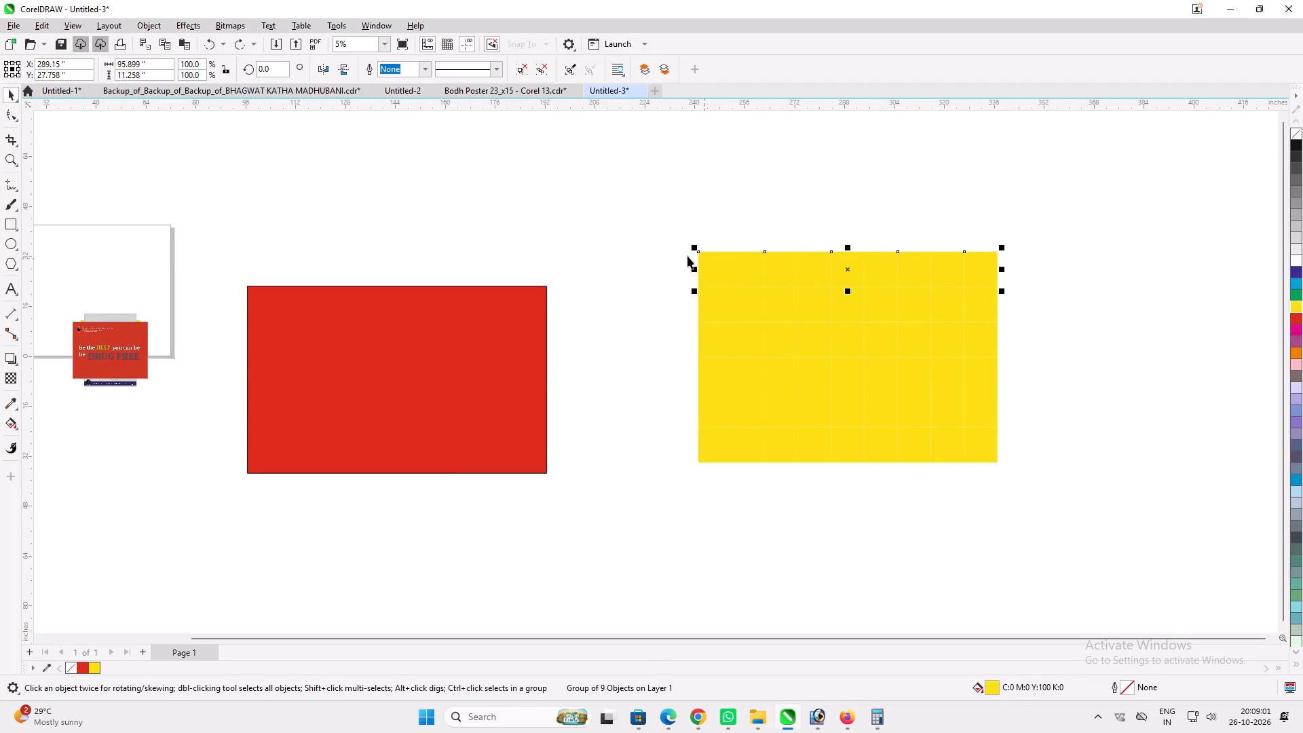
drag(629, 222, 1108, 555)
right_click(861, 316)
click(890, 218)
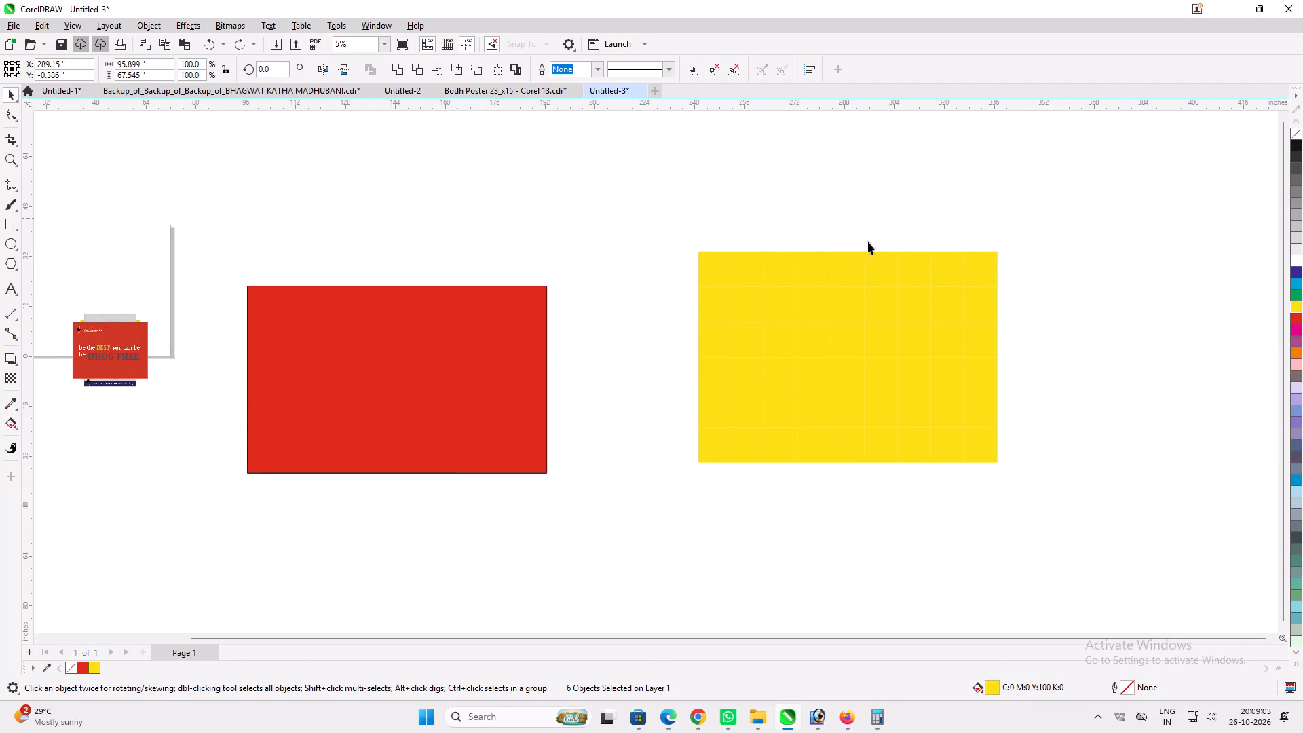
click(861, 264)
right_click(861, 264)
drag(907, 320, 888, 311)
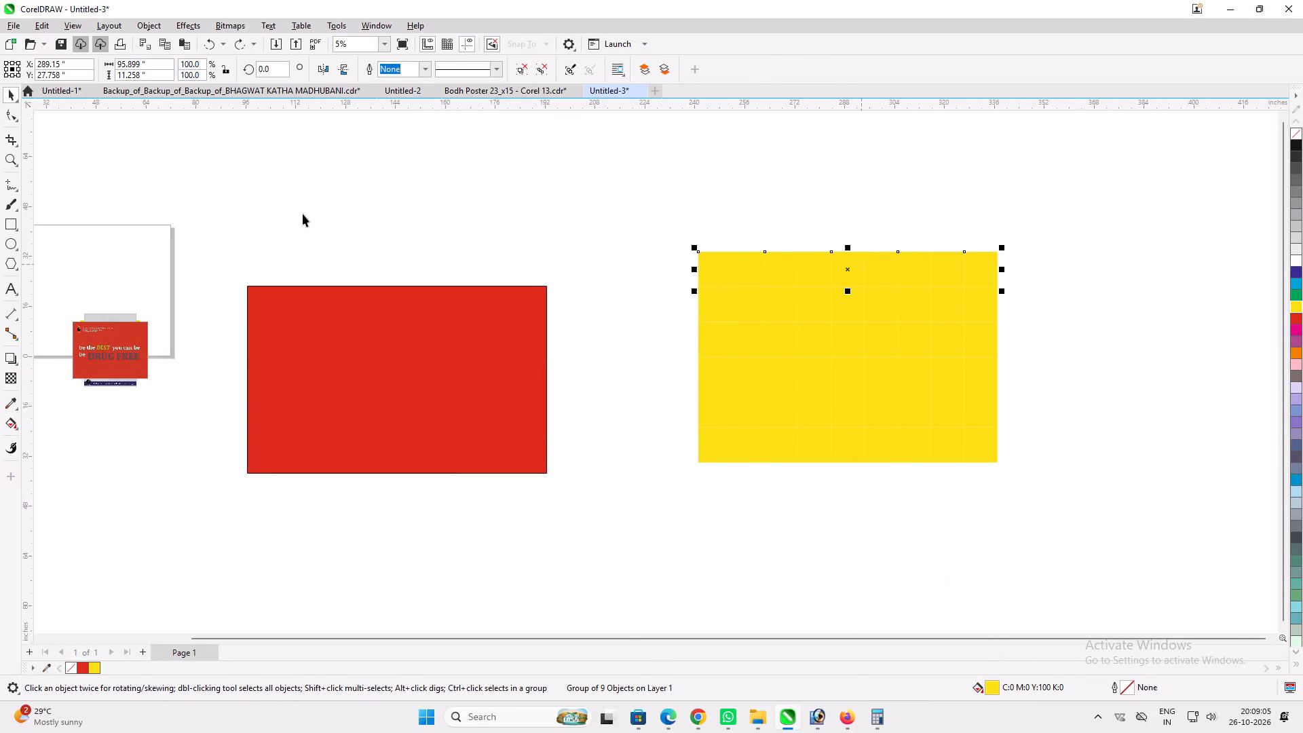
PowerClip the red DRUG FREE placard into the first cell of the grid's top row and fill the frame proportionally.
click(299, 219)
click(136, 344)
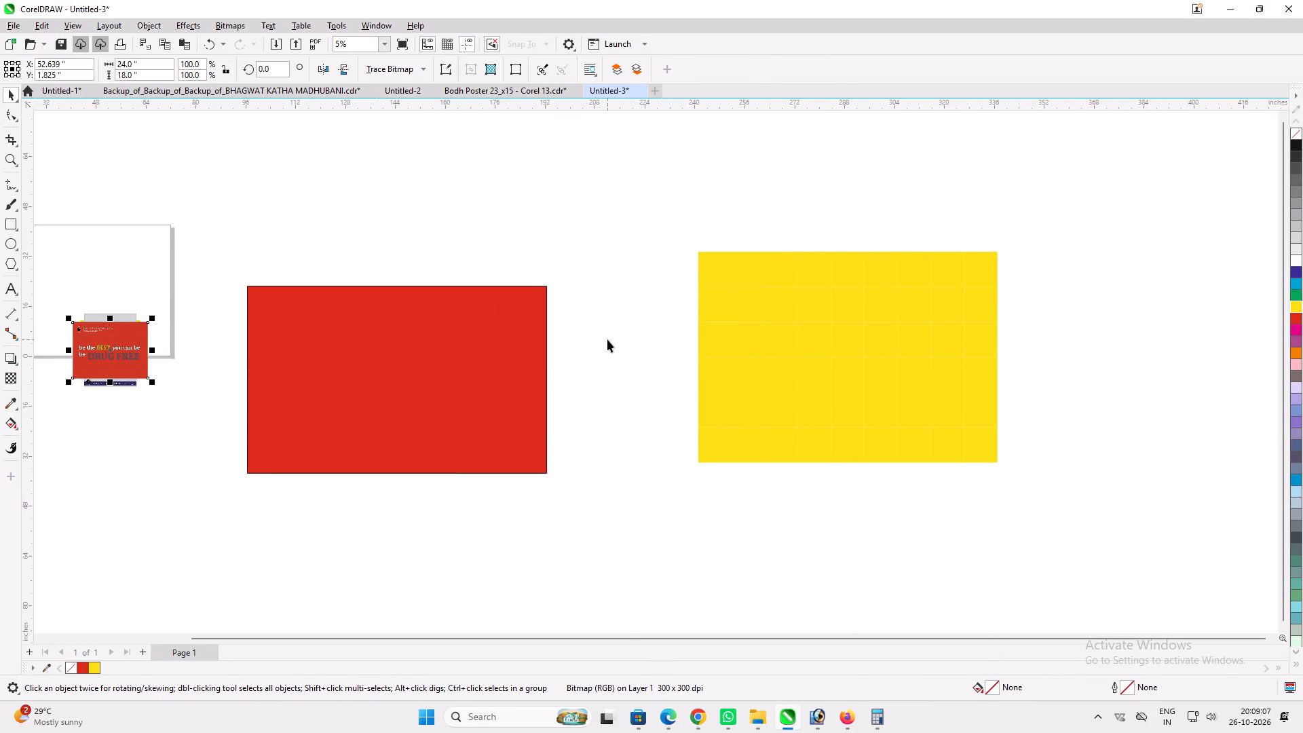
key(alt+w)
click(712, 268)
key(alt+q)
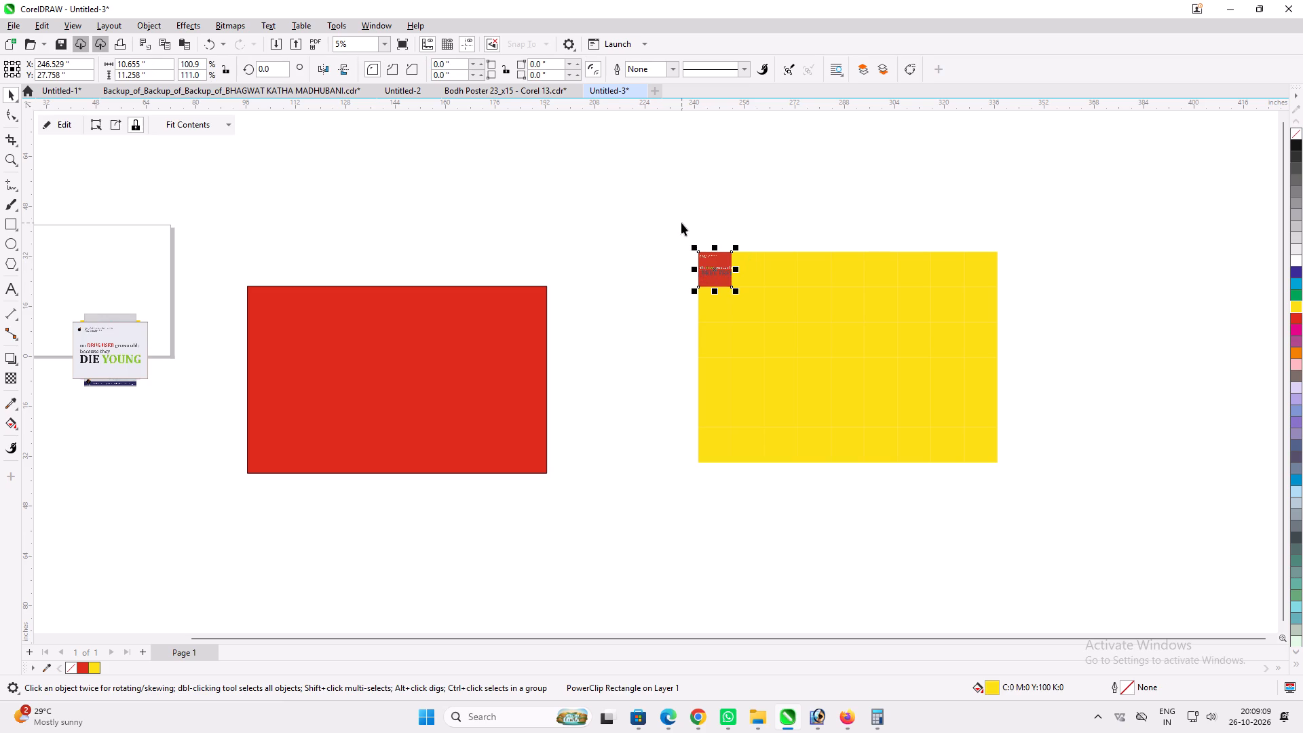
Edit the first cell's PowerClip contents and narrow the red placard to about 11.1 inches wide, nearly matching the frame.
click(681, 223)
scroll(709, 255, up, 9)
triple_click(719, 285)
scroll(692, 291, up, 2)
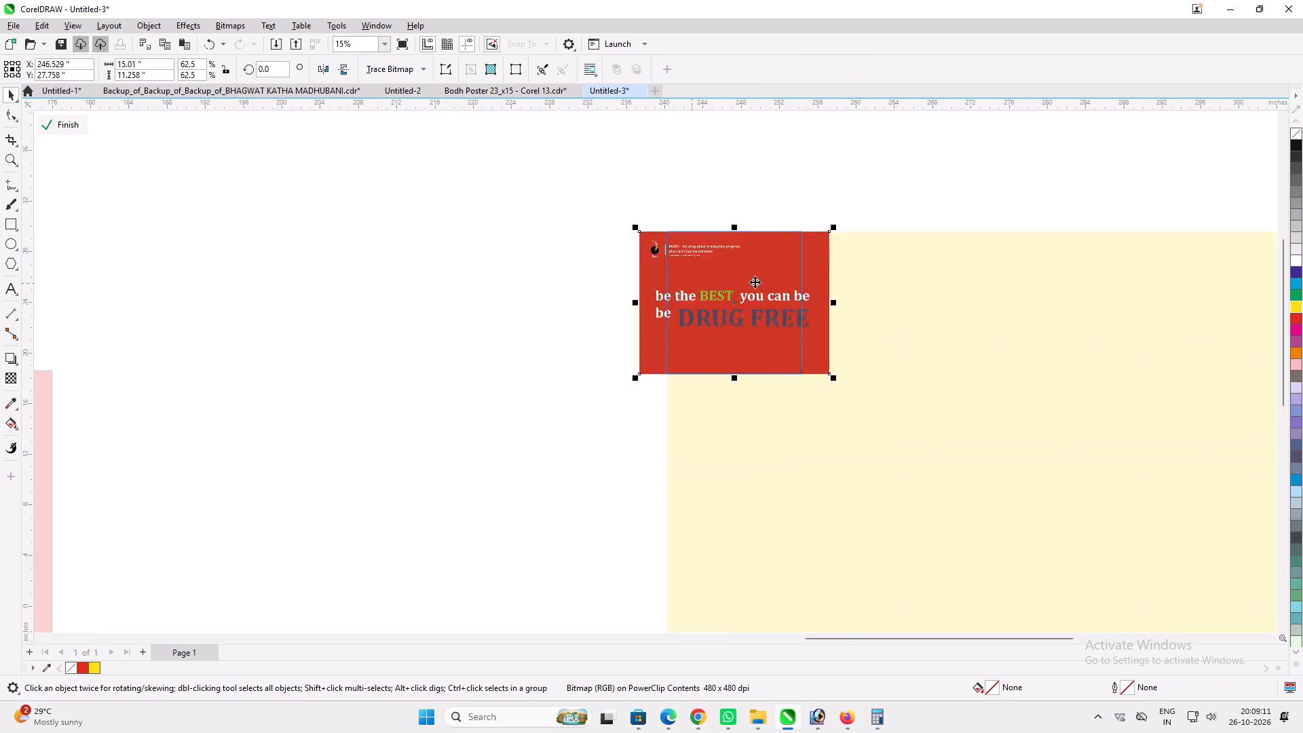
scroll(755, 282, up, 5)
shift+drag(825, 299, 782, 296)
shift+drag(780, 296, 774, 296)
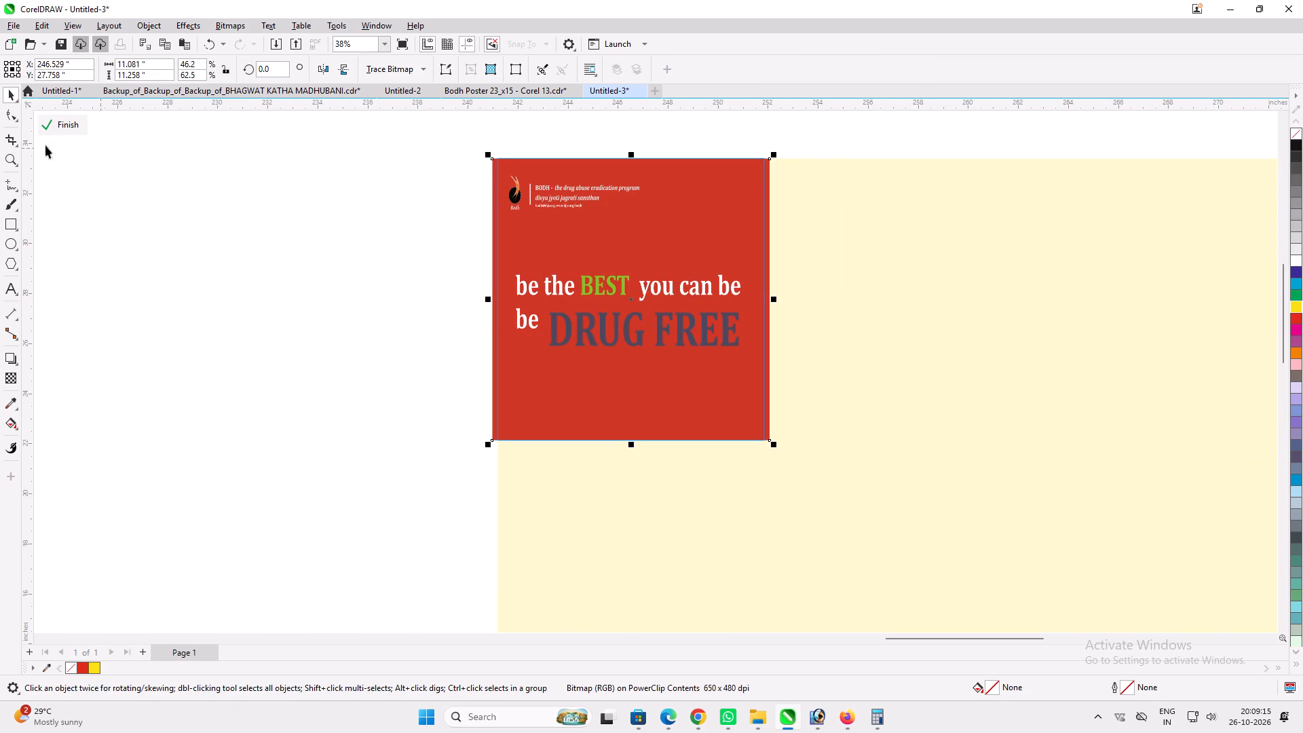
click(45, 121)
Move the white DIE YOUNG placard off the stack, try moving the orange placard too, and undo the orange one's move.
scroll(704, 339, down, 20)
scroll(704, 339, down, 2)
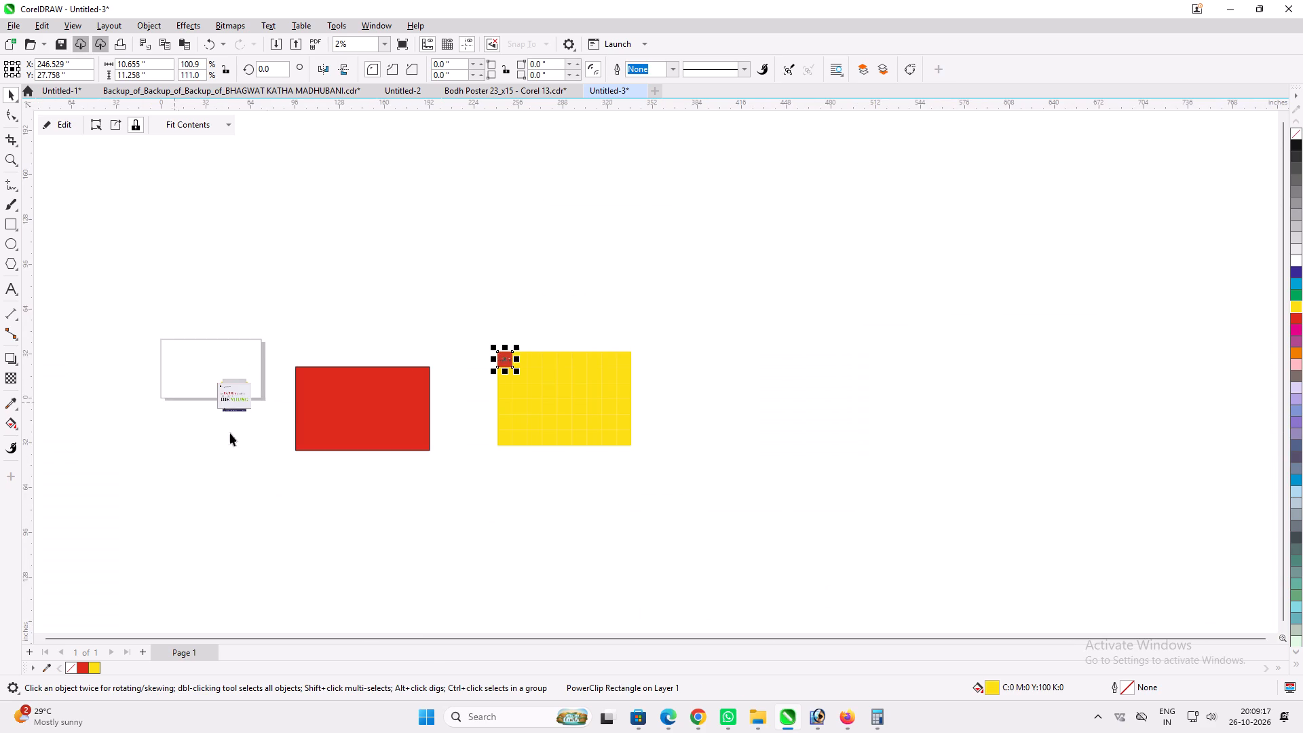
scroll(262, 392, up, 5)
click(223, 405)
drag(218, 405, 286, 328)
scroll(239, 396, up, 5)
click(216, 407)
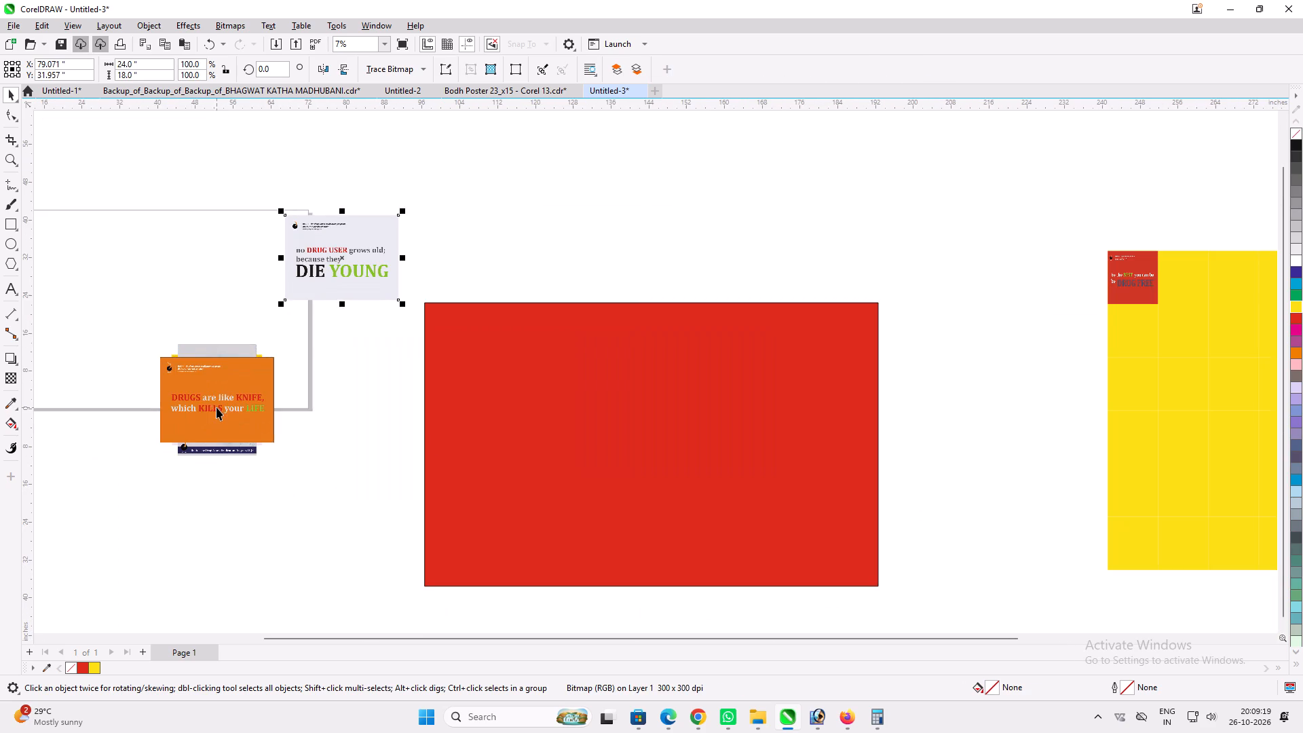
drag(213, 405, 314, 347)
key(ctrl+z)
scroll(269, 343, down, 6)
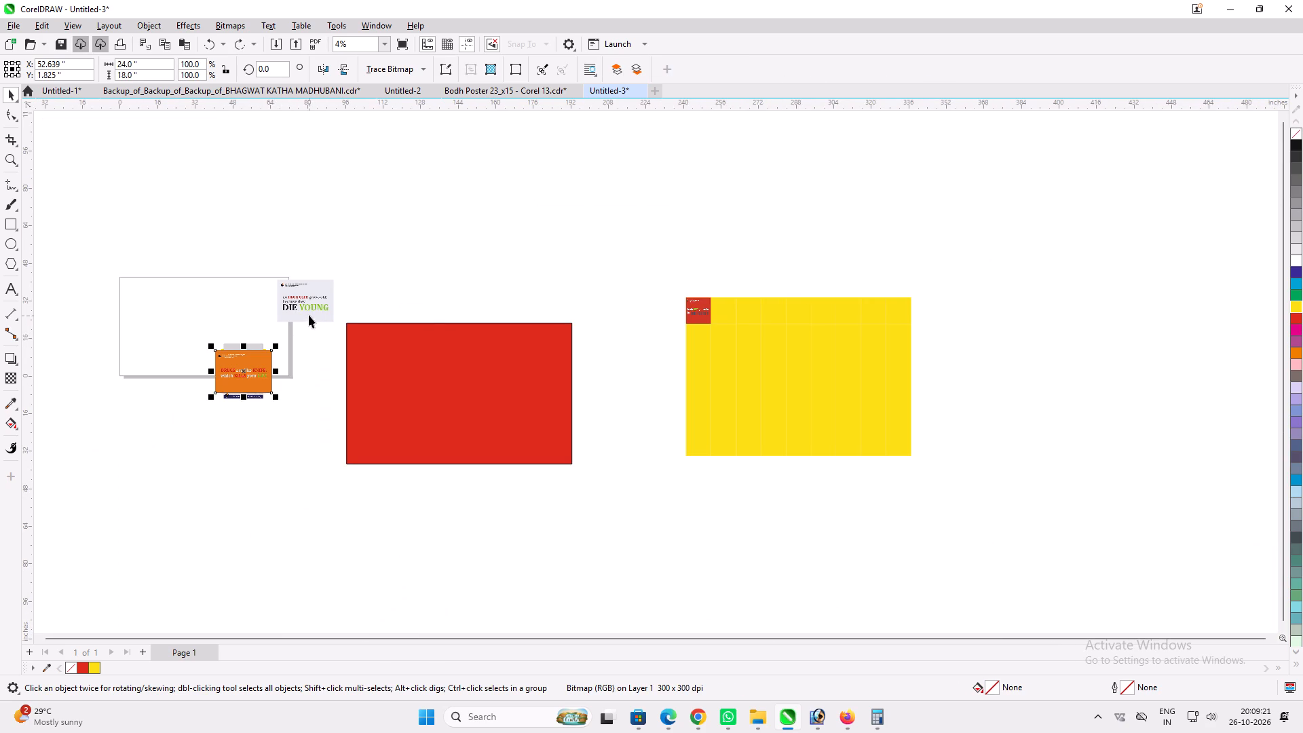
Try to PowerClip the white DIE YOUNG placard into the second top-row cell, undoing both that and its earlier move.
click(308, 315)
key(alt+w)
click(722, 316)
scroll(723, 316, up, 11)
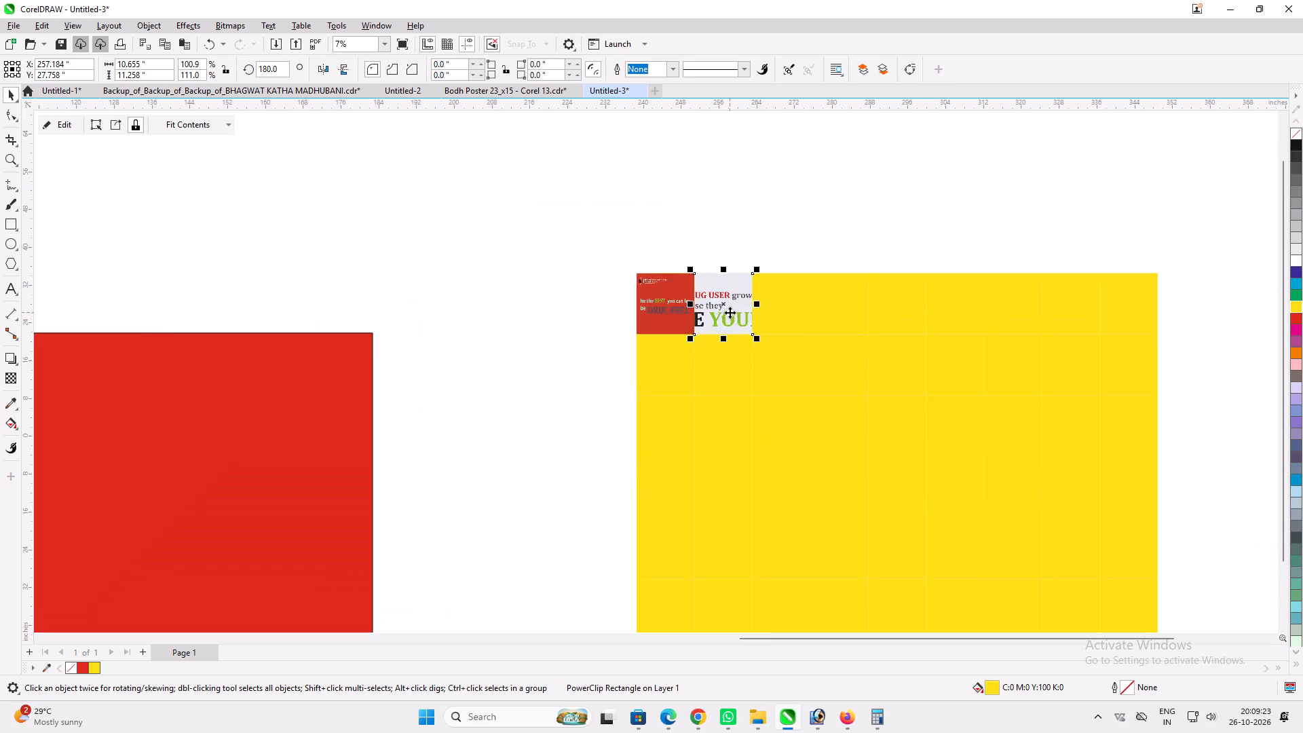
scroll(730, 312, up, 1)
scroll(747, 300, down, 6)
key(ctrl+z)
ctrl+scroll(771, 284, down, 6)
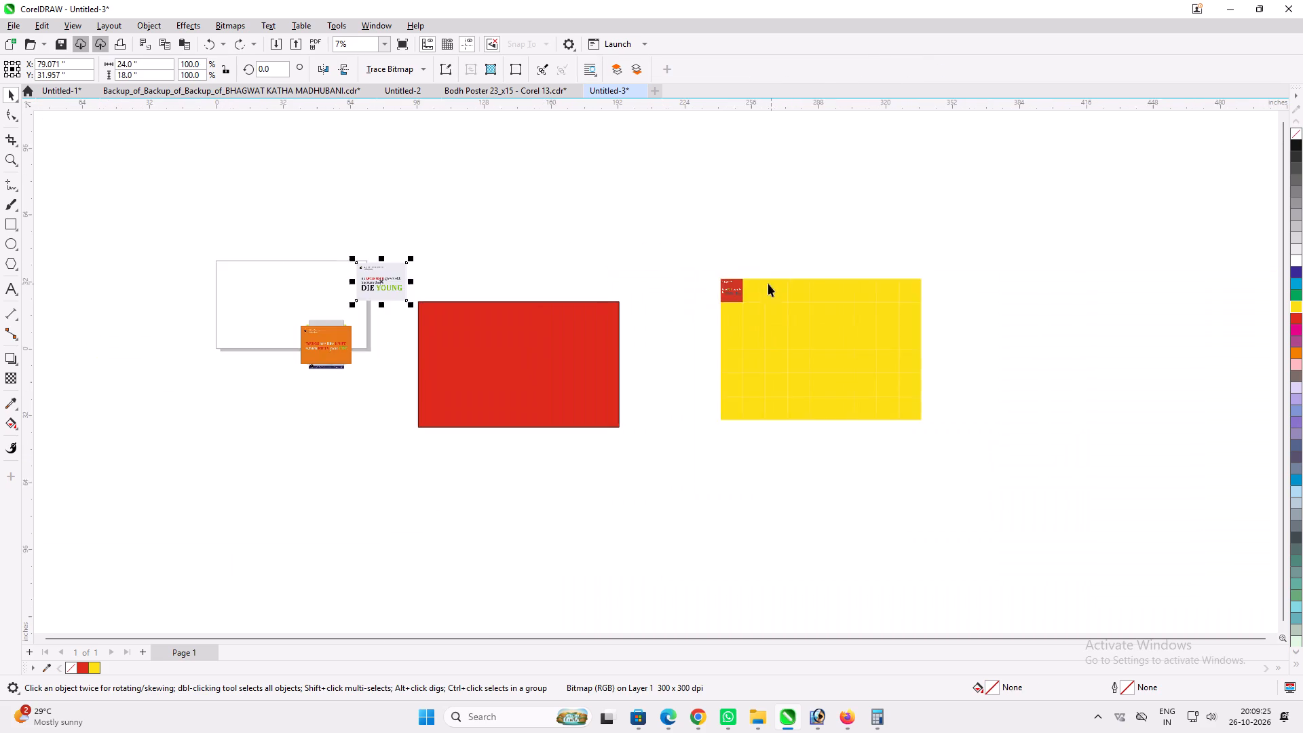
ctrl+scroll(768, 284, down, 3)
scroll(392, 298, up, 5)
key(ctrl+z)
Select the whole stack of landscape placards and move it off the page to the red rectangle's upper-left corner.
scroll(402, 358, up, 10)
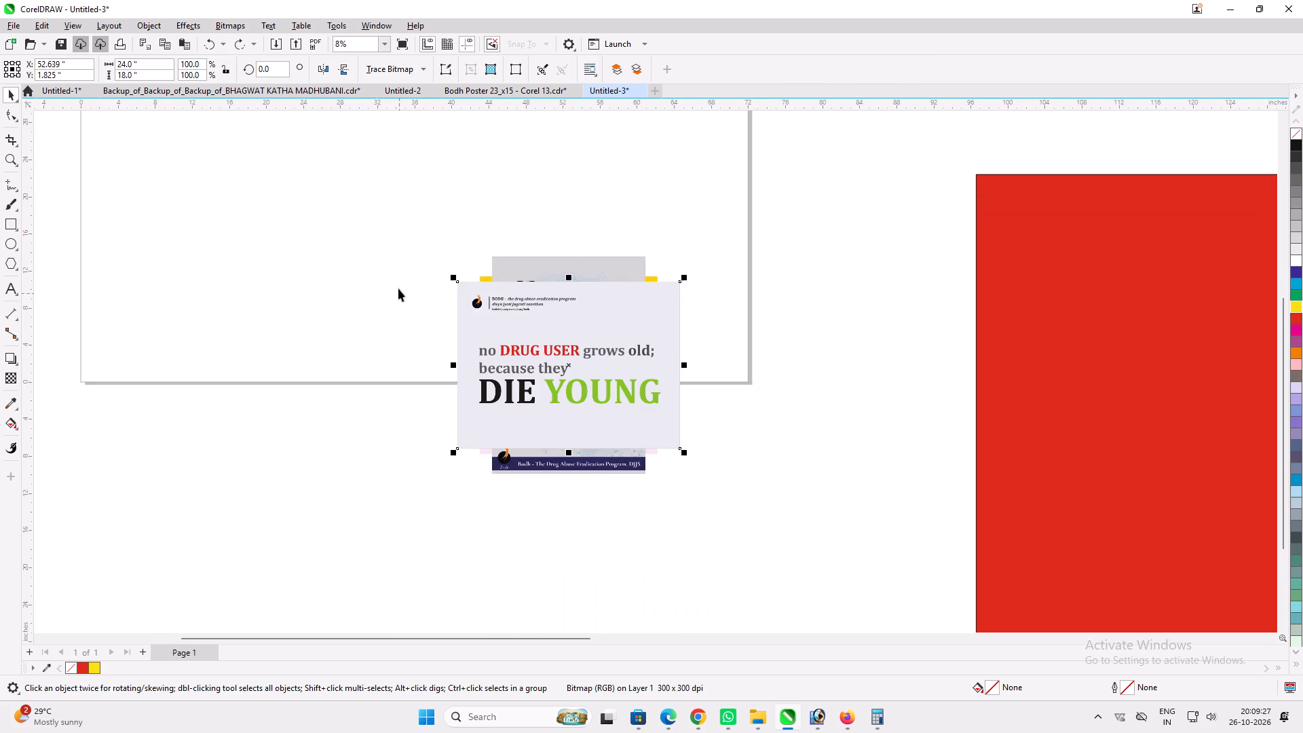
drag(397, 282, 739, 462)
drag(761, 465, 692, 450)
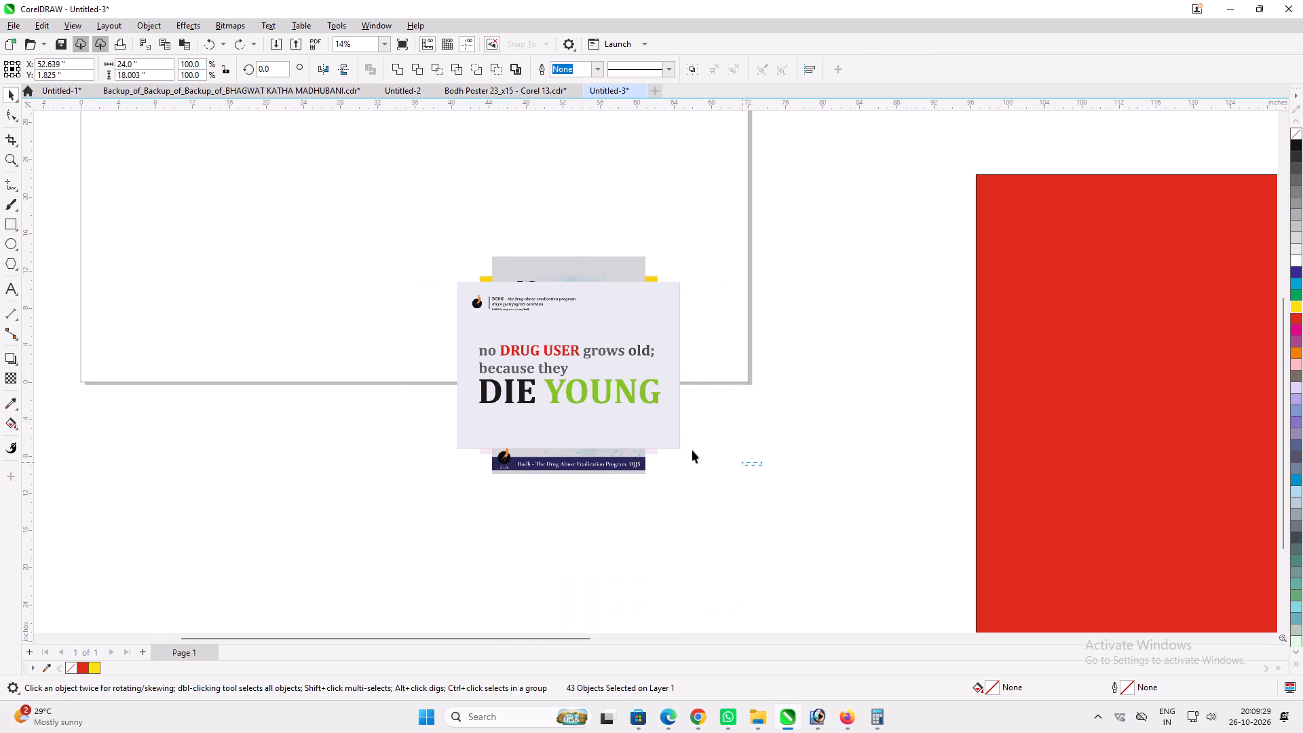
drag(692, 450, 390, 273)
scroll(443, 312, down, 5)
drag(644, 392, 633, 392)
drag(582, 392, 607, 401)
drag(607, 396, 415, 294)
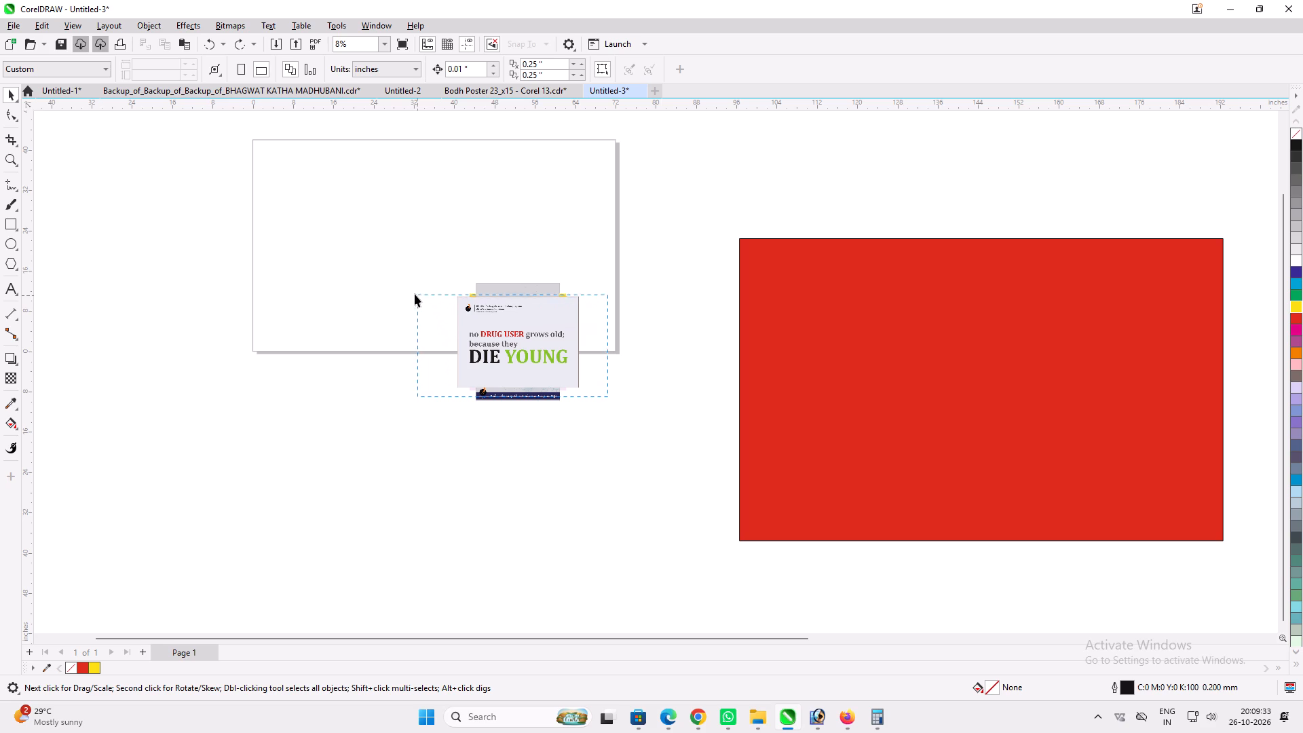
drag(415, 294, 414, 294)
drag(514, 333, 725, 208)
scroll(554, 255, down, 5)
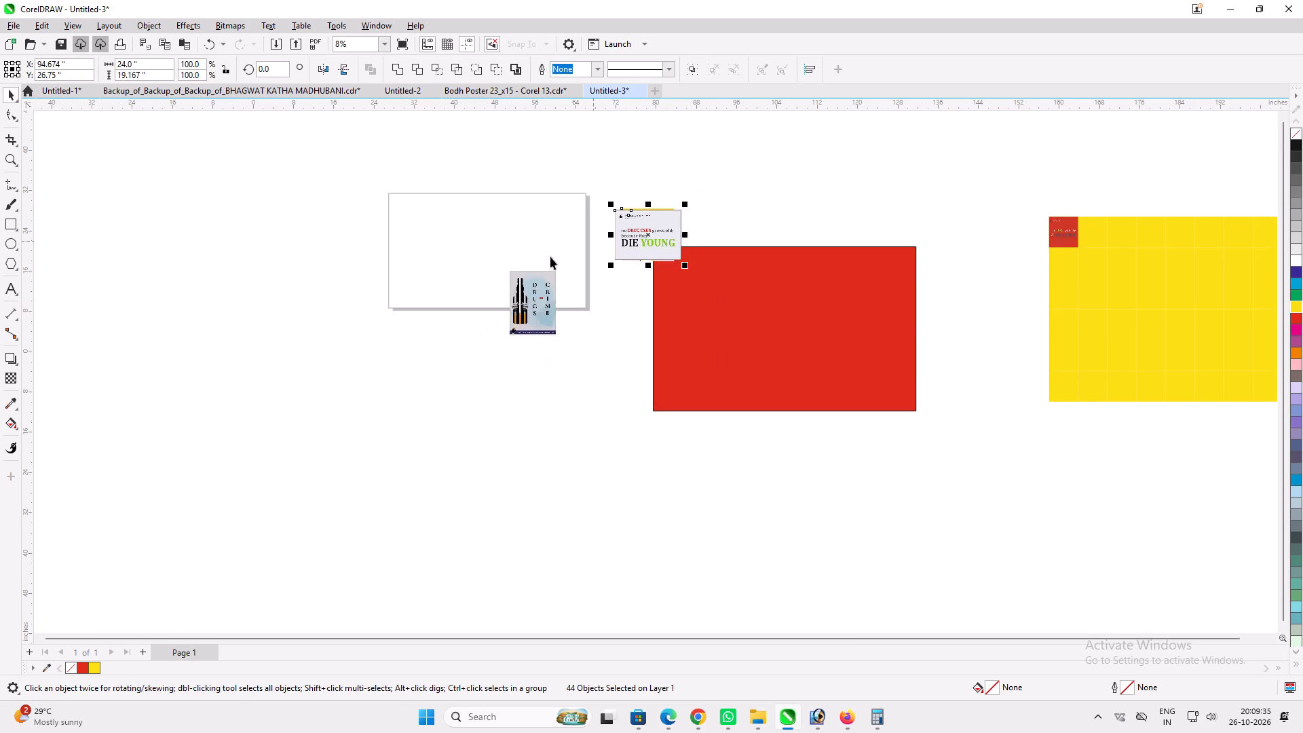
Squeeze the selected landscape placards horizontally to about 13.6 inches wide, keeping their height.
scroll(712, 214, up, 5)
shift+drag(660, 252, 634, 254)
scroll(581, 249, down, 7)
scroll(526, 221, up, 4)
click(604, 221)
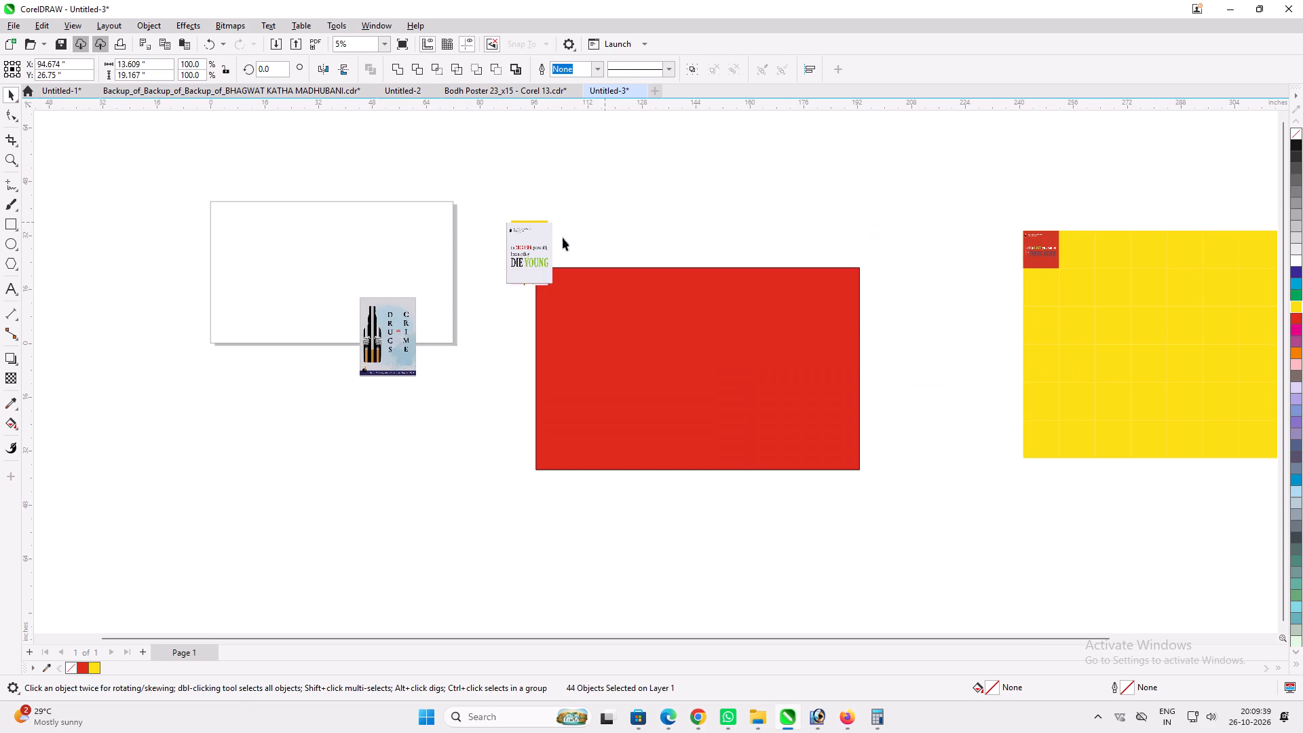
PowerClip the white DIE YOUNG placard into the second cell of the grid's top row and fill the frame proportionally.
click(542, 244)
scroll(461, 244, down, 4)
scroll(947, 270, up, 3)
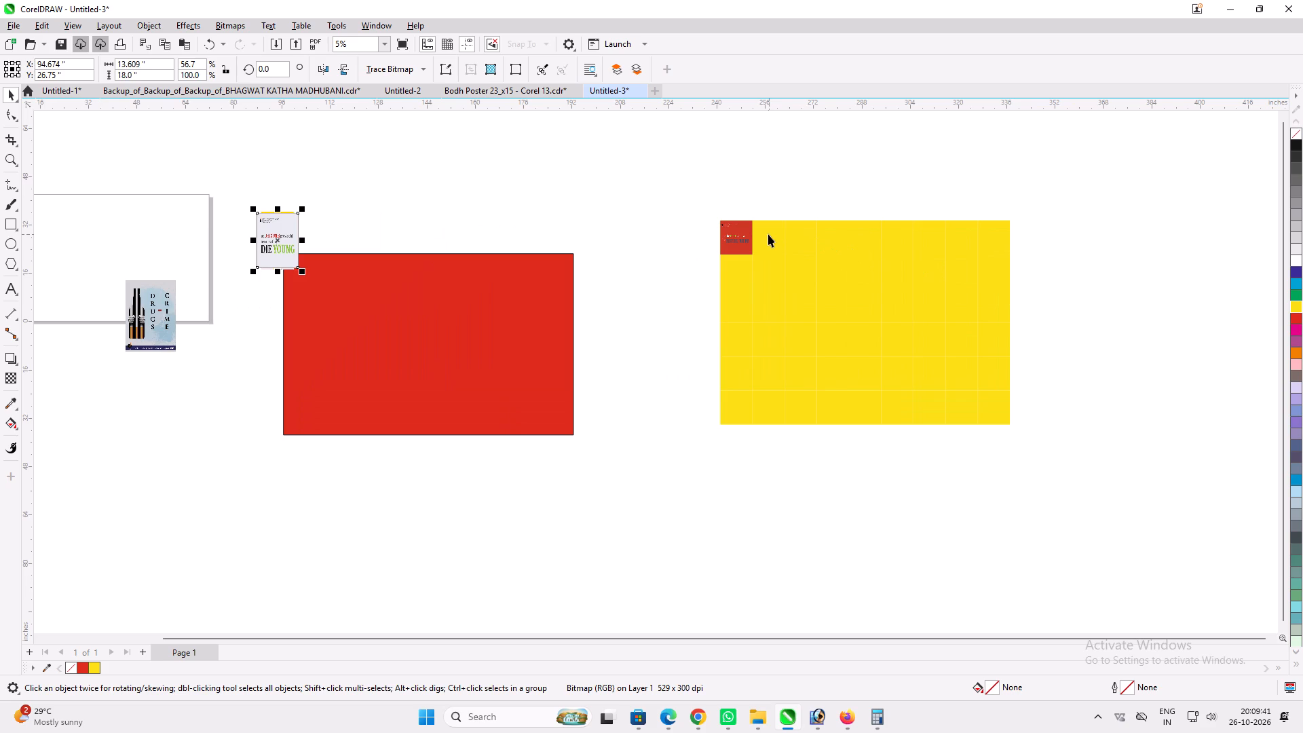
key(alt+w)
click(766, 236)
scroll(770, 239, up, 3)
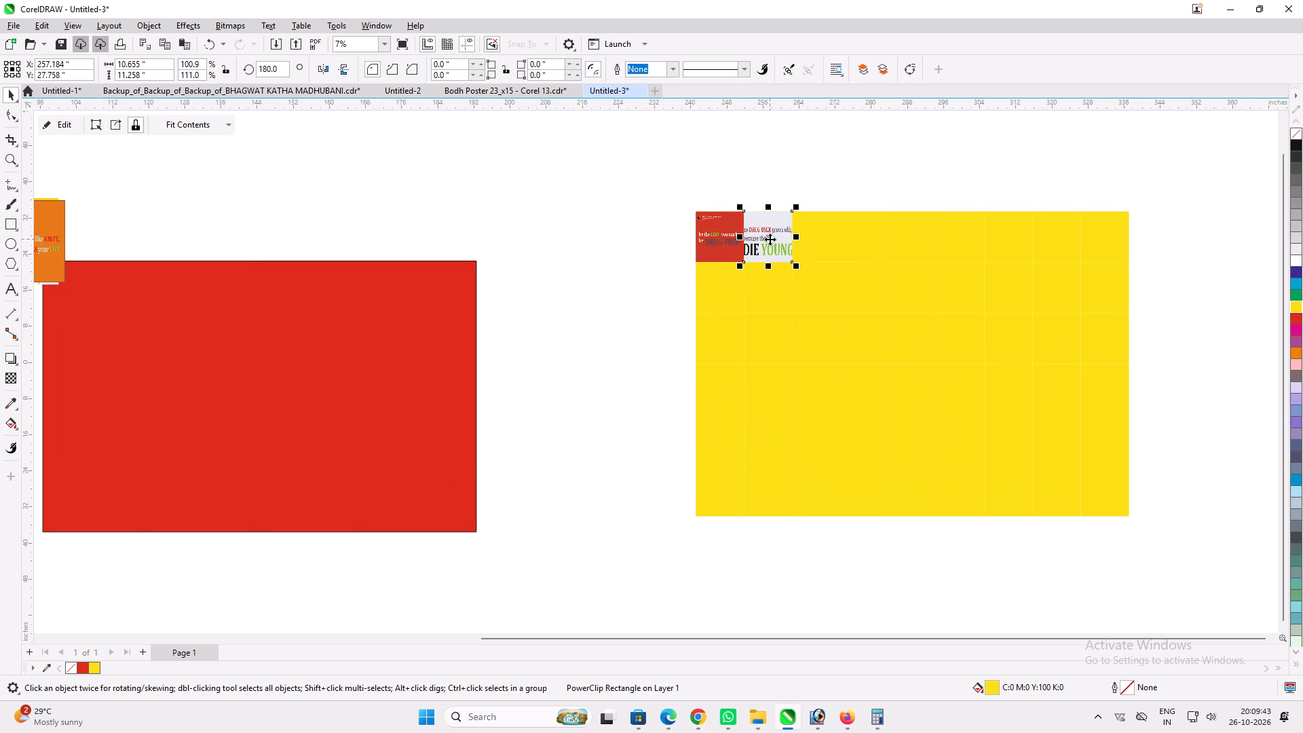
key(alt+q)
PowerClip the orange DRUGS are like KNIFE placard into the third top-row cell and fill the frame proportionally.
scroll(720, 251, down, 3)
click(269, 242)
key(alt+w)
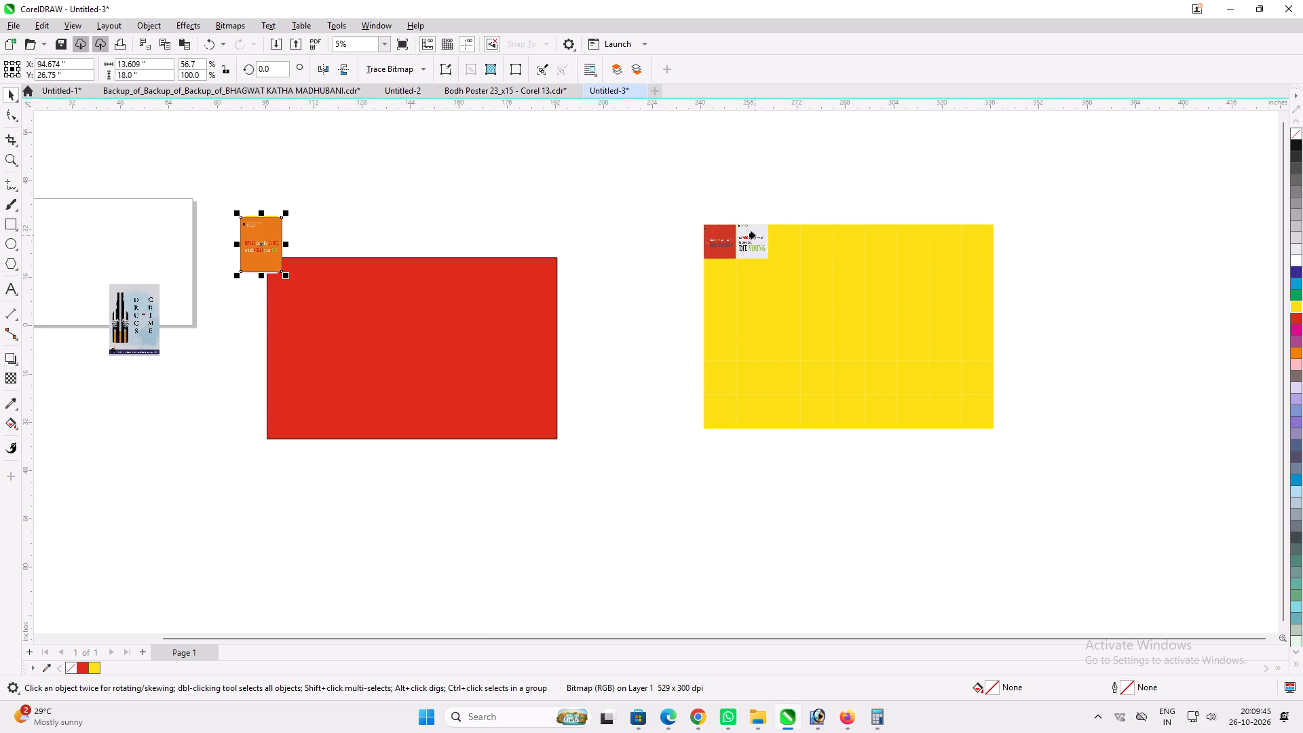
click(784, 241)
key(alt+q)
key(alt+w)
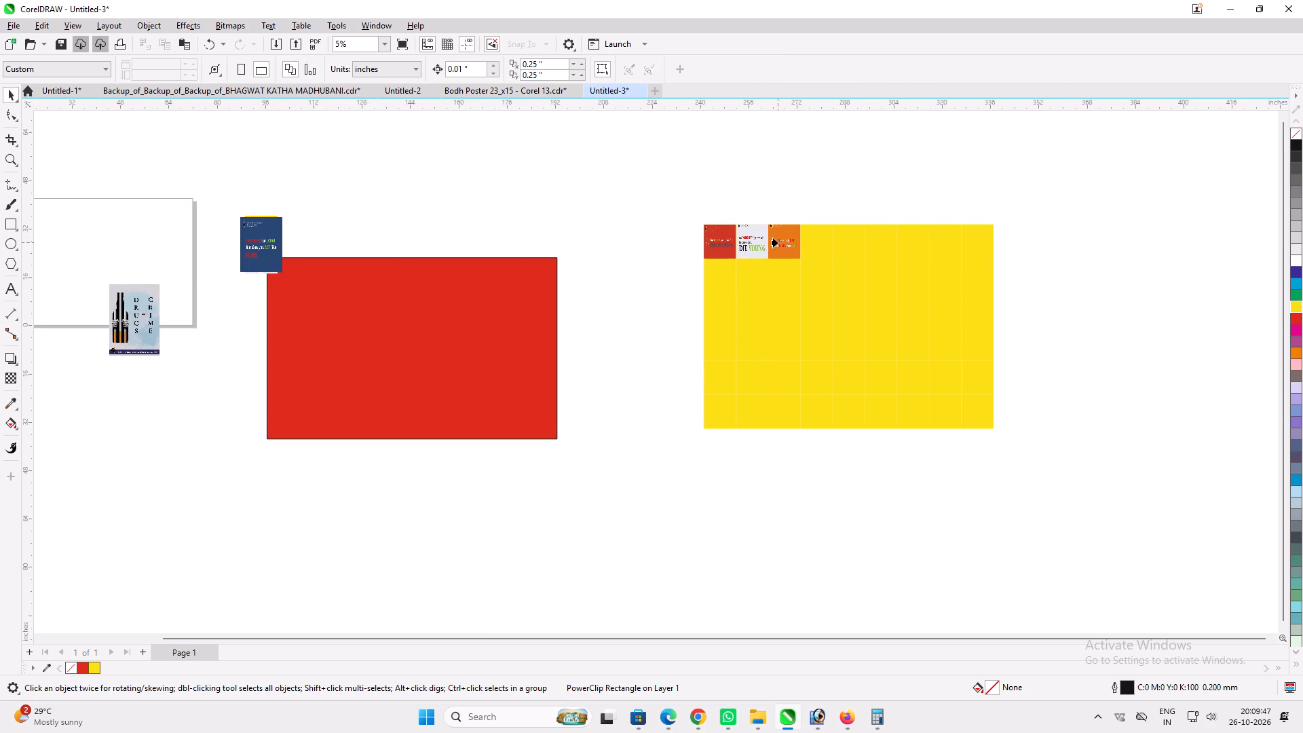
key(ctrl+z)
key(alt+q)
key(alt+w)
click(776, 238)
key(alt+q)
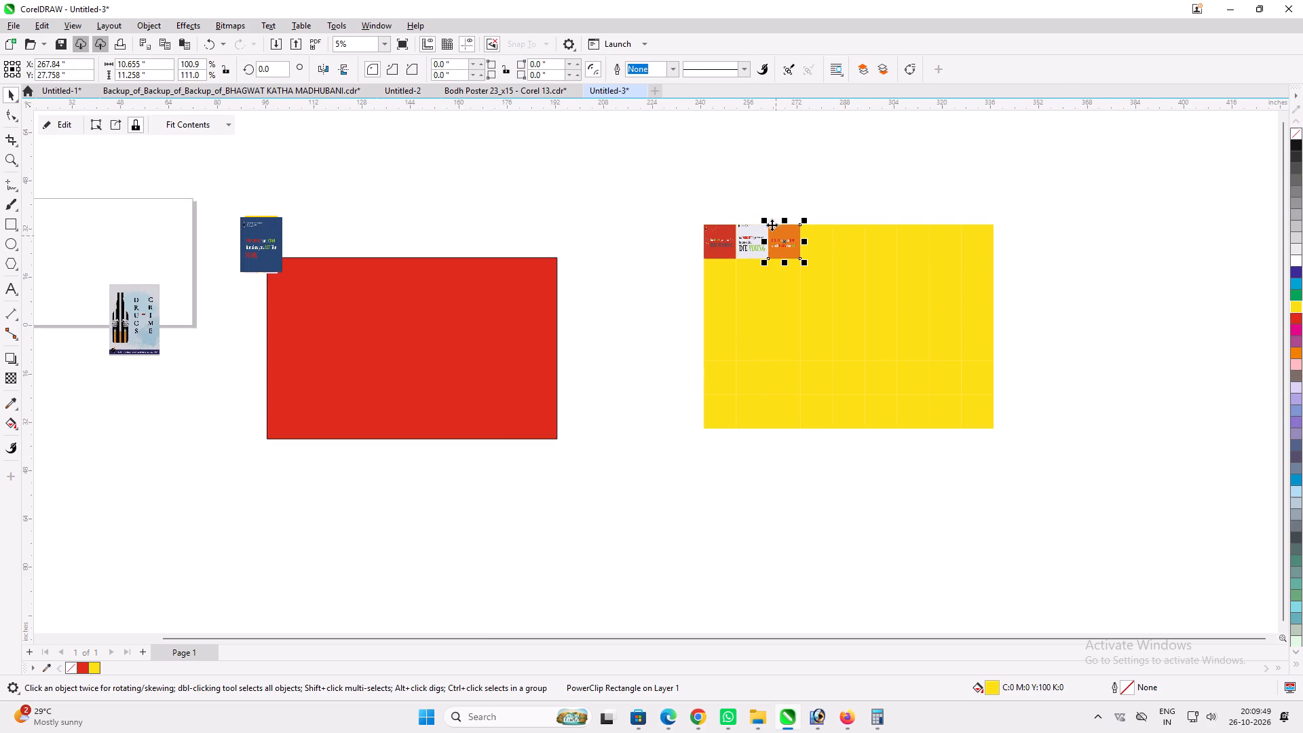
Select the remaining narrowed placards and move the stack just above the grid's top row.
scroll(717, 196, up, 3)
scroll(366, 233, down, 3)
drag(118, 193, 194, 311)
drag(138, 255, 682, 205)
scroll(709, 165, up, 10)
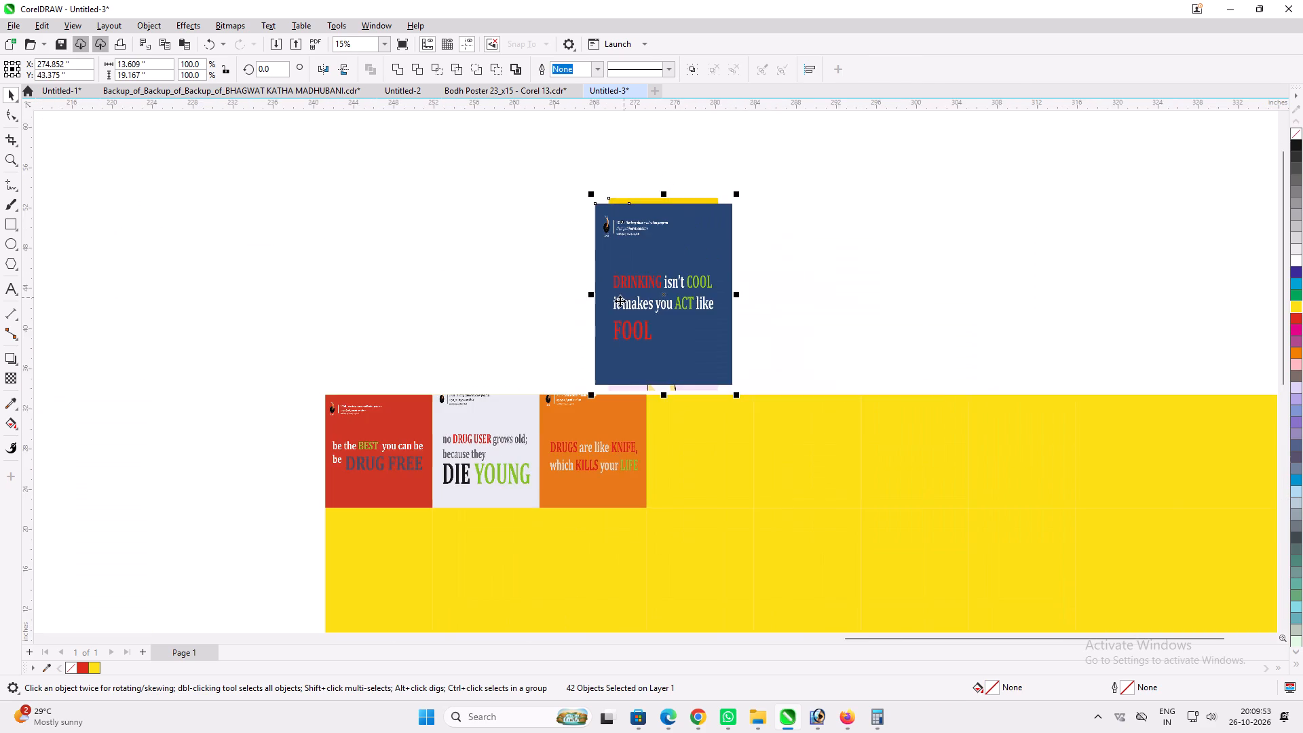
Edit the second cell's PowerClip contents and reduce the DIE YOUNG placard's height to 11.7 inches.
scroll(486, 457, up, 4)
double_click(502, 438)
click(502, 432)
scroll(457, 324, up, 3)
shift+click(485, 326)
shift+drag(491, 331, 491, 334)
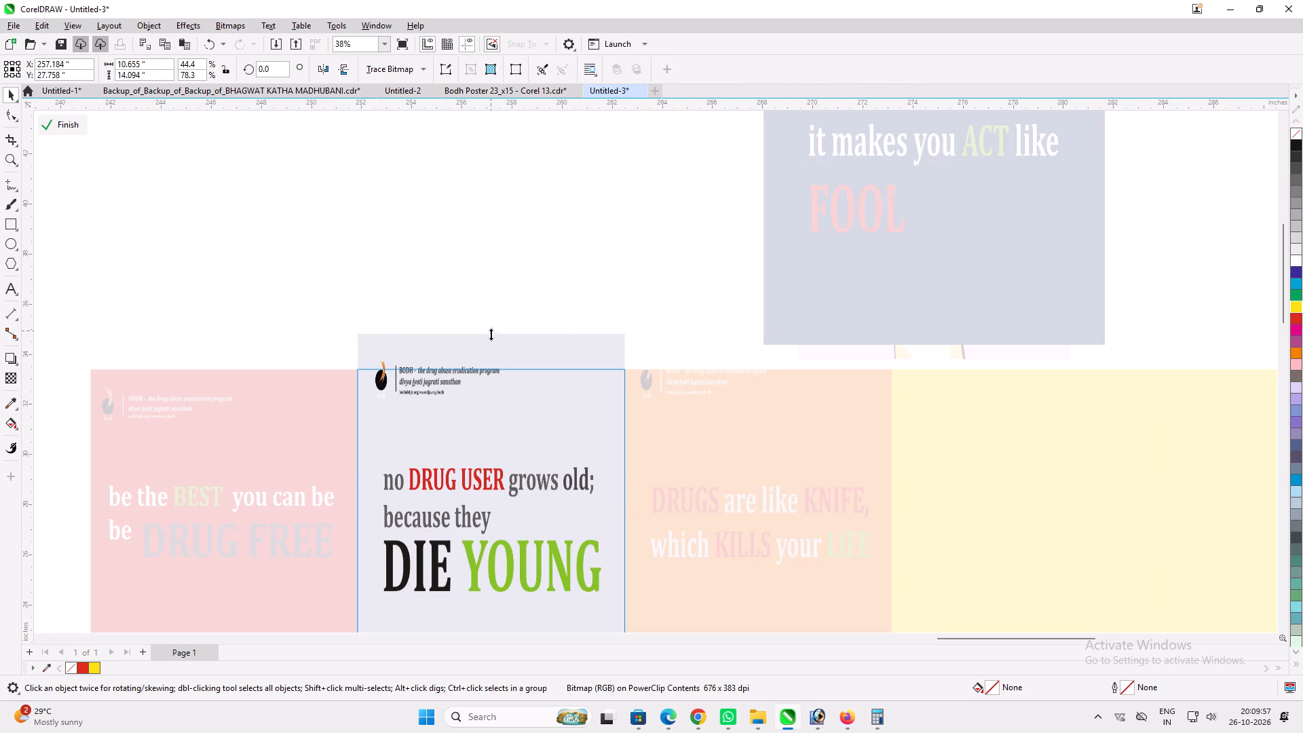
shift+drag(491, 334, 490, 360)
click(62, 122)
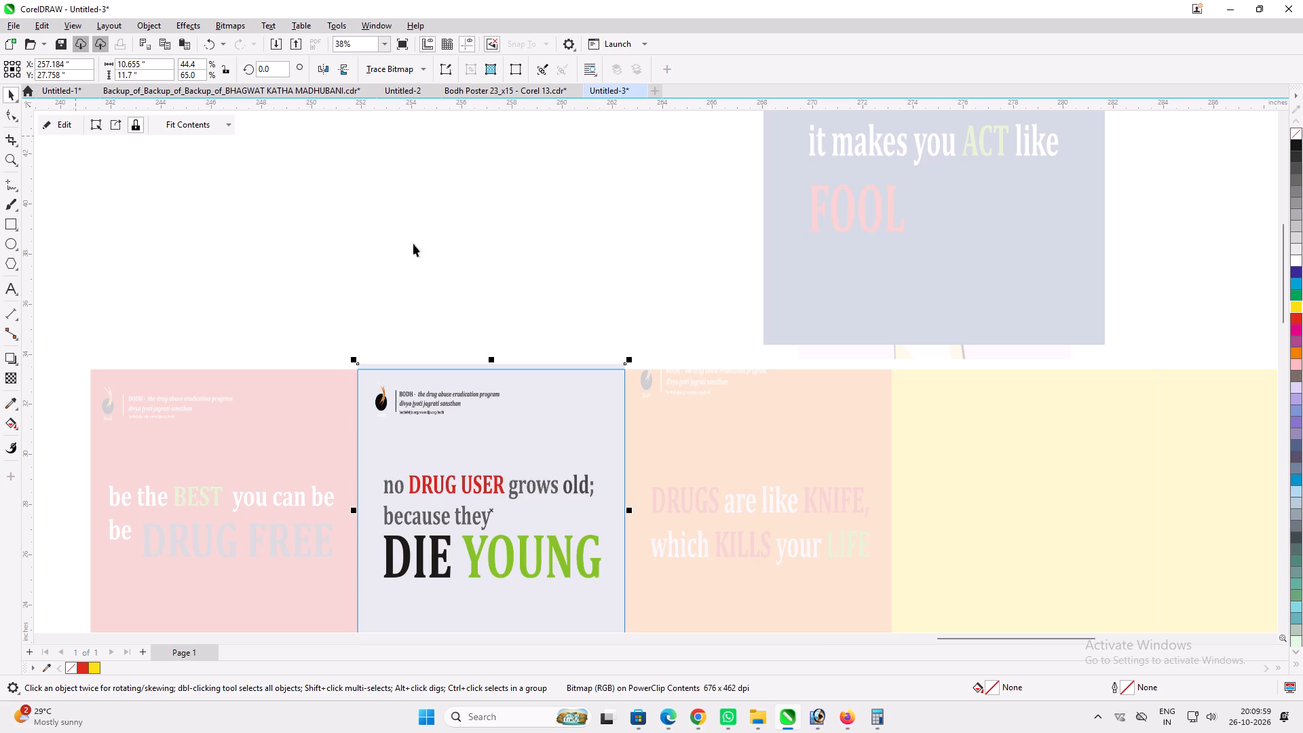
Edit the third cell's PowerClip contents and reduce the orange placard's height to about 11.56 inches.
scroll(434, 256, down, 4)
scroll(700, 465, up, 4)
double_click(609, 369)
click(609, 369)
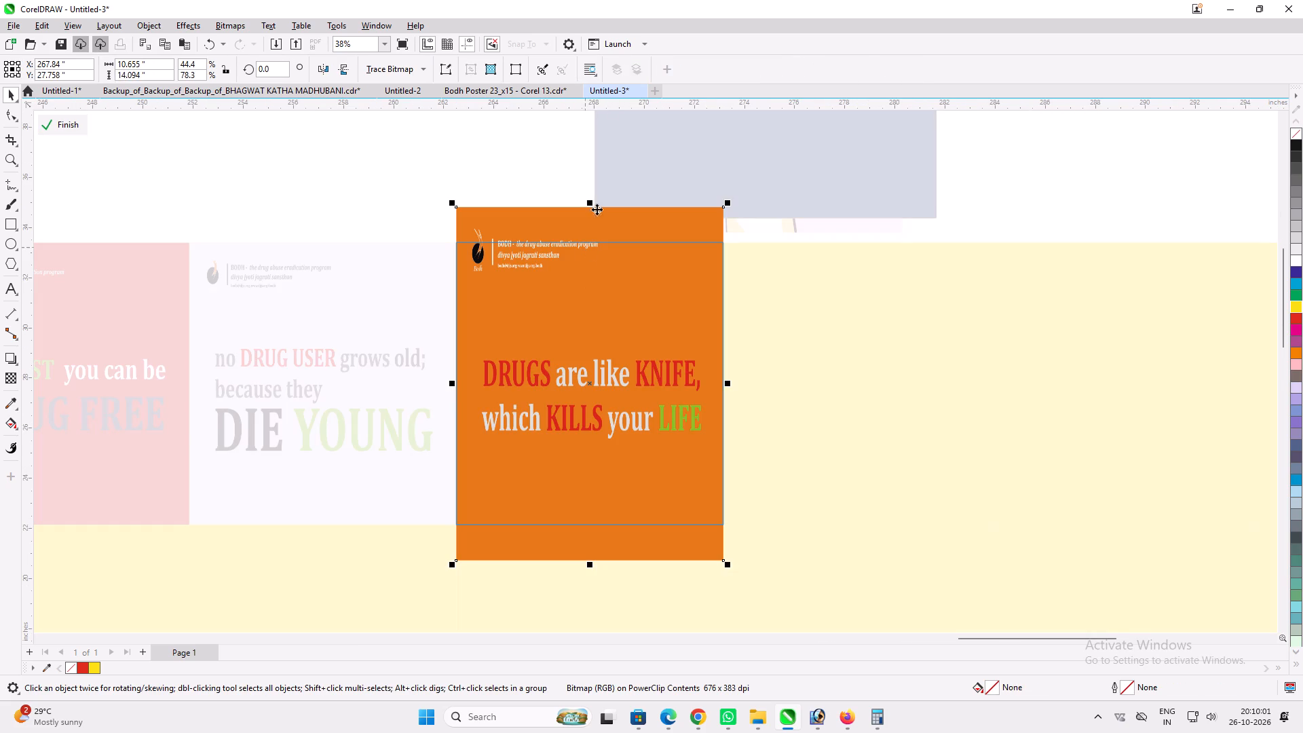
shift+drag(589, 202, 584, 233)
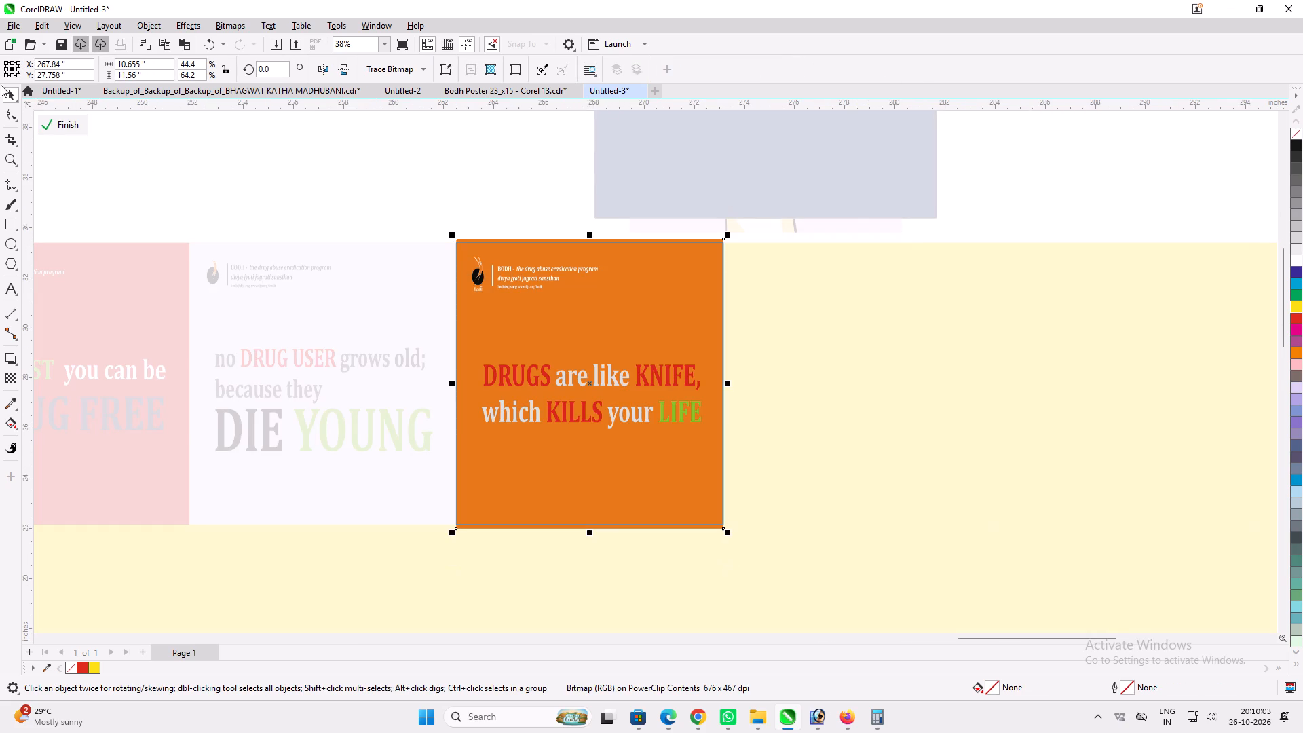
click(50, 126)
scroll(543, 245, down, 4)
click(483, 189)
Select the remaining stack of placards above the grid and squash its height until the placards are nearly square, keeping their width.
scroll(715, 257, down, 2)
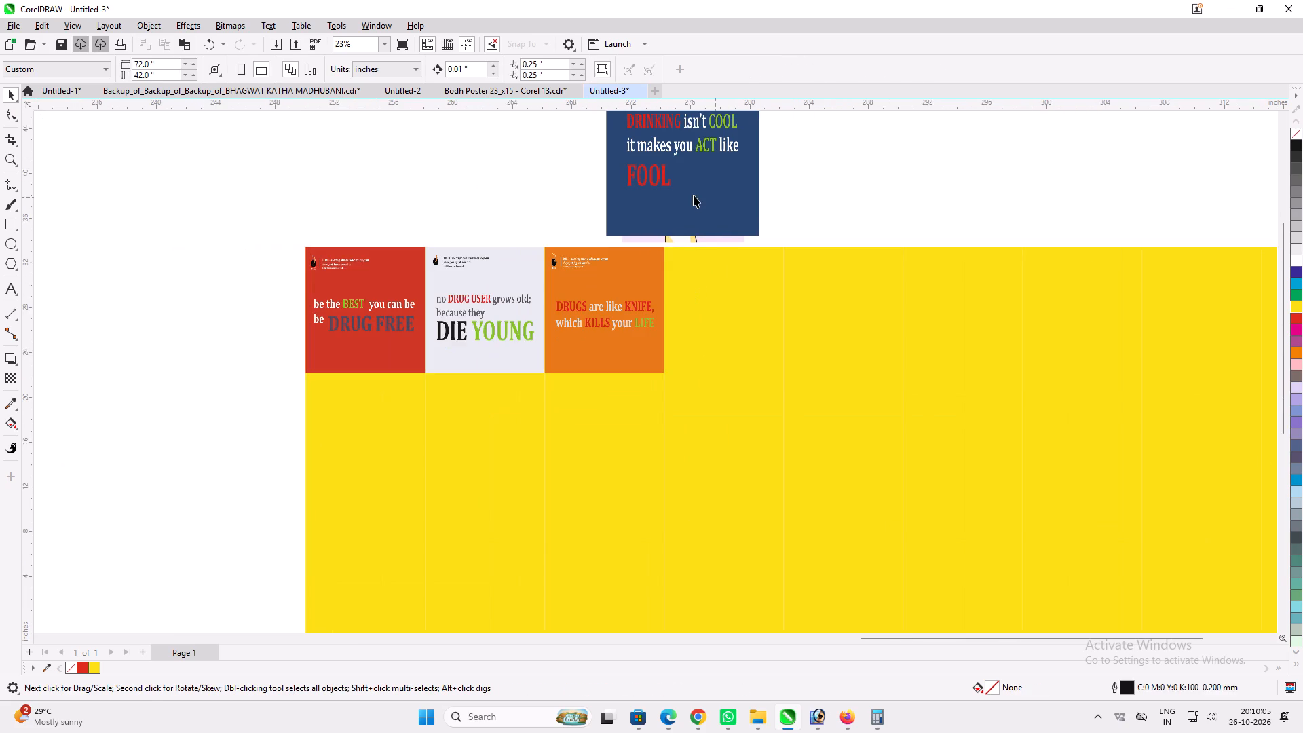
click(694, 195)
scroll(685, 255, down, 8)
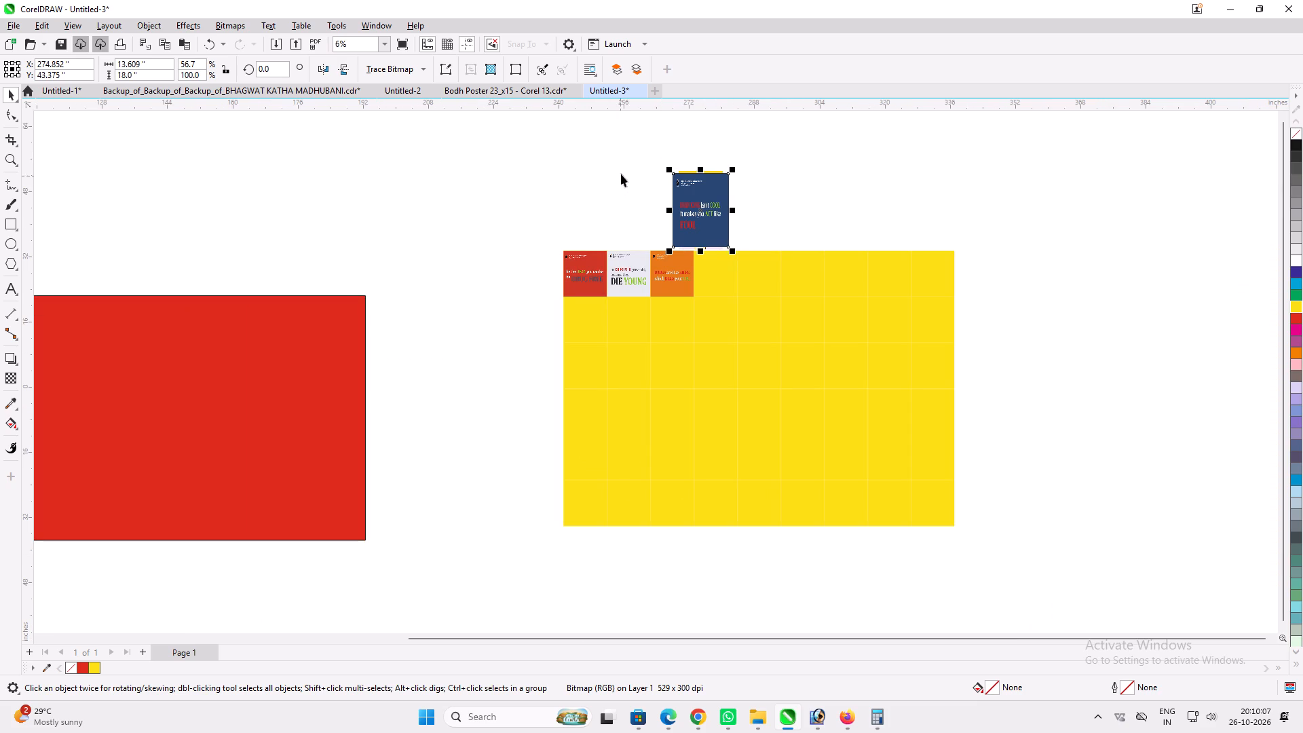
drag(629, 155, 837, 258)
scroll(715, 193, up, 4)
shift+drag(692, 293, 685, 277)
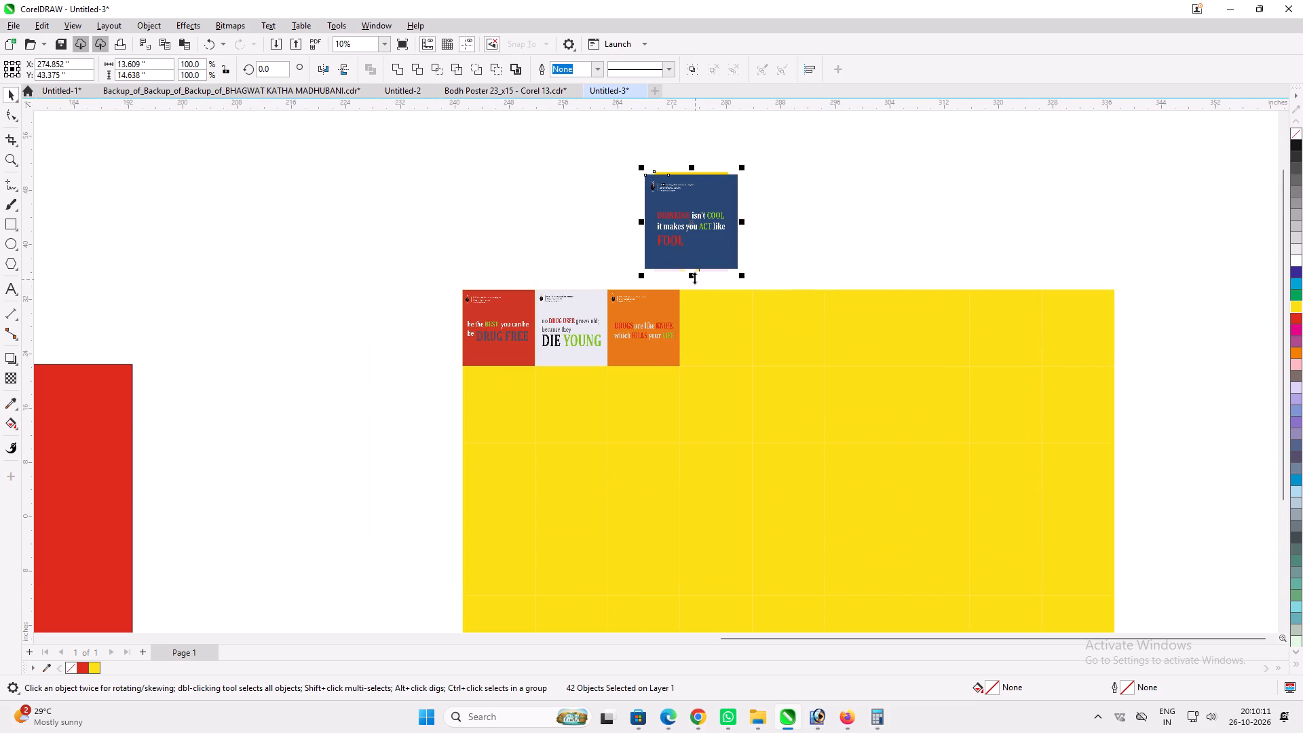
shift+click(694, 278)
click(766, 257)
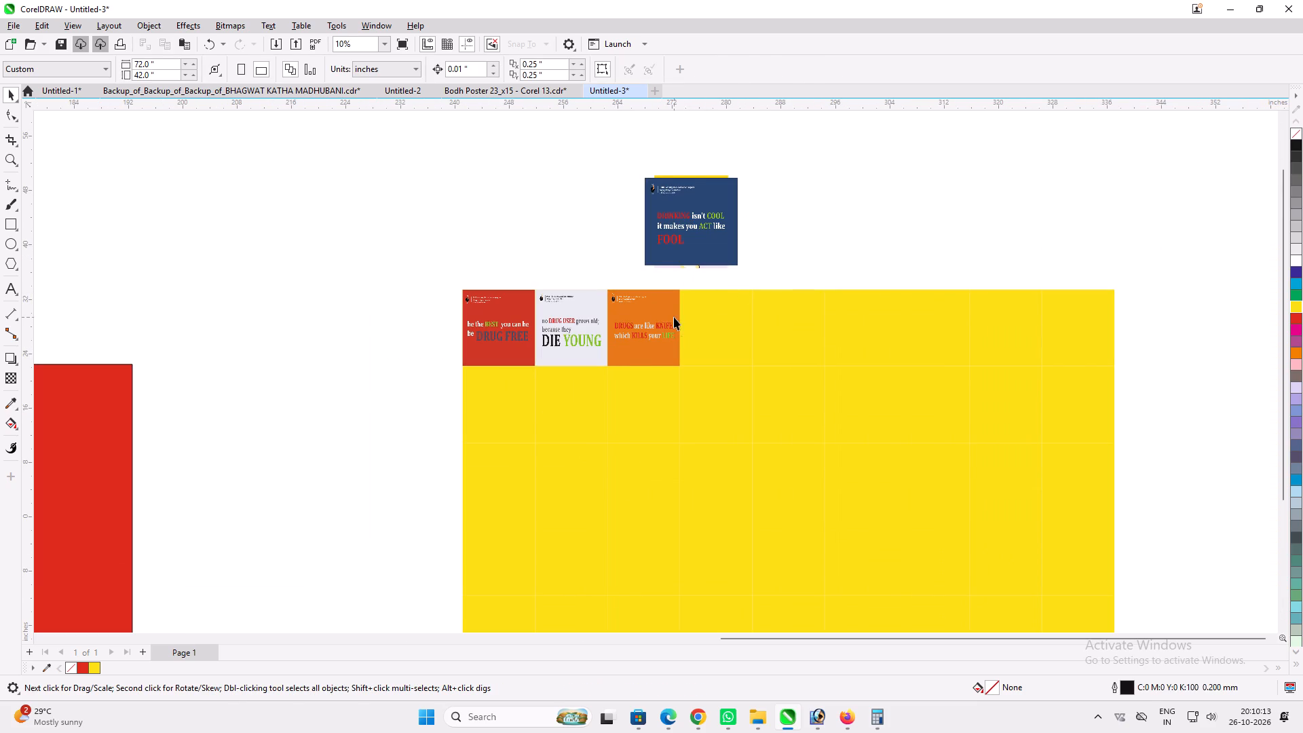
PowerClip the blue "DRINKING isn't COOL" placard into the top row's fourth cell and fit it to the cell.
click(699, 220)
scroll(725, 353, up, 4)
key(alt+w)
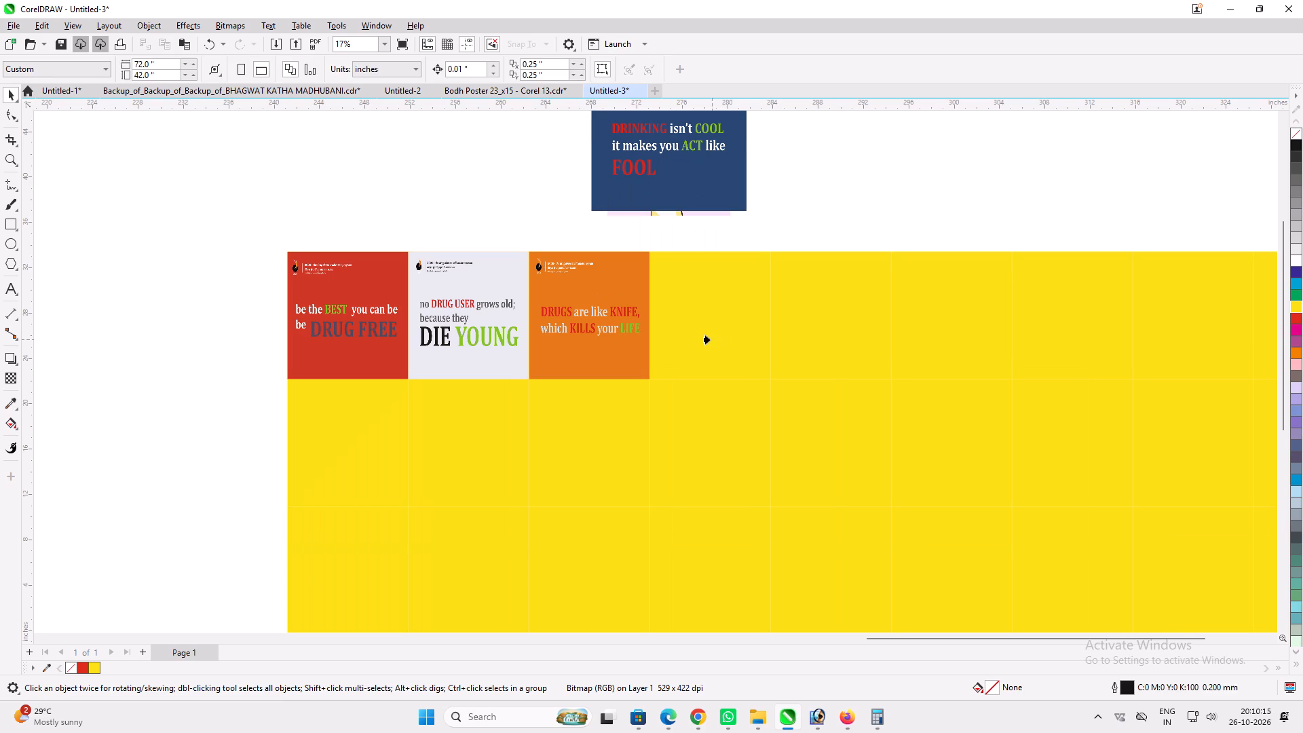
click(702, 339)
key(alt+q)
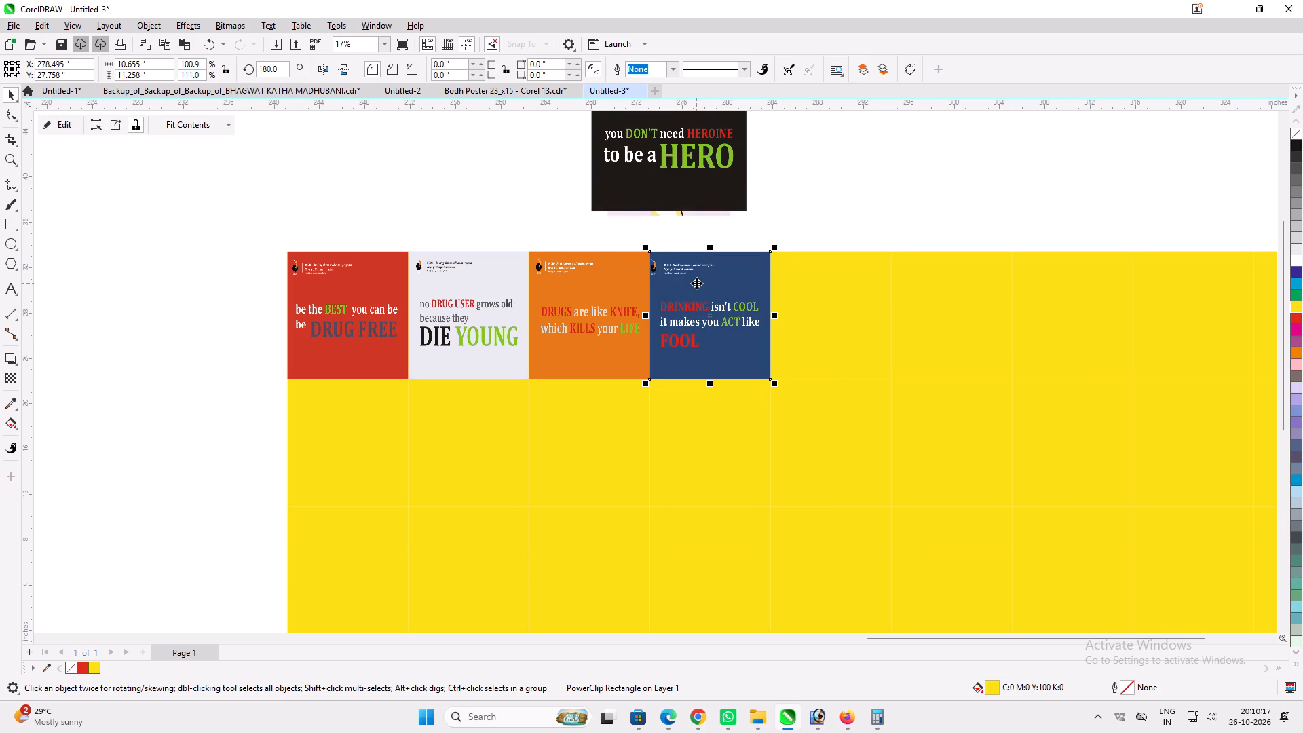
Edit the fourth cell's PowerClip contents and reduce the DRINKING placard's width to about 11.07 inches.
double_click(696, 283)
click(732, 314)
scroll(757, 308, up, 4)
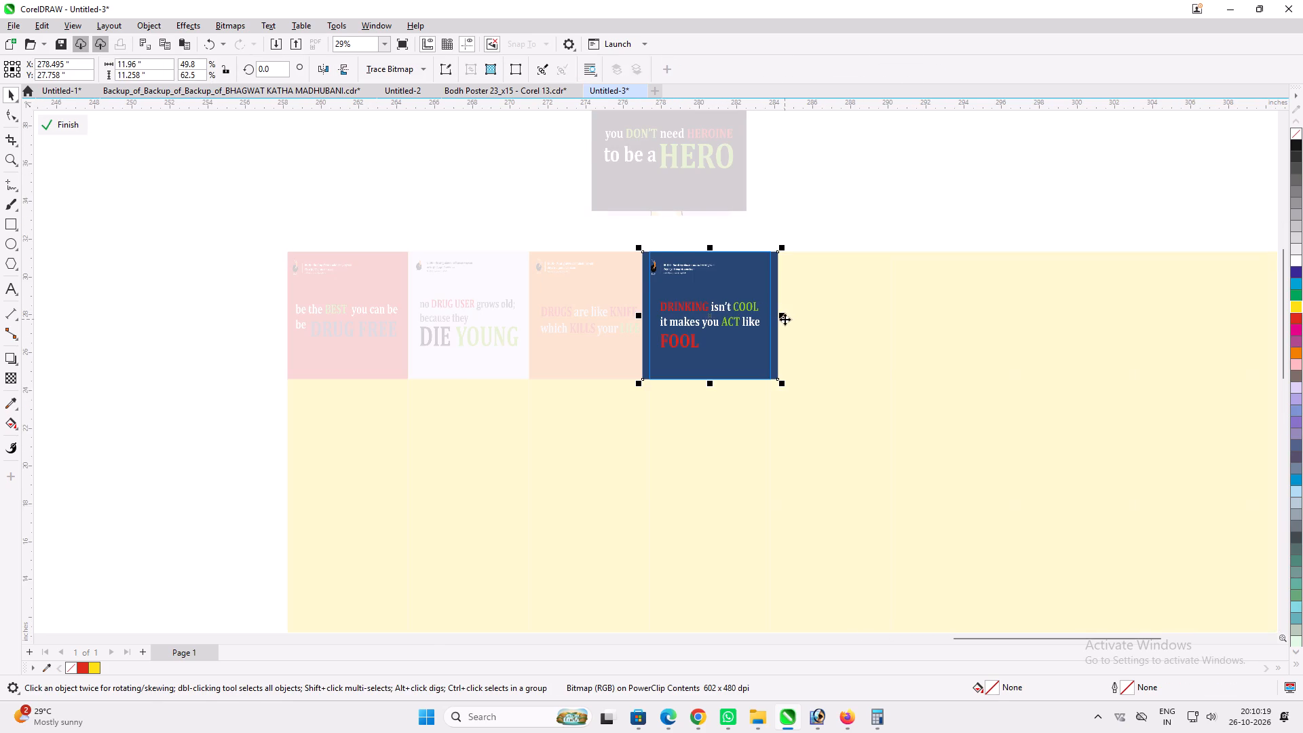
shift+click(785, 318)
click(783, 318)
shift+drag(787, 319, 778, 320)
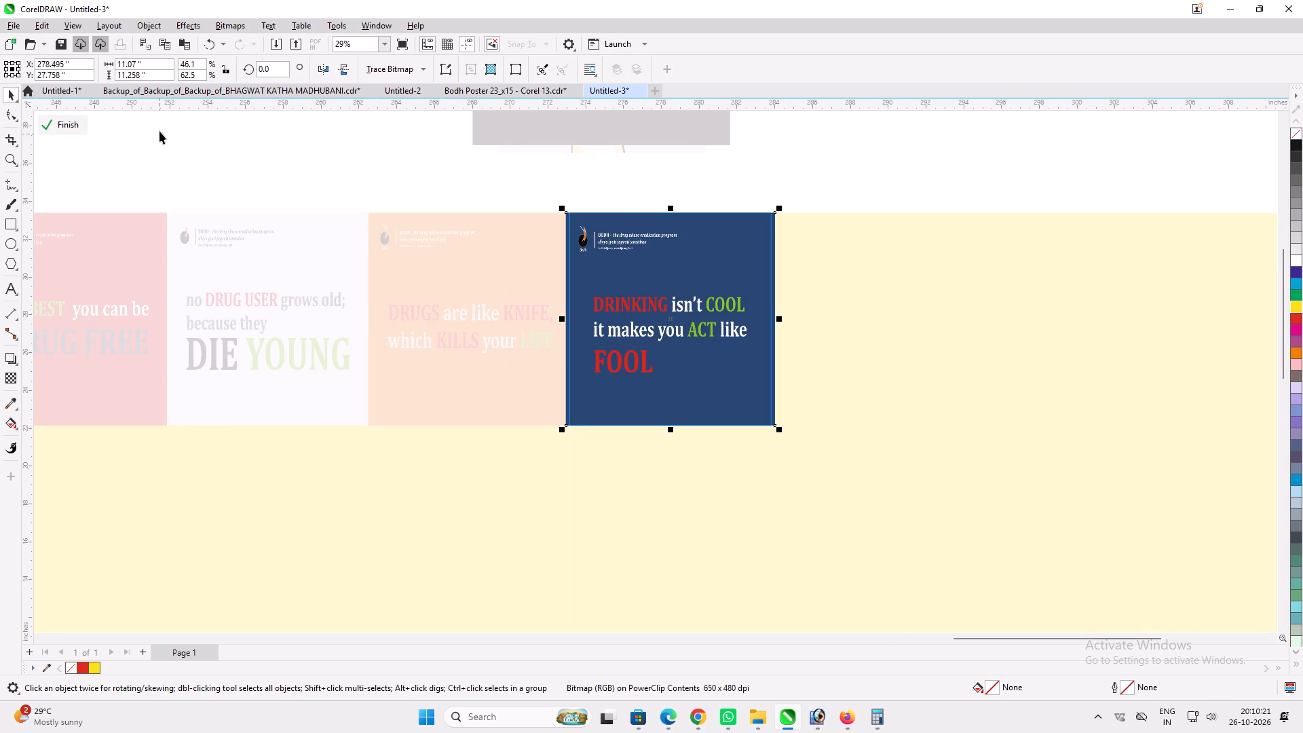
click(60, 122)
Select the remaining stack of placards above the grid and narrow it so the square placards are about 12.57 inches wide.
scroll(457, 266, down, 4)
scroll(665, 261, down, 5)
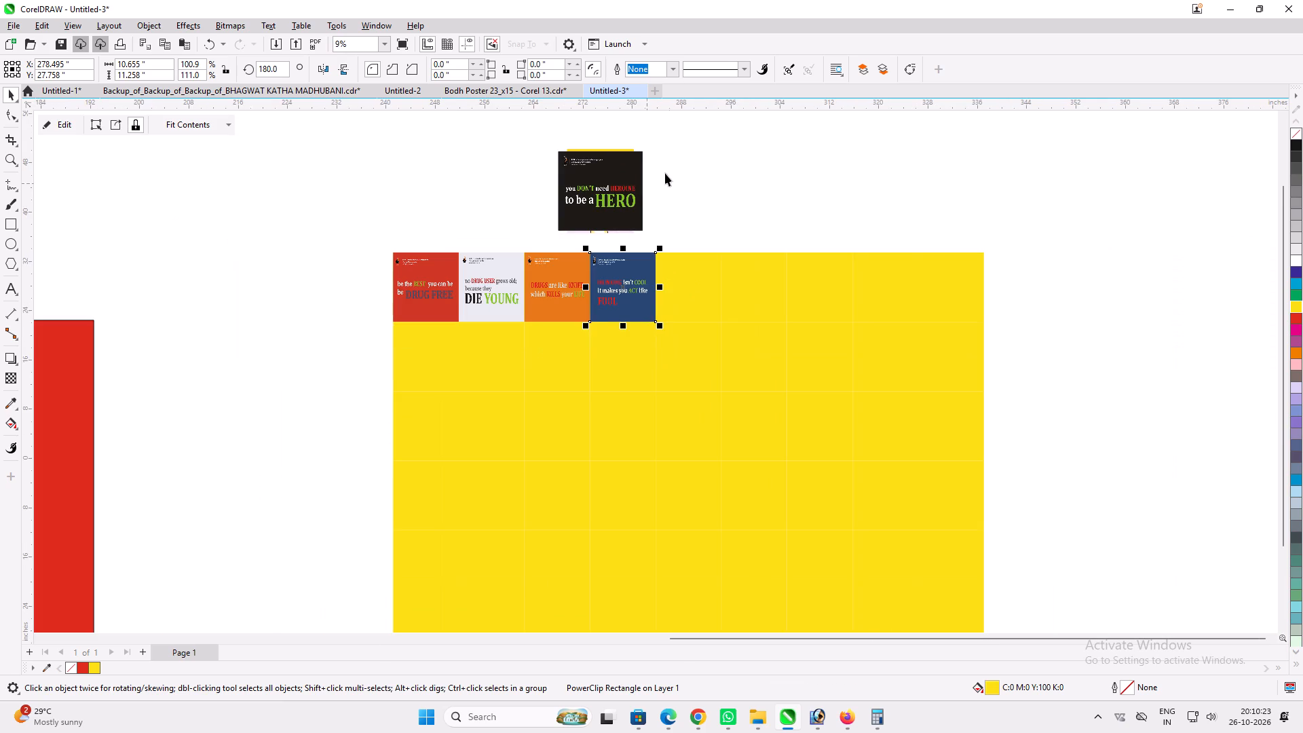
drag(671, 145, 487, 243)
scroll(623, 169, up, 4)
shift+click(661, 208)
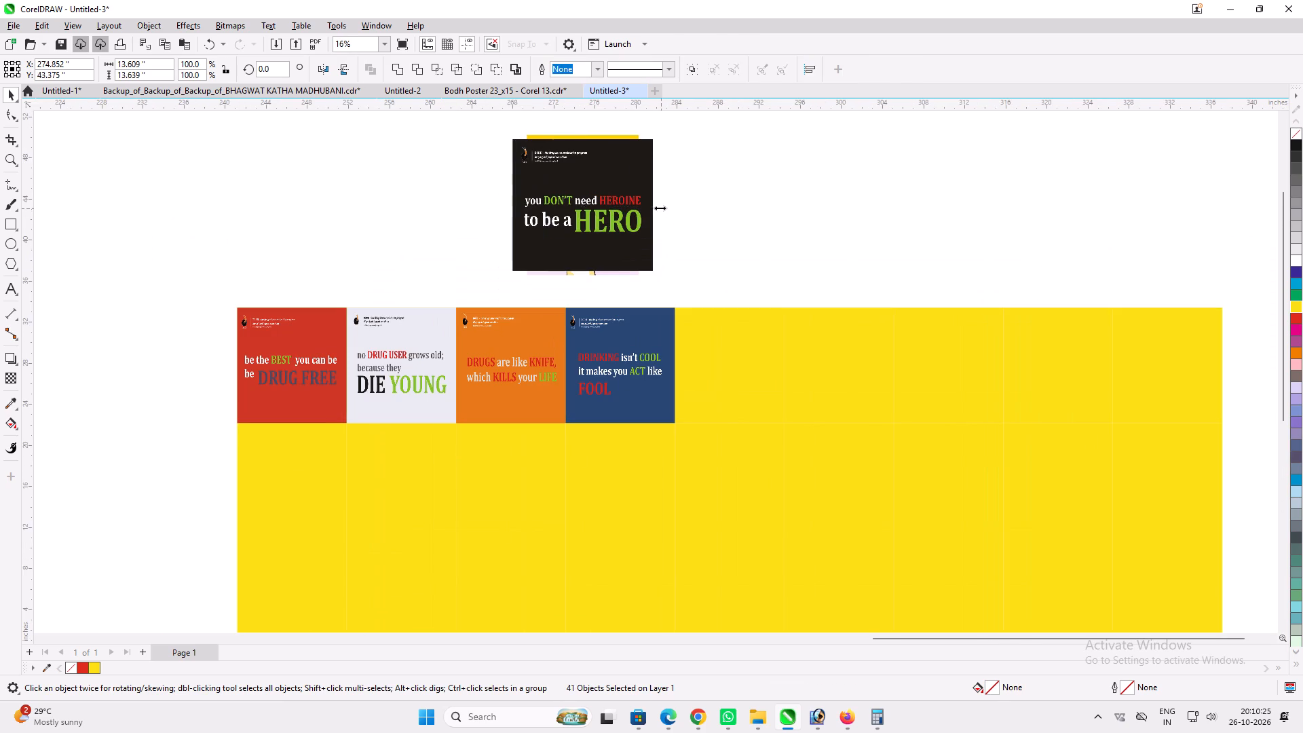
click(717, 204)
PowerClip the black "to be a HERO" placard into the top row's fifth cell and fit it to the cell.
click(605, 223)
key(alt+w)
click(700, 371)
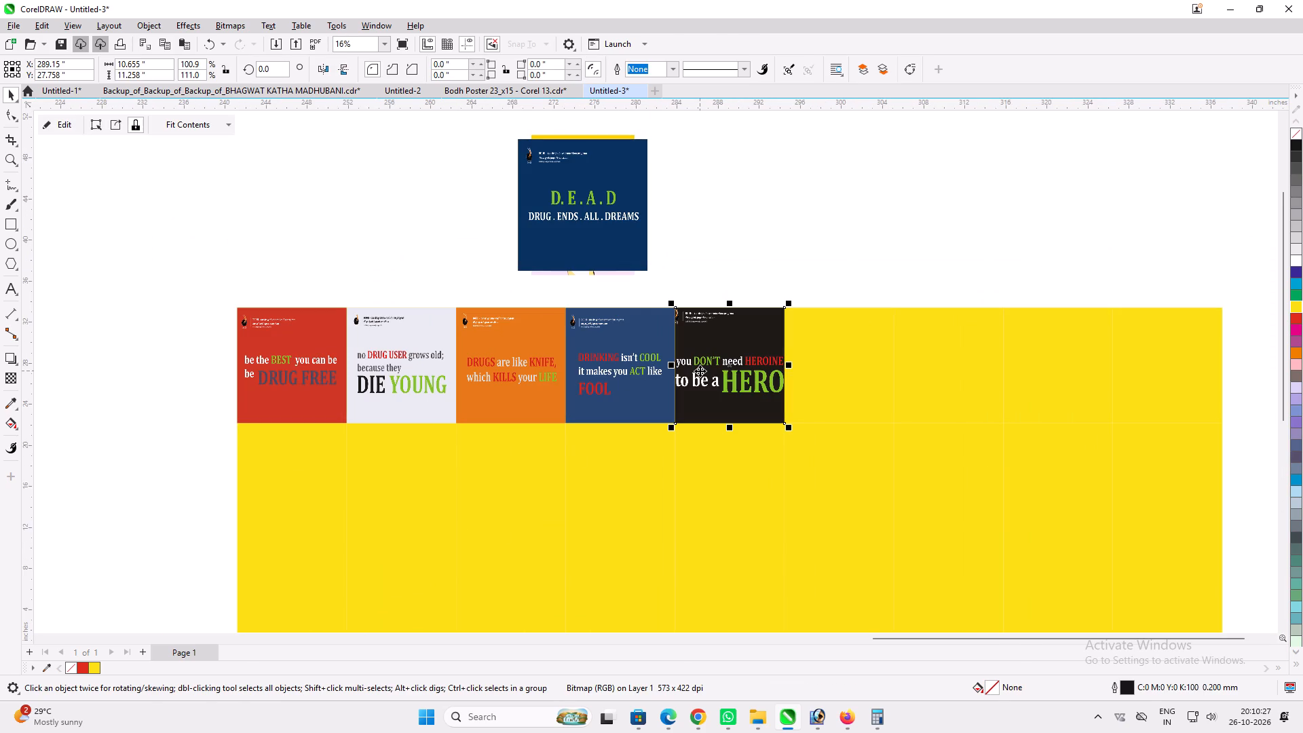
key(alt+q)
PowerClip the navy "D.E.A.D" placard into the top row's sixth cell and fit it to the cell.
click(611, 218)
key(alt+q)
key(alt+w)
click(844, 351)
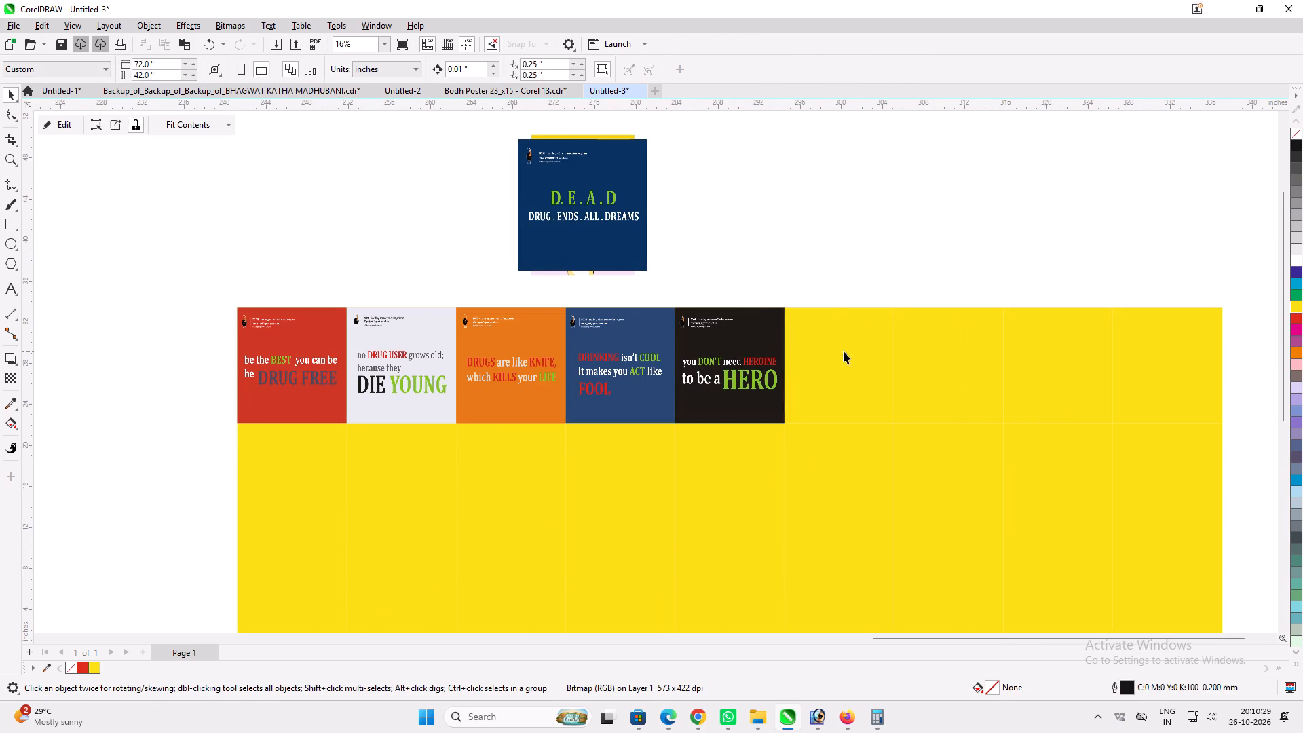
key(alt+q)
PowerClip the "GETTING CANCER" placard into the top row's seventh cell and fit it to the cell.
click(578, 211)
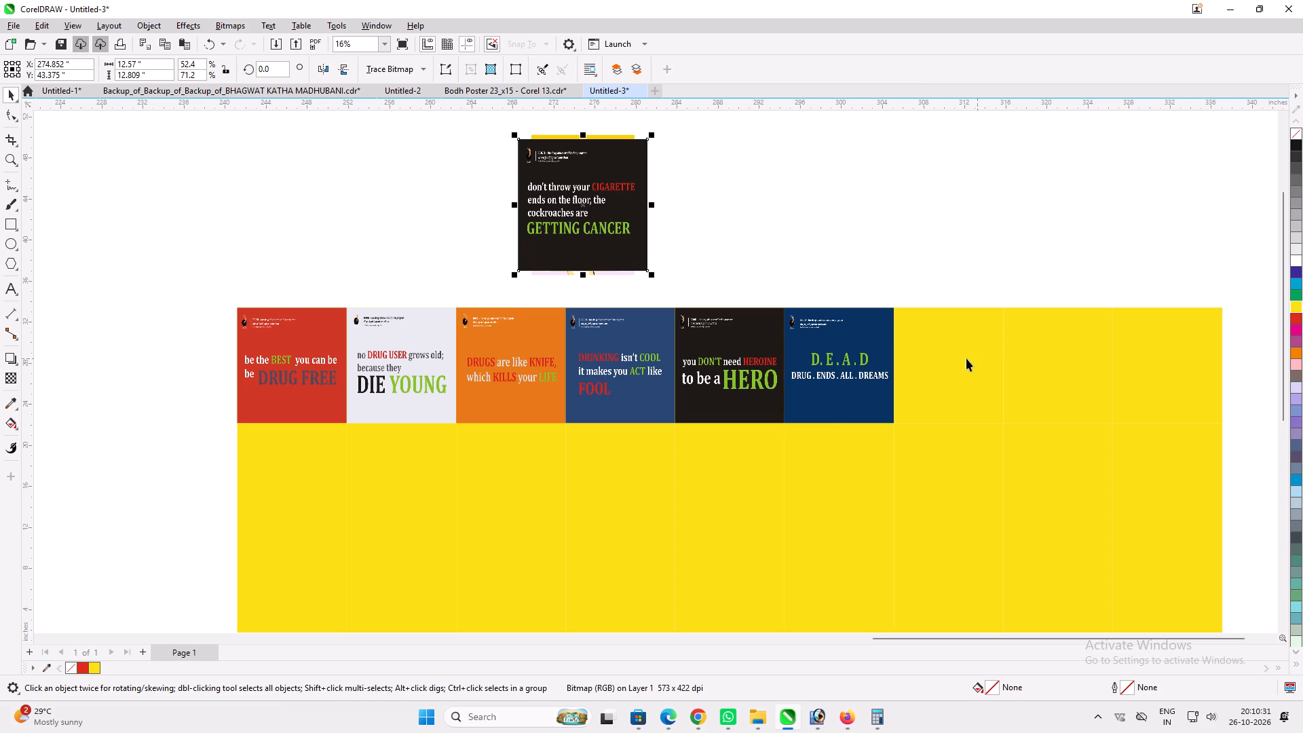
key(alt+w)
click(918, 369)
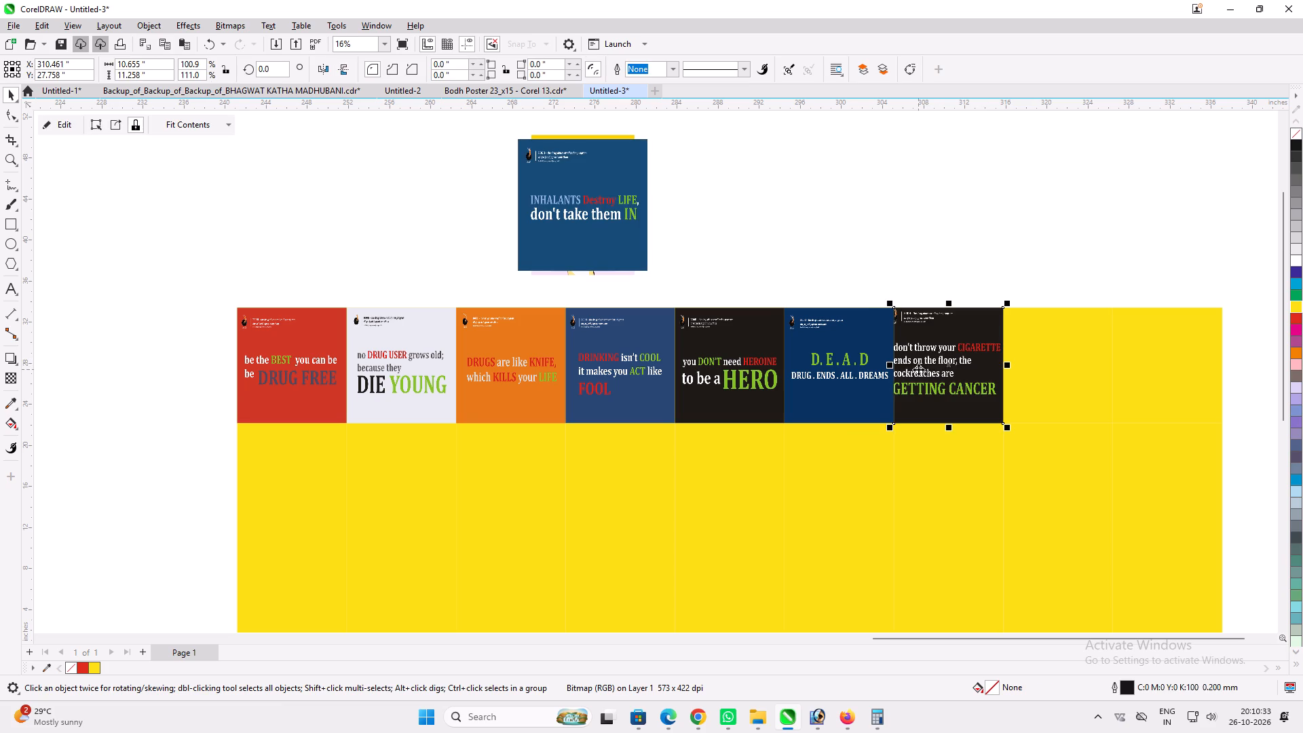
key(alt+q)
PowerClip the blue "INHALANTS Destroy LIFE" placard into the top row's eighth cell and fit it to the cell.
click(592, 224)
key(alt+w)
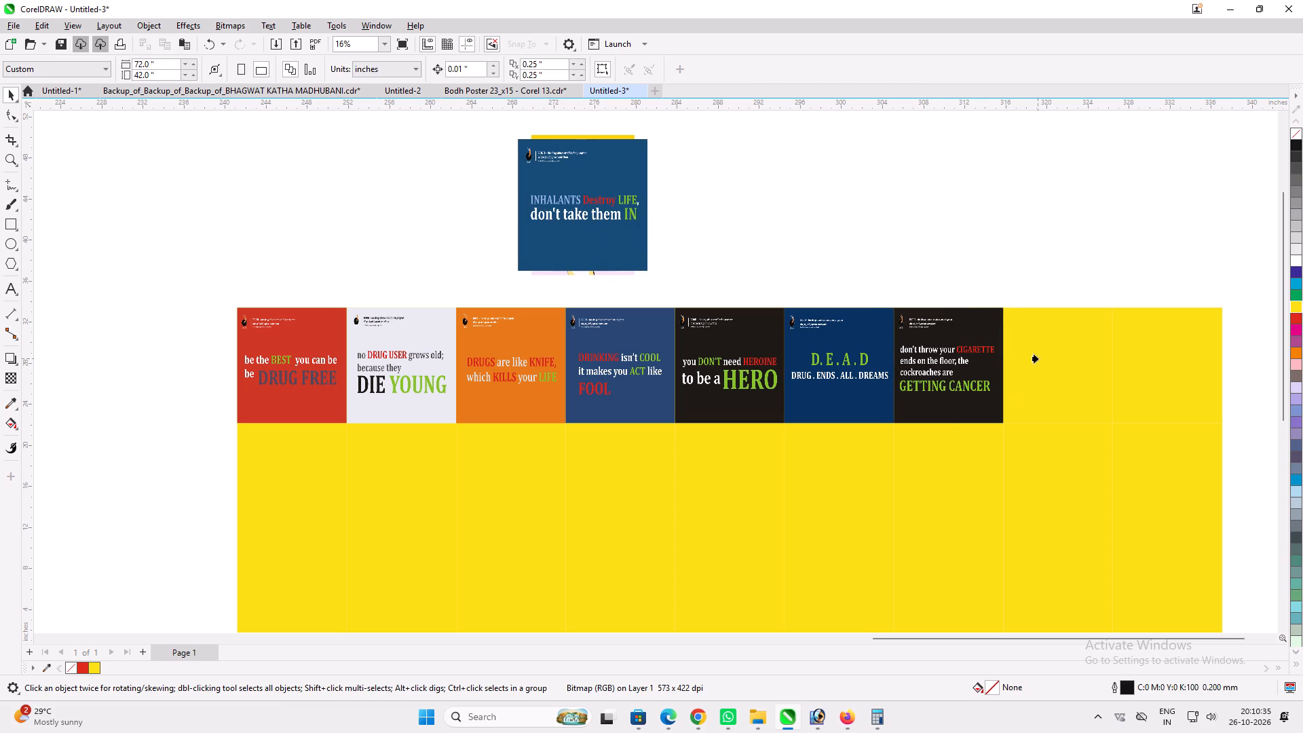
click(1038, 358)
key(alt+q)
PowerClip the "DRUGS when USE, you LOOSE" placard into the top row's ninth cell and fit it to the cell.
click(571, 214)
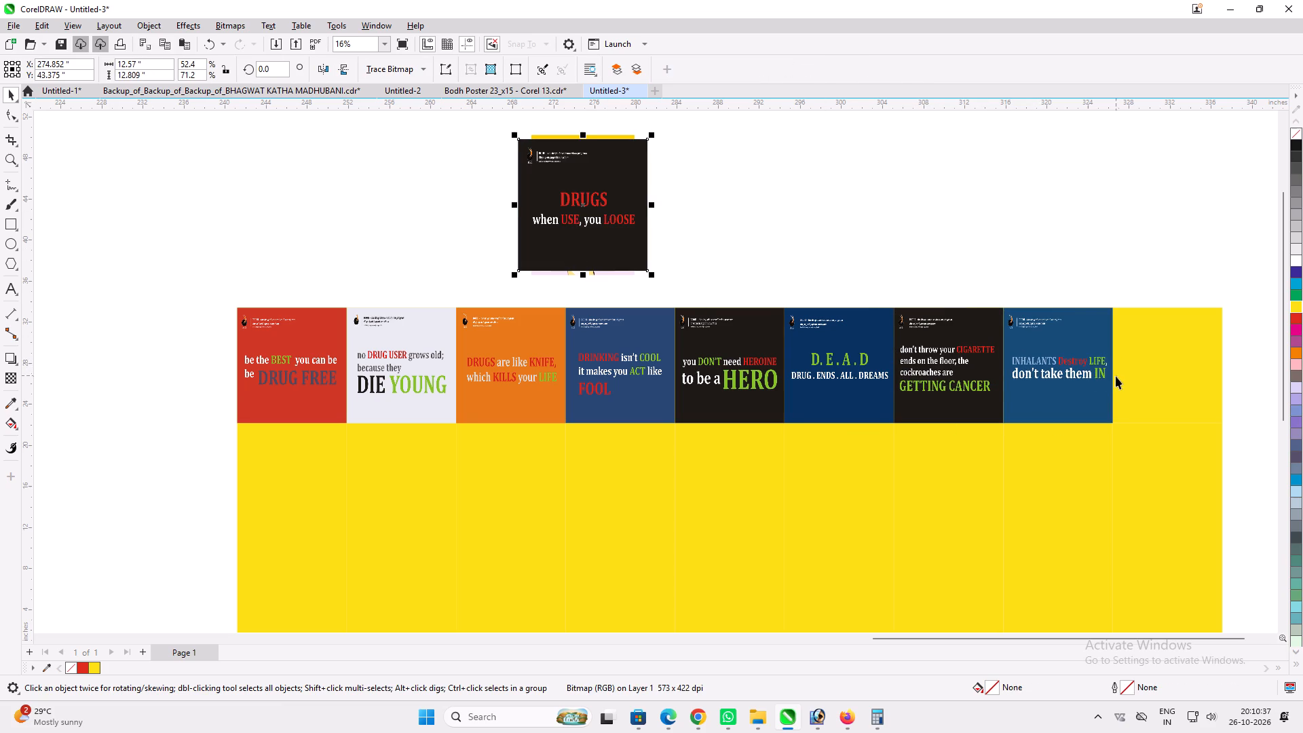
key(alt+w)
click(1127, 382)
key(alt+q)
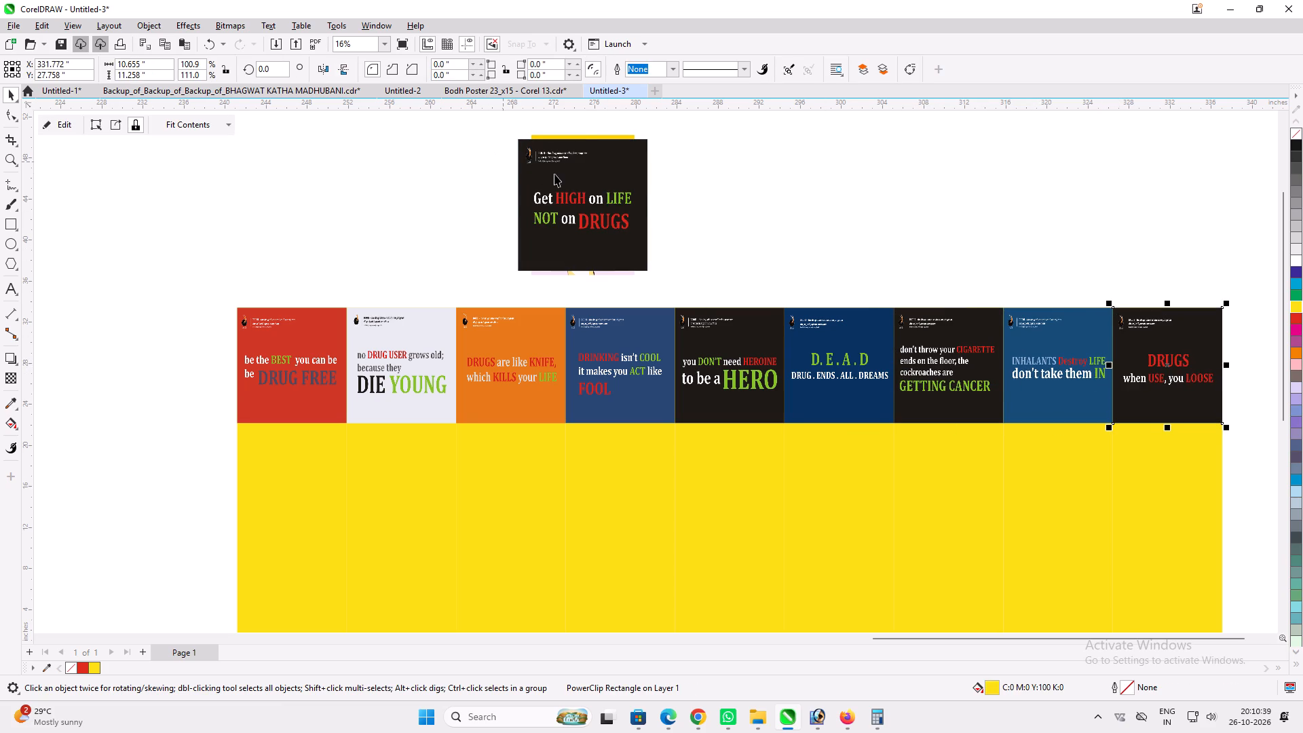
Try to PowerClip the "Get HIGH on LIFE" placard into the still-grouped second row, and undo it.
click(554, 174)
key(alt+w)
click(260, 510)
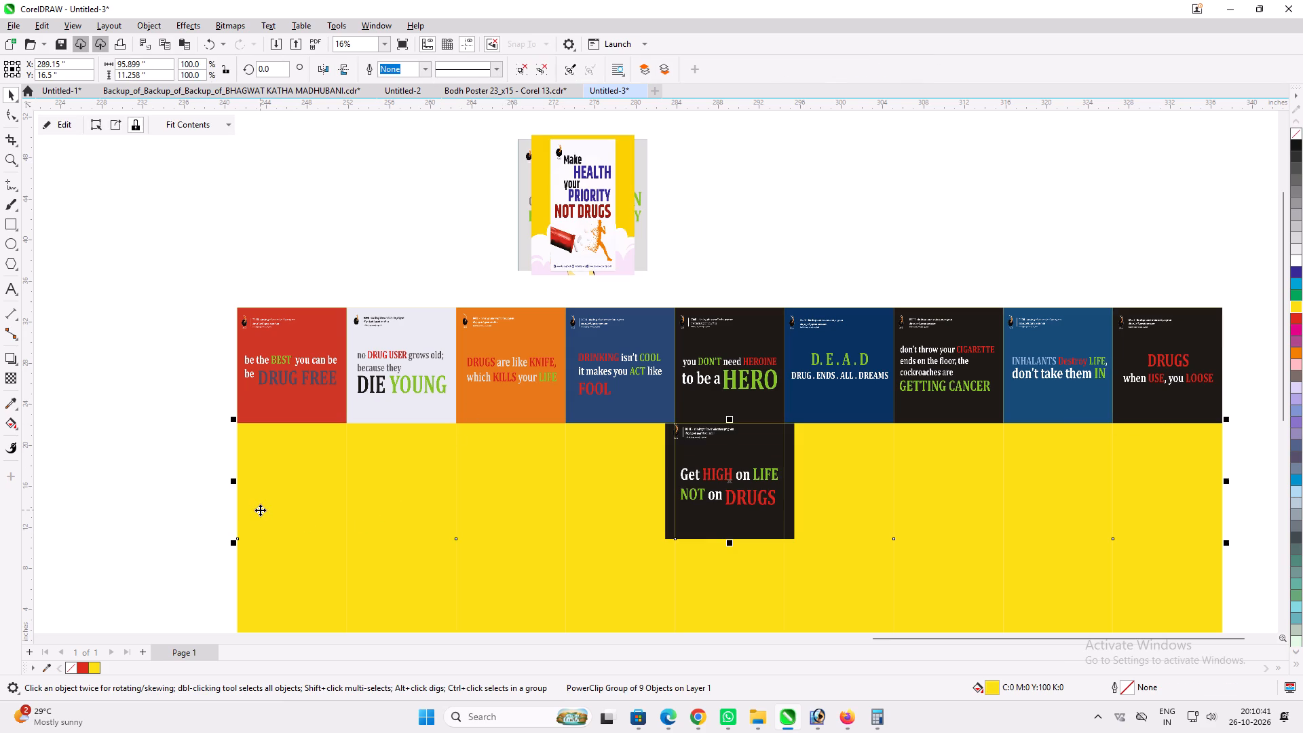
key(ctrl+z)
Ungroup the grid's second row into individual cells.
click(355, 264)
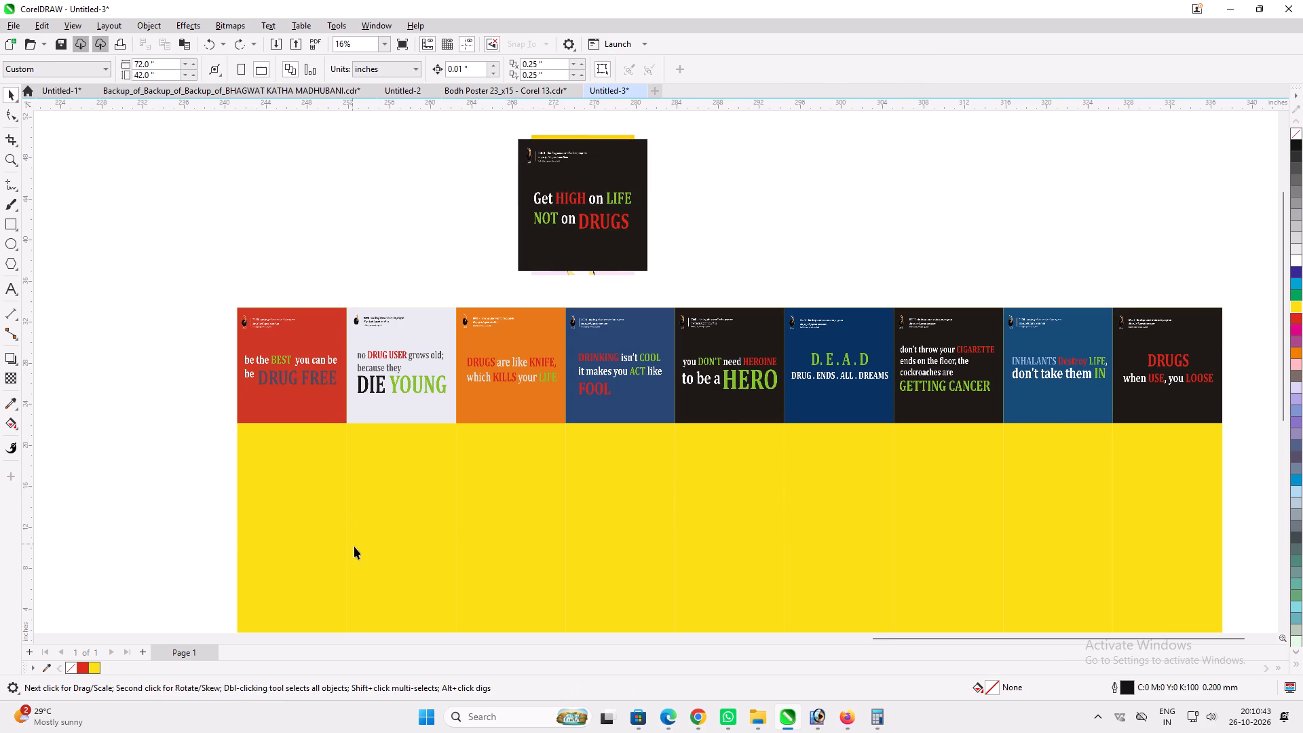
click(366, 492)
right_click(372, 491)
click(411, 131)
click(373, 172)
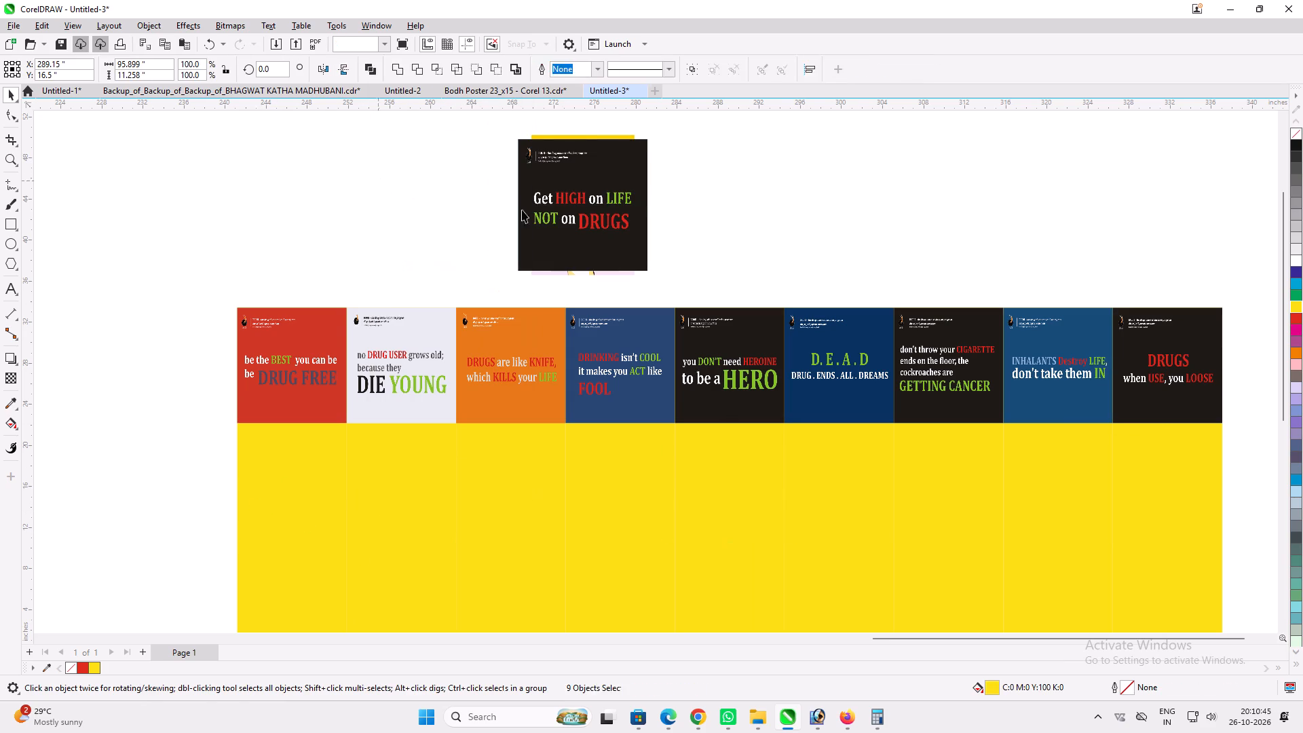
PowerClip the "Get HIGH on LIFE NOT on DRUGS" placard into the second row's first cell and fit it to the cell.
click(600, 210)
key(alt+w)
click(274, 502)
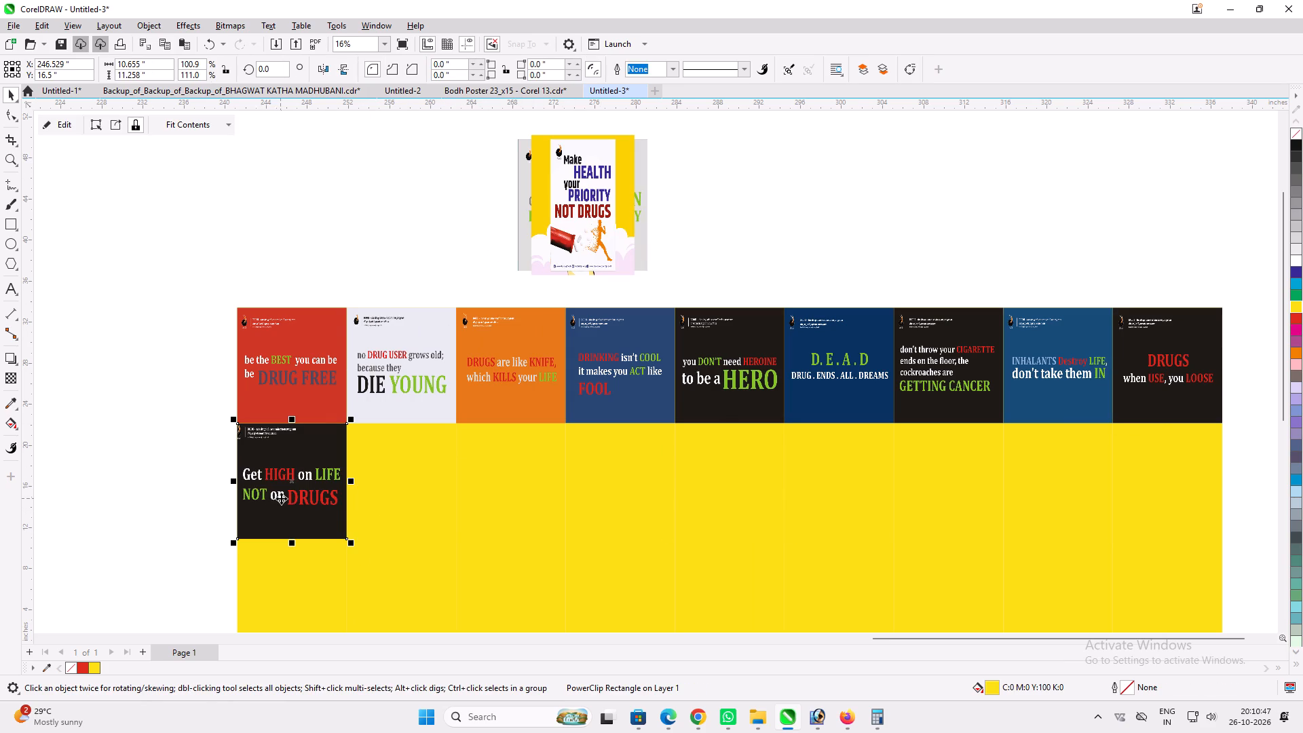
key(alt+q)
PowerClip the "Make HEALTH your PRIORITY" placard into the second row's second cell and fit it to the cell.
click(582, 194)
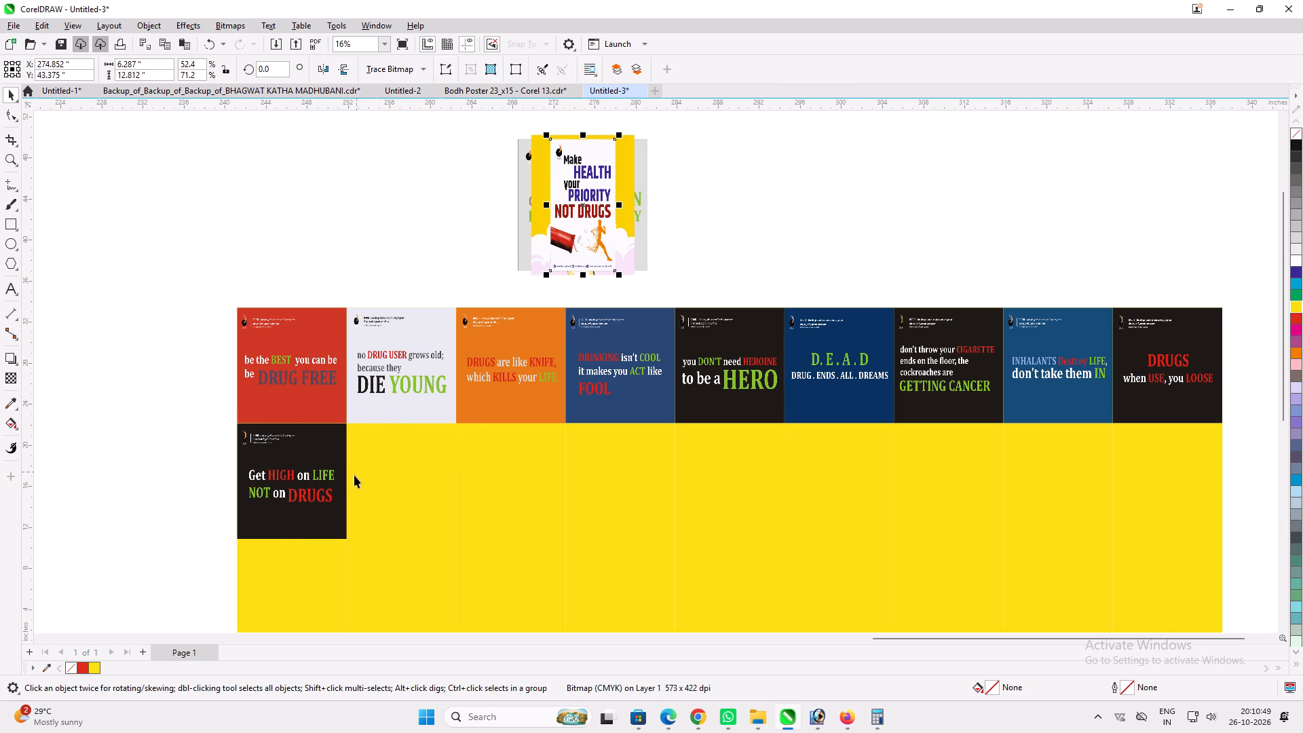
key(alt+w)
click(369, 491)
key(alt+q)
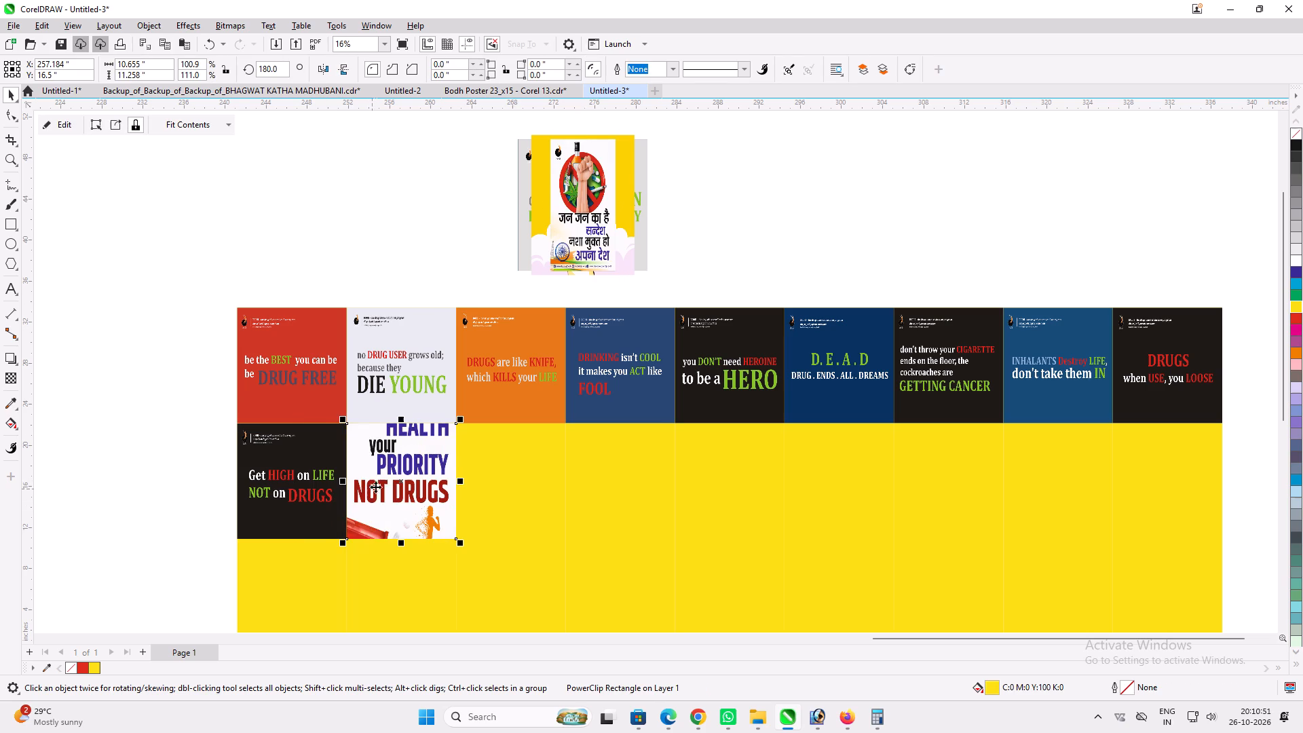
Edit the second row's second PowerClip contents and reduce the "Make HEALTH your PRIORITY" placard's height to about 11.7 inches.
scroll(380, 494, up, 2)
scroll(422, 455, down, 3)
scroll(395, 559, up, 2)
double_click(405, 491)
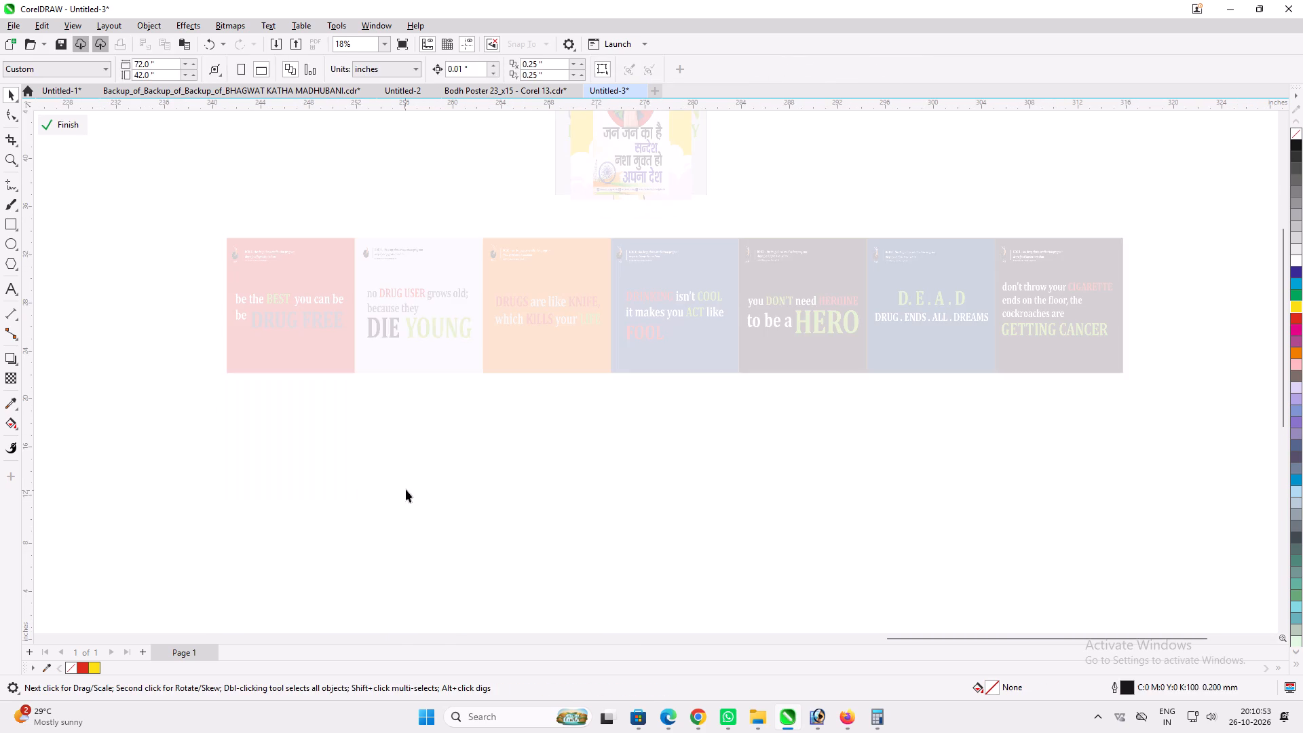
click(406, 489)
shift+drag(419, 577, 411, 524)
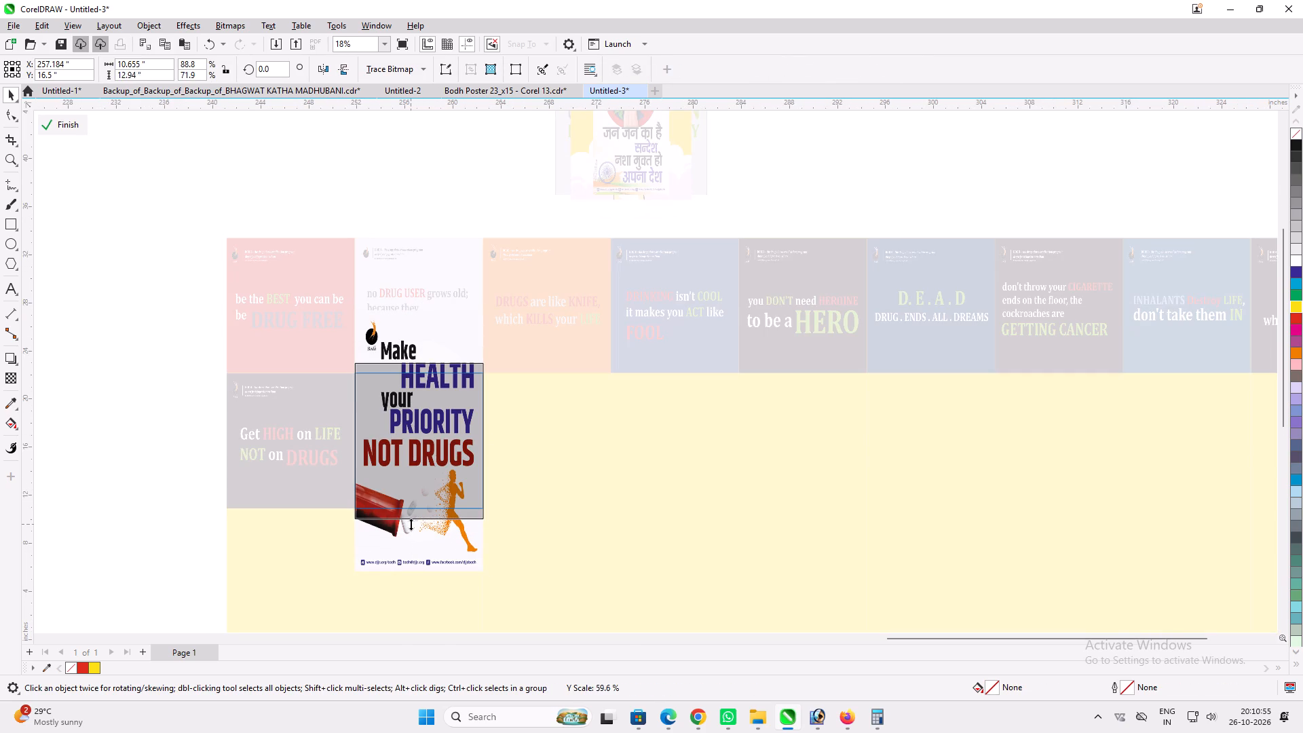
shift+drag(411, 524, 402, 516)
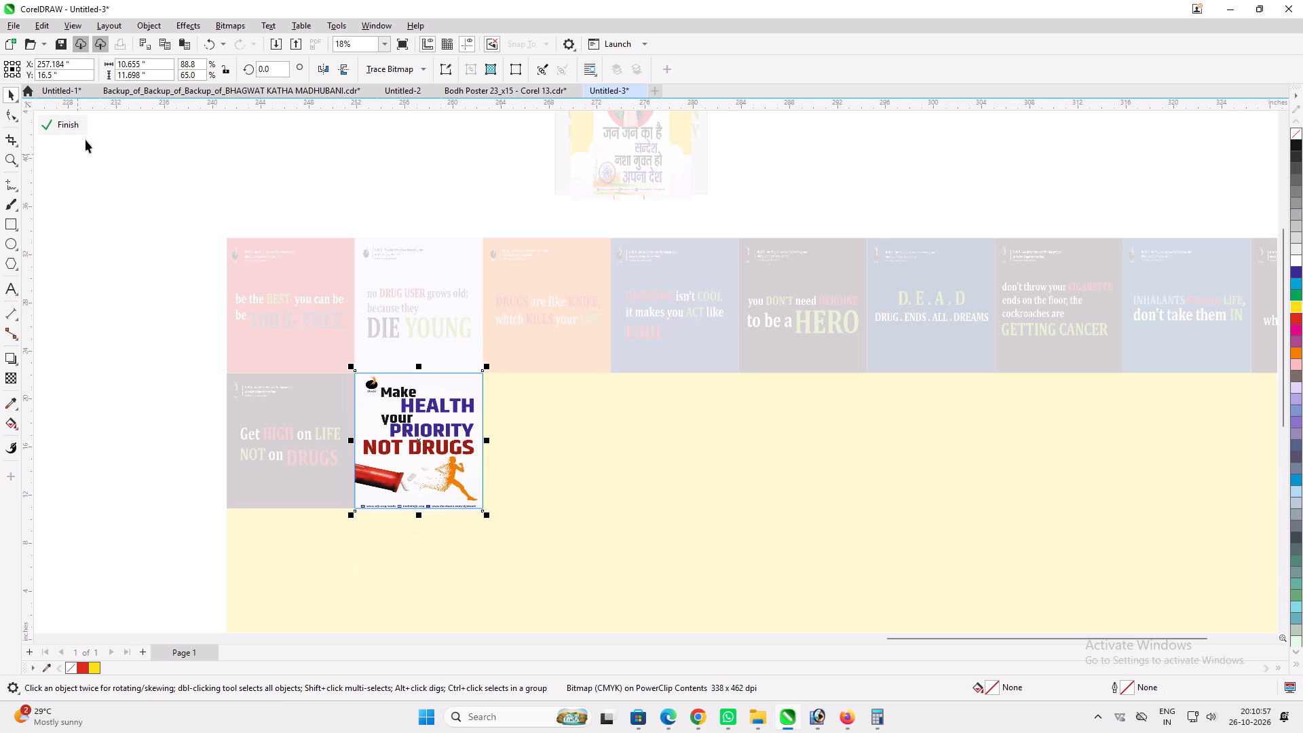
click(67, 127)
Select the narrow "जन जन का है" fist placard in the stack and widen it, keeping its height.
scroll(470, 494, down, 5)
click(411, 273)
scroll(638, 337, up, 2)
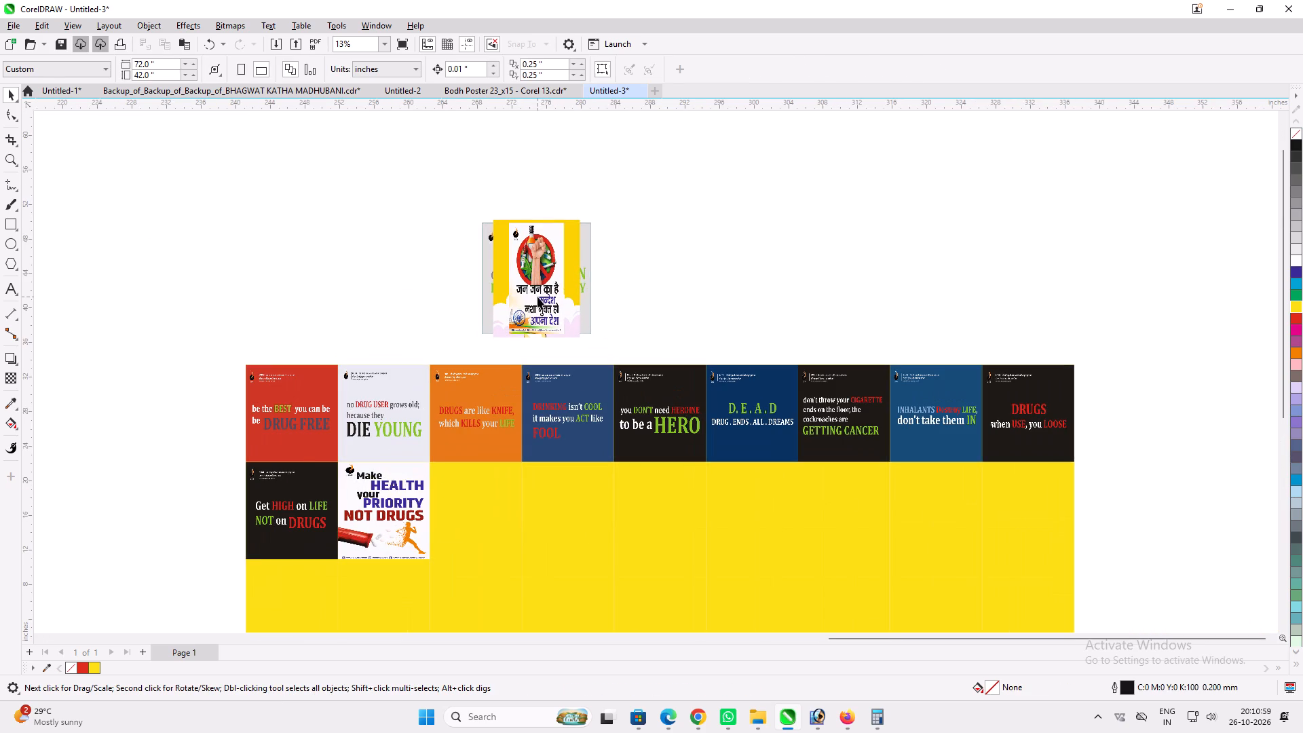
click(537, 297)
scroll(524, 286, up, 1)
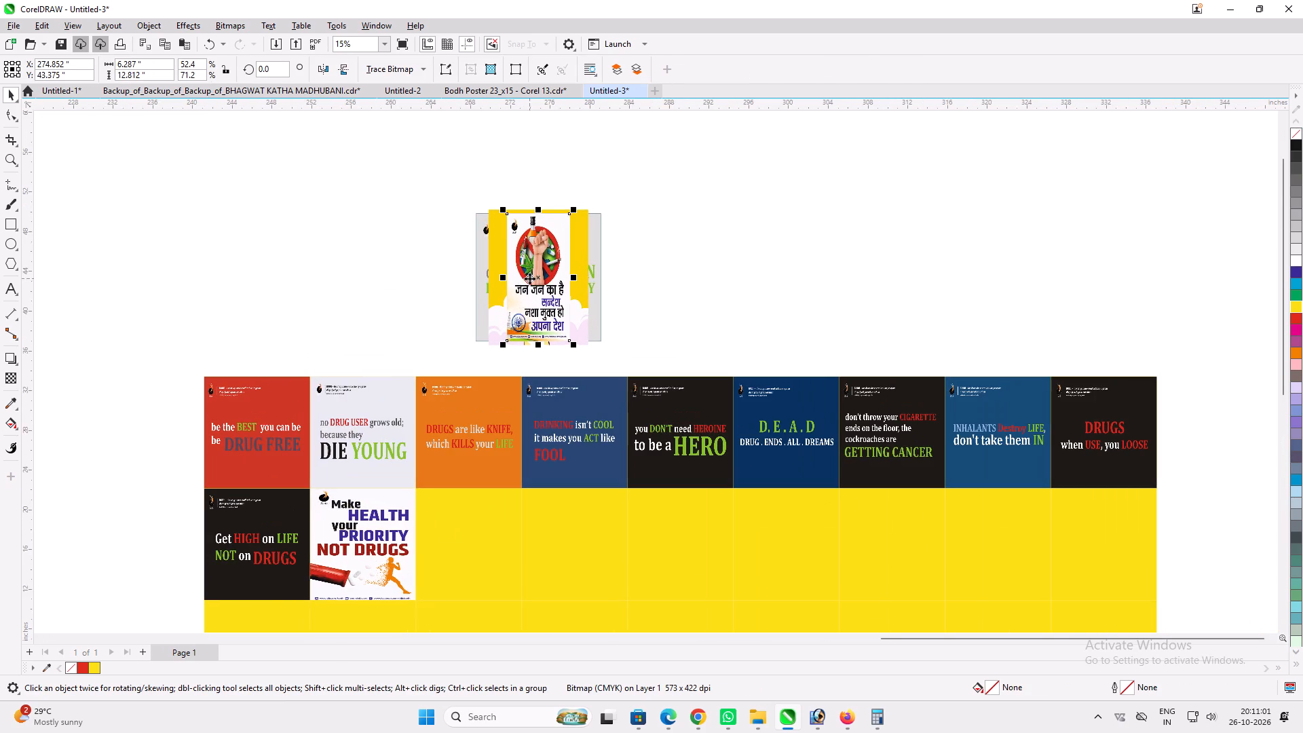
shift+click(495, 246)
drag(630, 263, 592, 274)
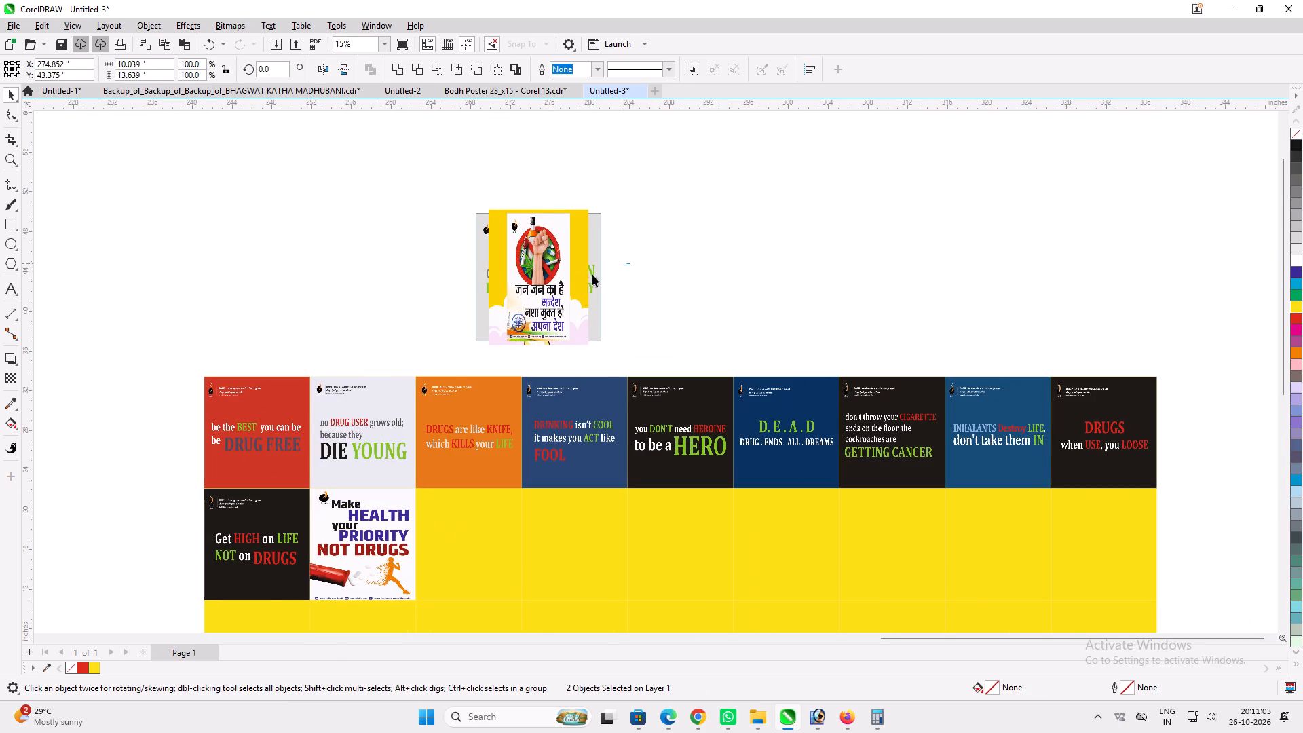
drag(592, 274, 619, 266)
click(523, 301)
shift+drag(573, 278, 596, 276)
PowerClip the widened "जन जन का है" placard into the second row's third cell and fit it to the cell.
key(alt+w)
click(435, 547)
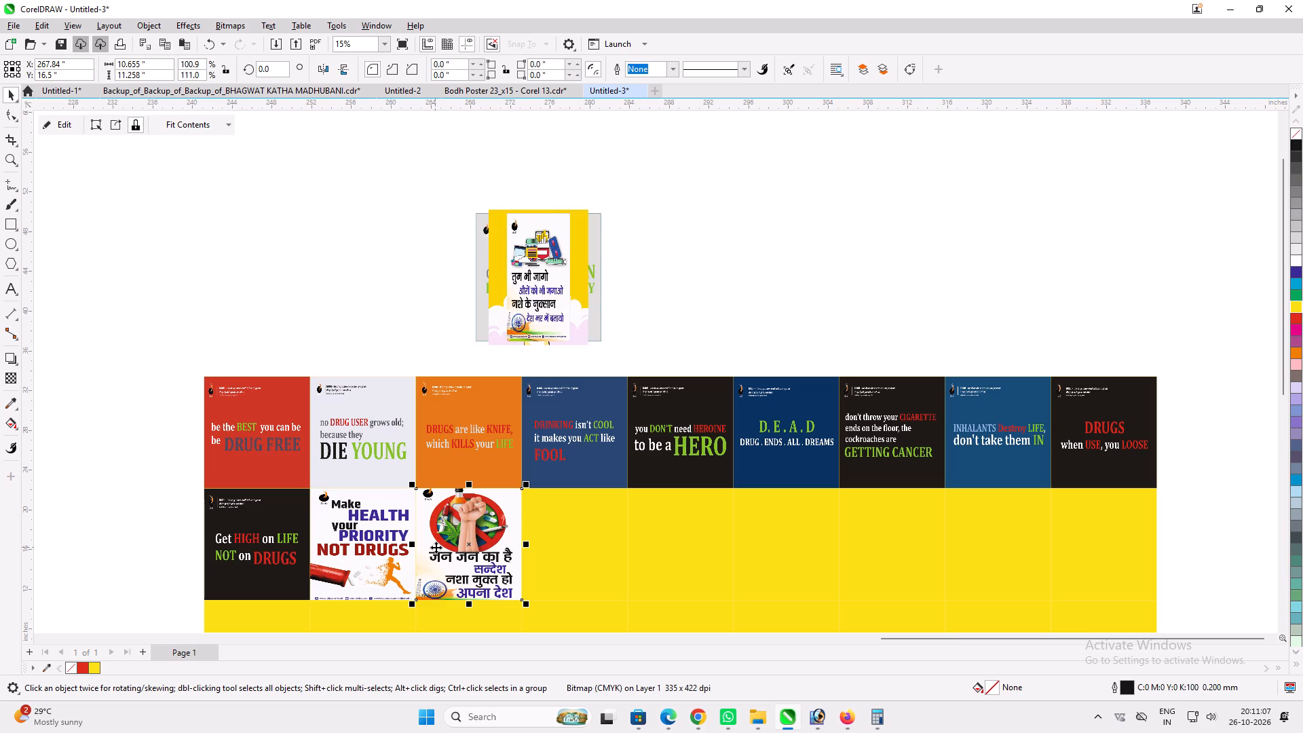
key(alt+q)
Edit the second row's third PowerClip contents and reduce the "जन जन का है" placard's height to about 11.5 inches.
triple_click(468, 534)
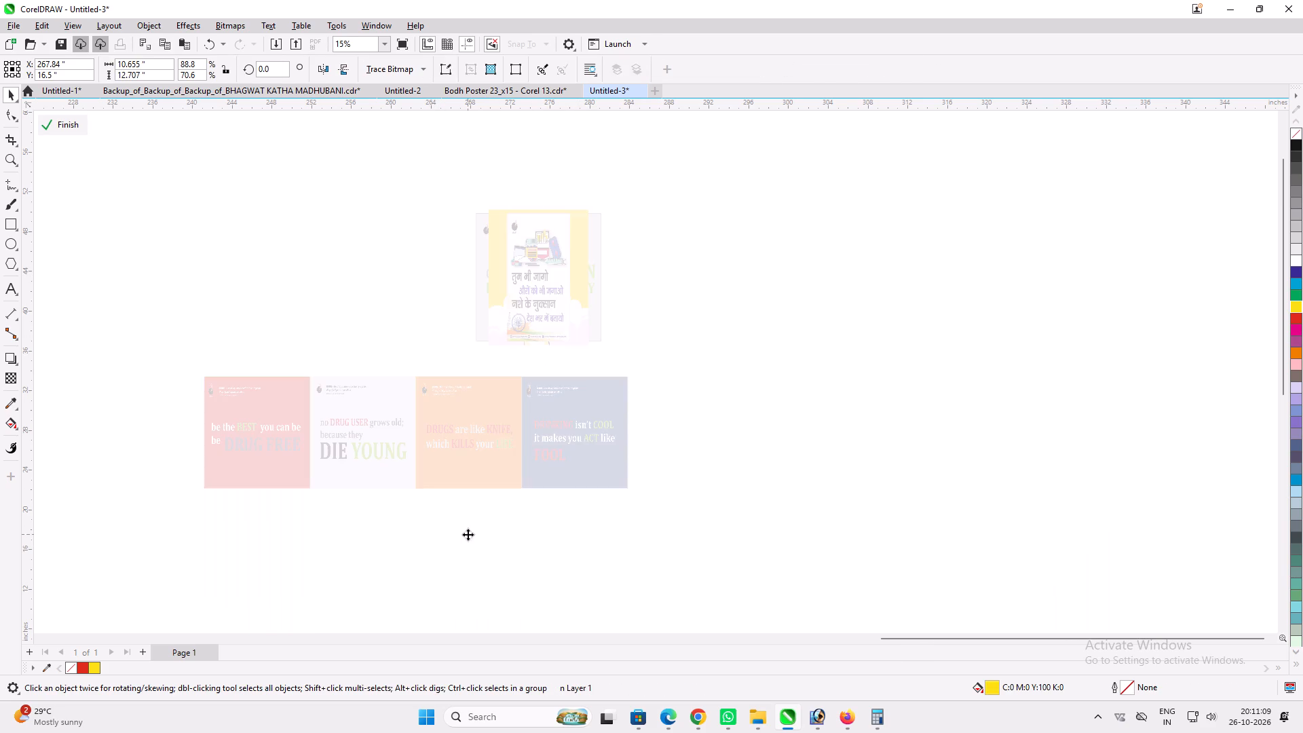
scroll(459, 610, up, 10)
scroll(474, 548, down, 4)
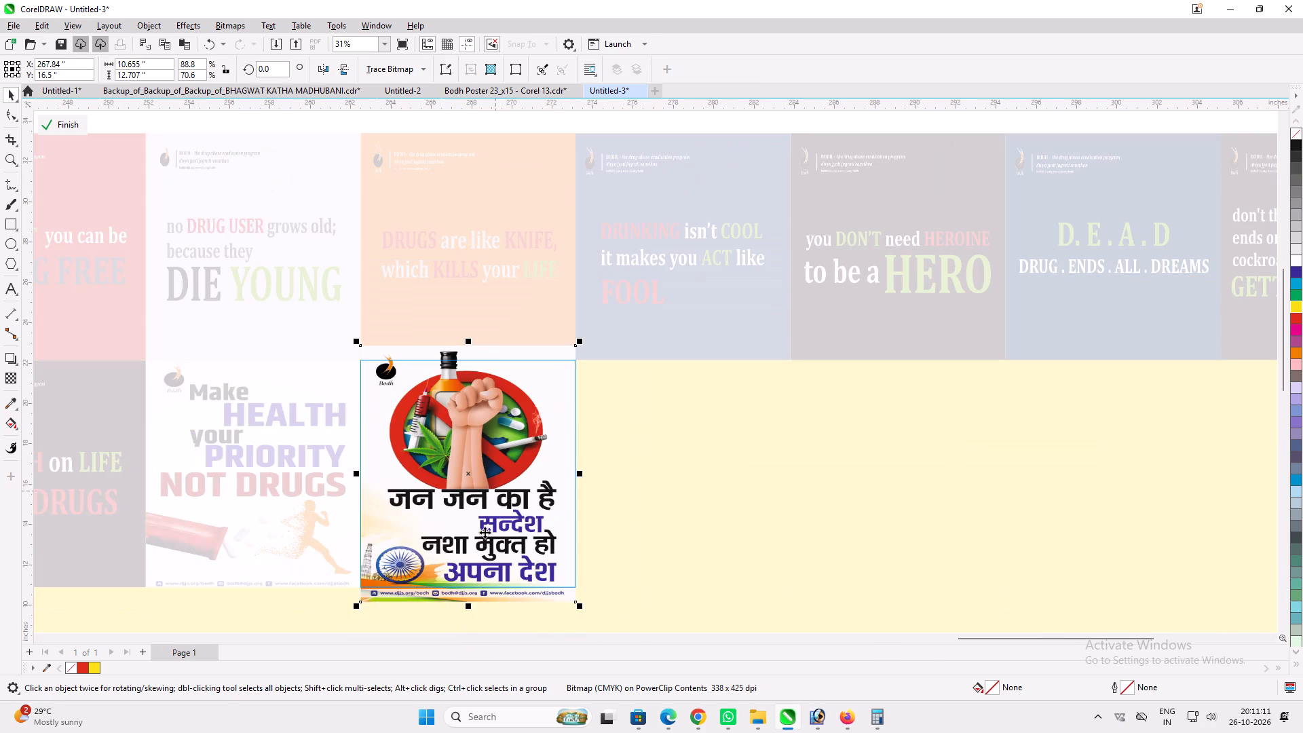
shift+drag(466, 608, 459, 596)
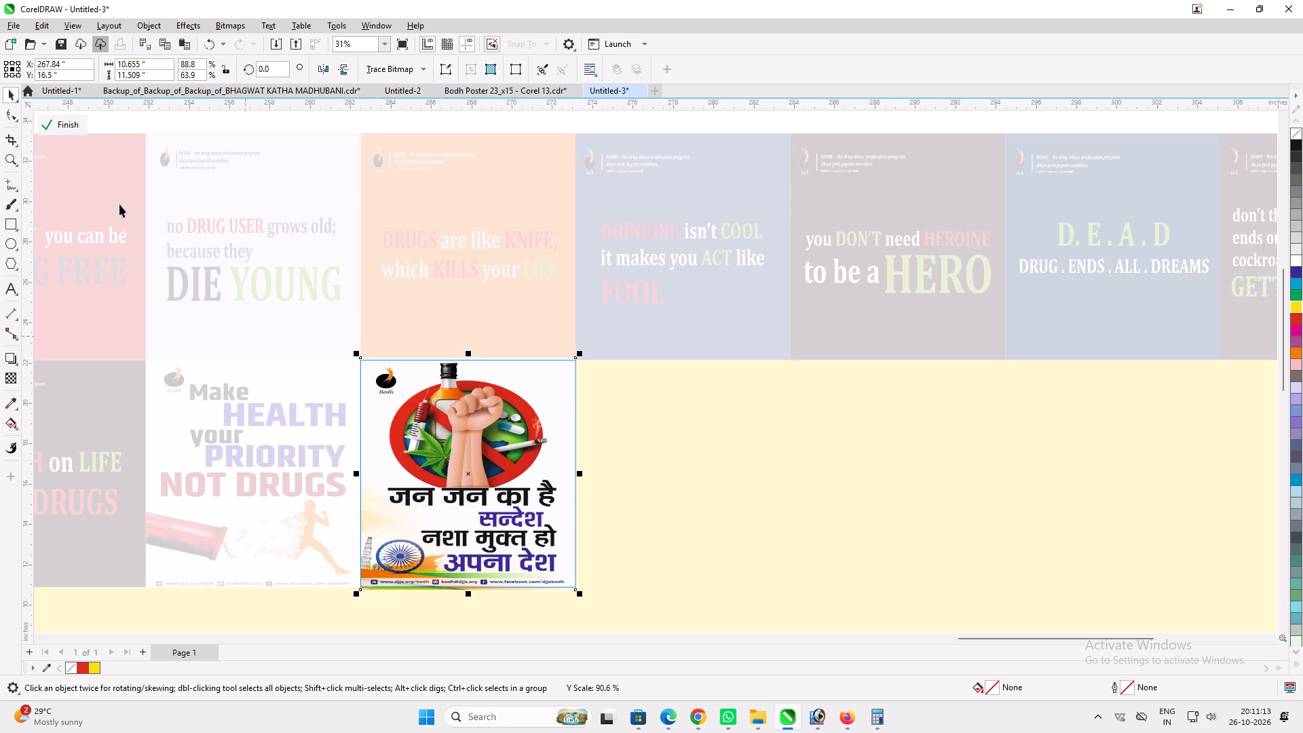
click(80, 132)
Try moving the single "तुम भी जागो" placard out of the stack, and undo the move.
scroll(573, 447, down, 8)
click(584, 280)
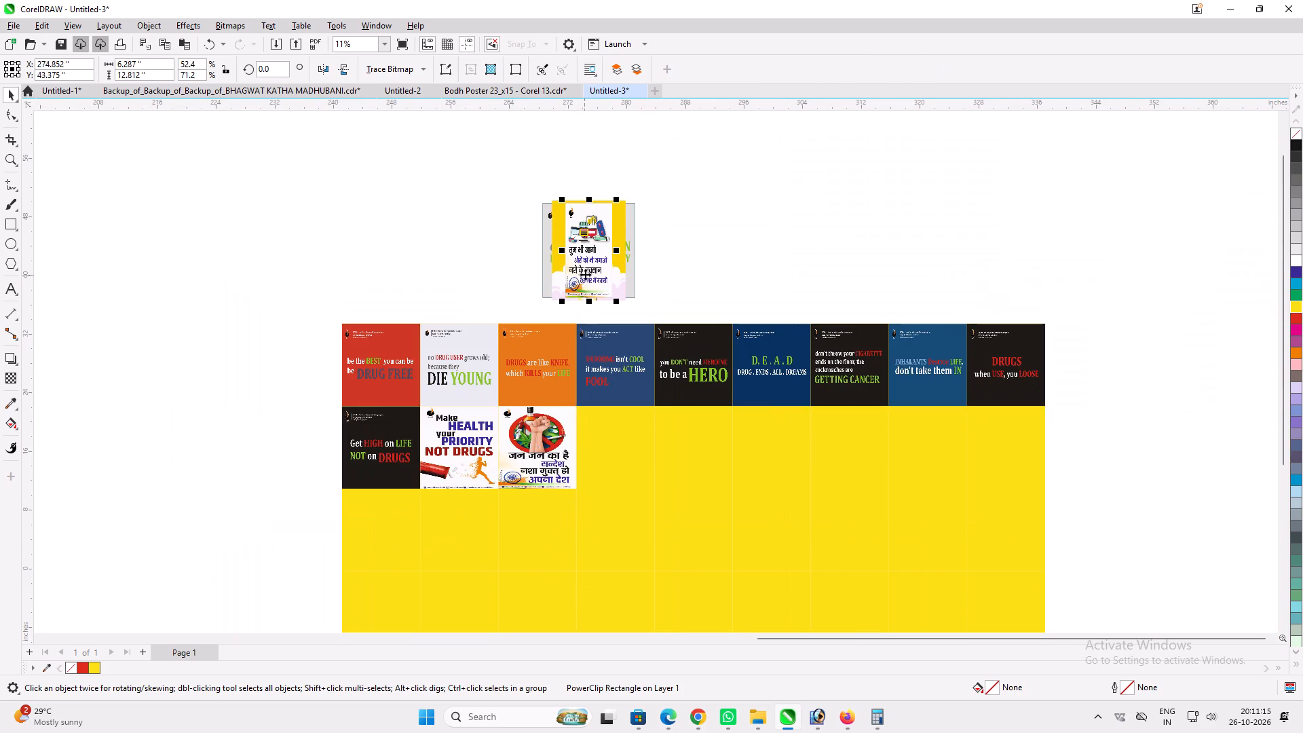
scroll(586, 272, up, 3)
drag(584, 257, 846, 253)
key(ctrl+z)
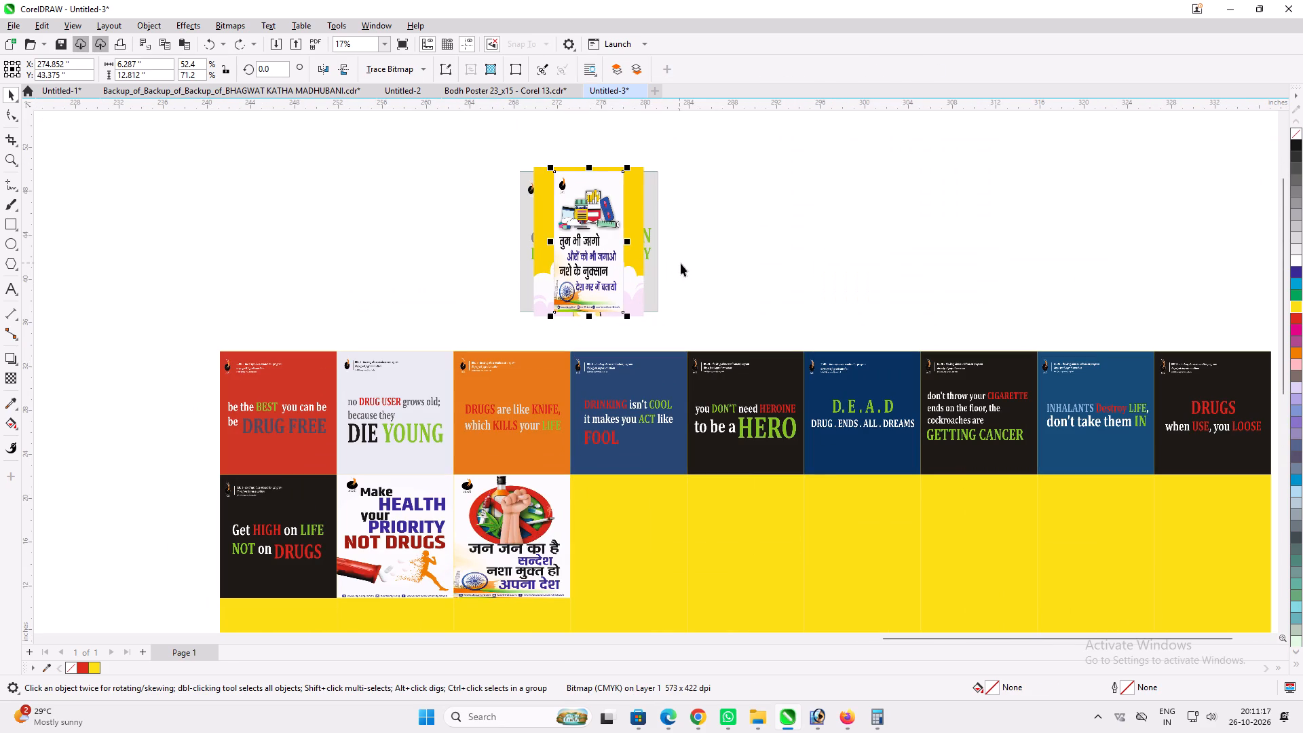
Select all the narrow white placards in the stack and move them together to the empty area beside it.
click(696, 257)
drag(550, 153, 641, 334)
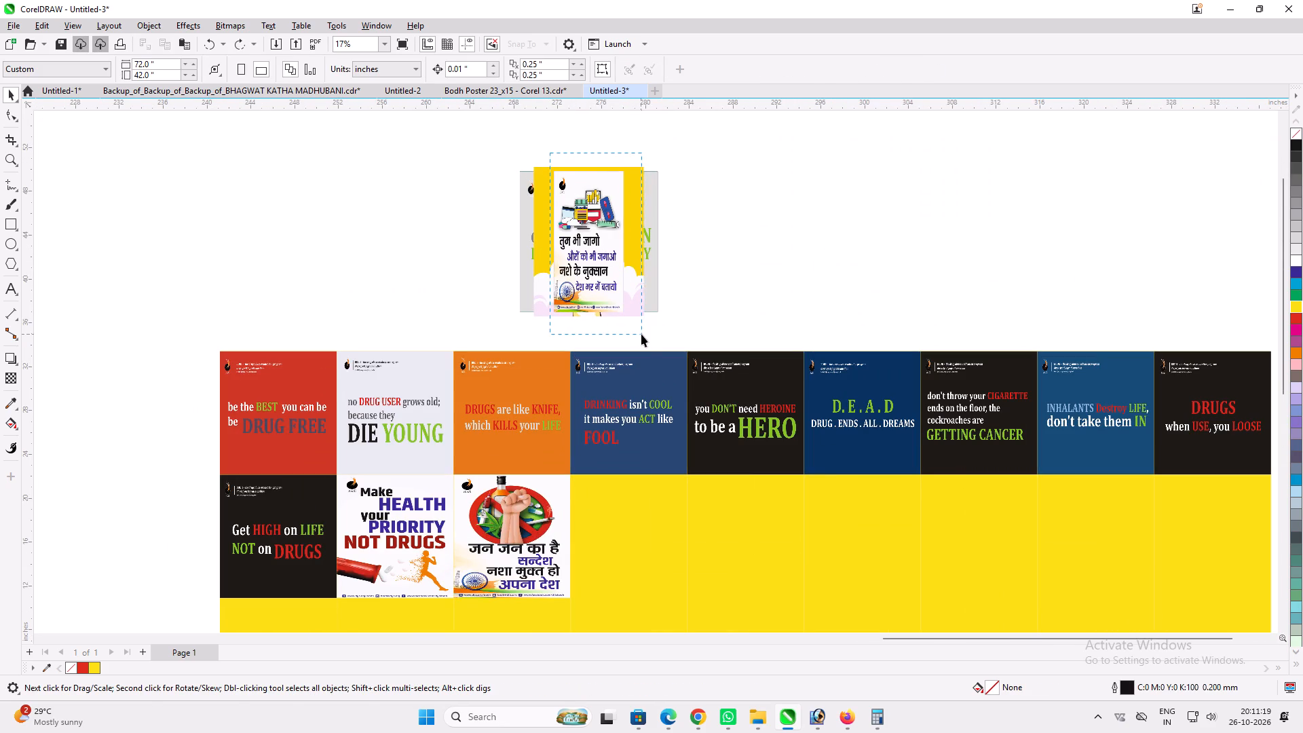
drag(641, 334, 639, 334)
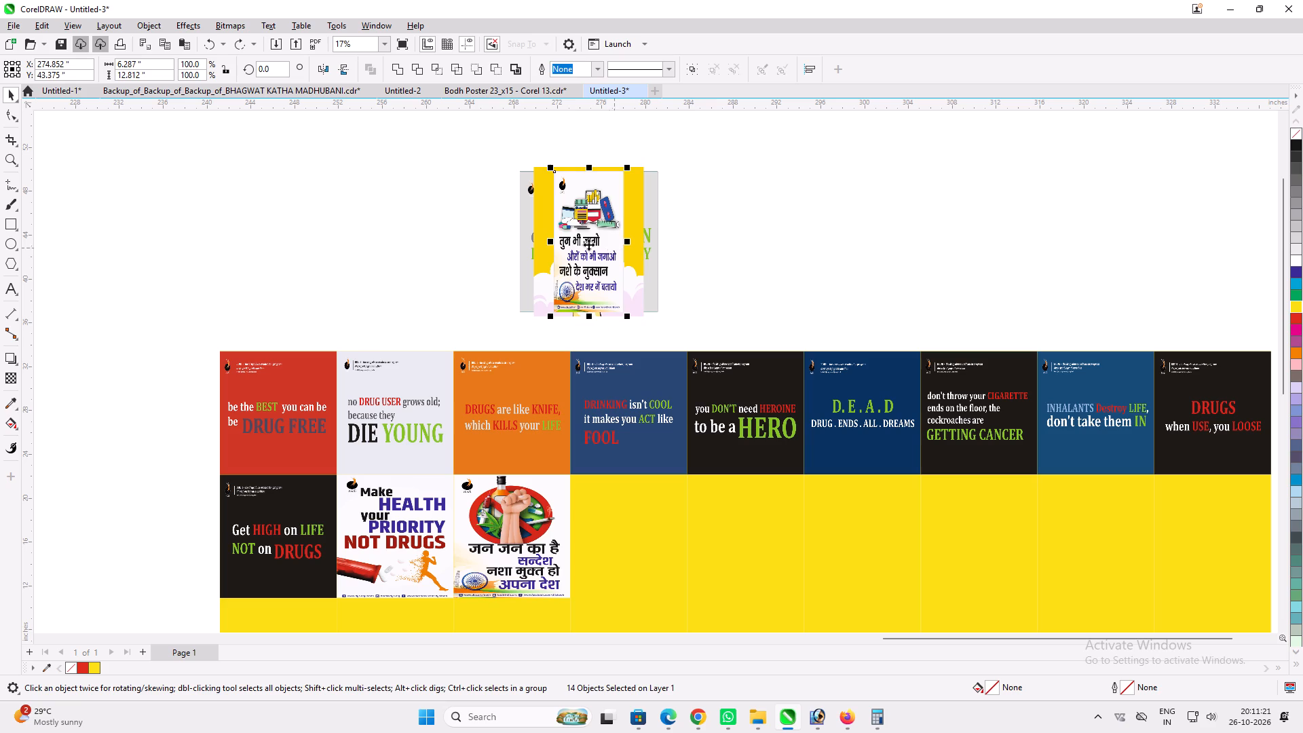
drag(568, 240, 736, 239)
Reduce the height of the moved narrow placards and widen them slightly until they are nearly square.
shift+drag(759, 314, 757, 286)
shift+drag(797, 244, 804, 242)
click(825, 232)
PowerClip the "तुम भी जागो" placard into the second row's fourth cell and fit it to fill the cell.
click(768, 244)
key(alt+w)
click(624, 539)
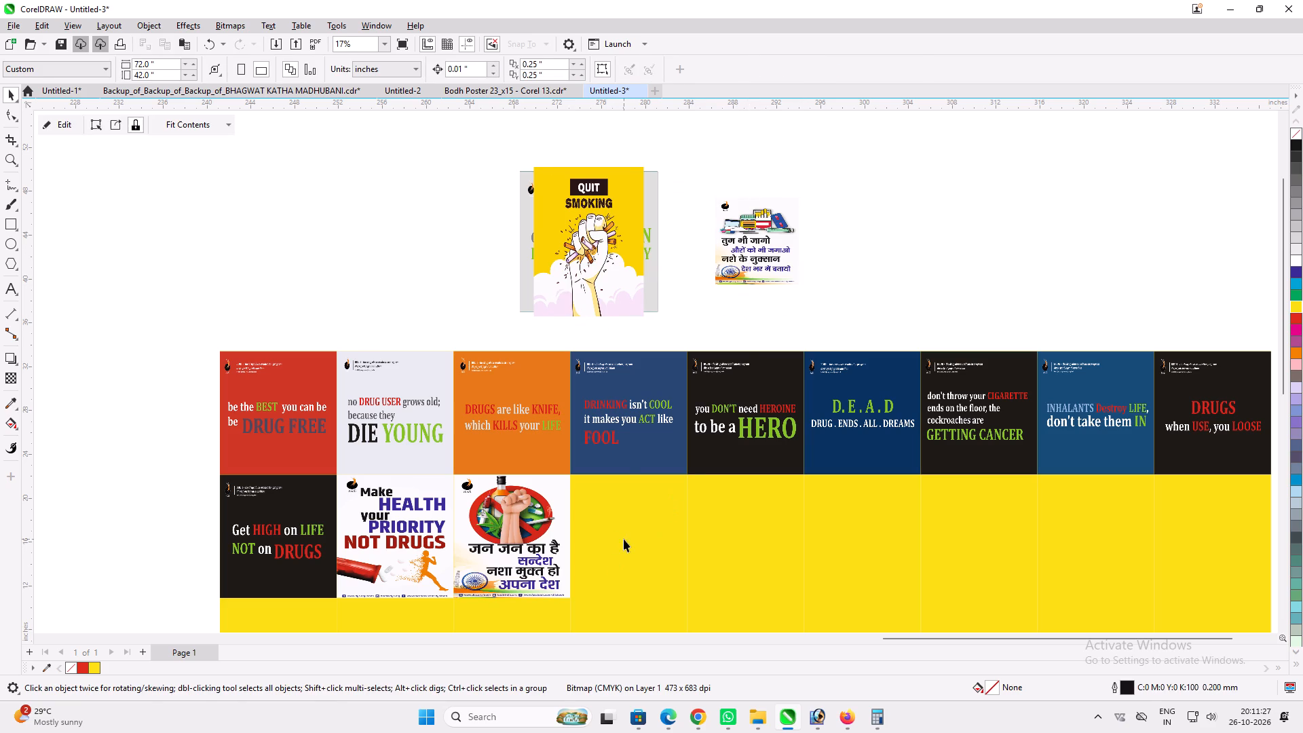
key(alt+w)
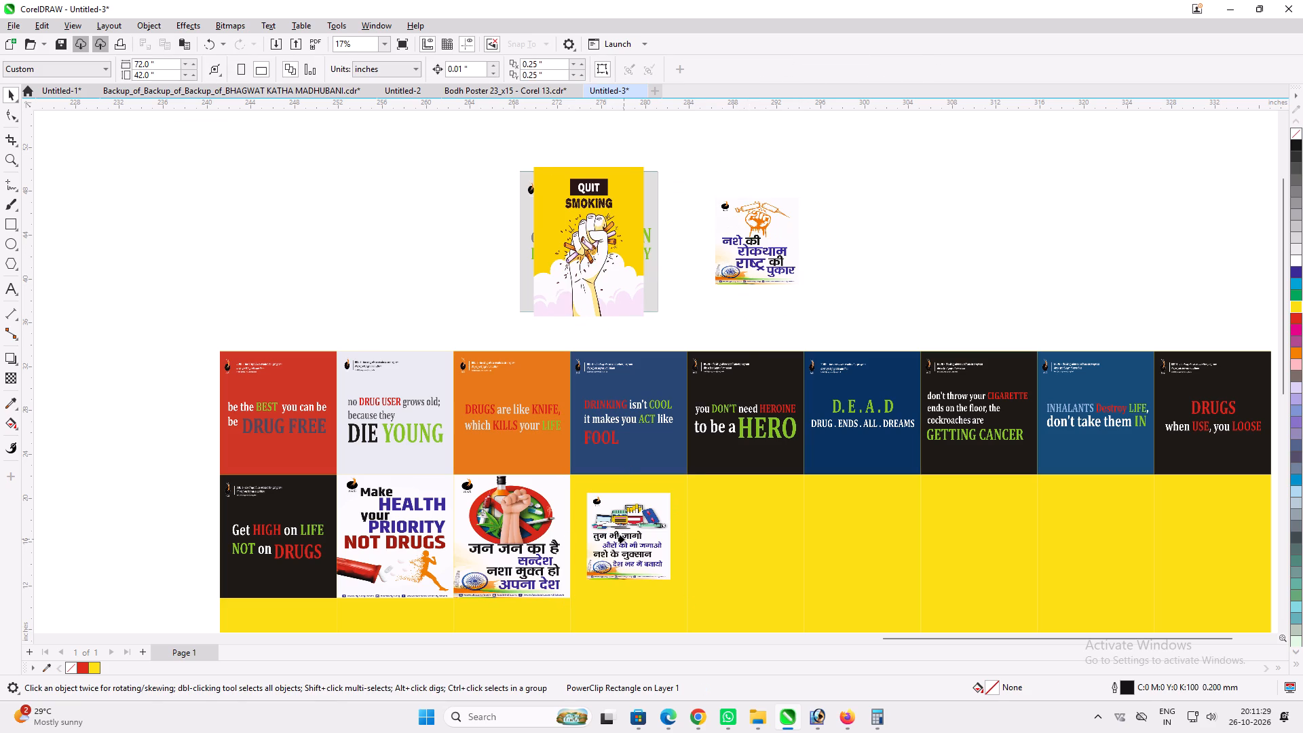
key(ctrl+z)
click(627, 530)
key(alt+q)
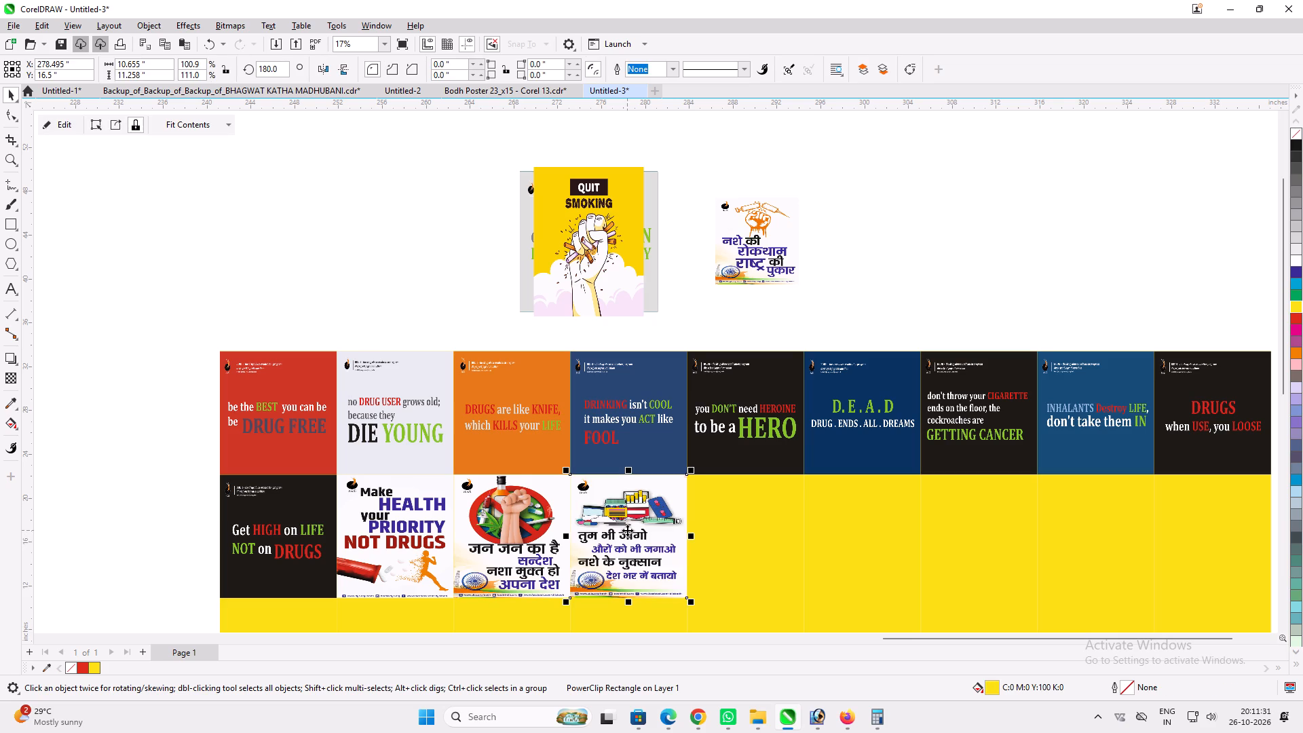
PowerClip the "नशे की रोकथाम" placard into the second row's fifth cell and fit it to fill the cell.
scroll(624, 527, up, 3)
scroll(641, 428, down, 3)
click(761, 185)
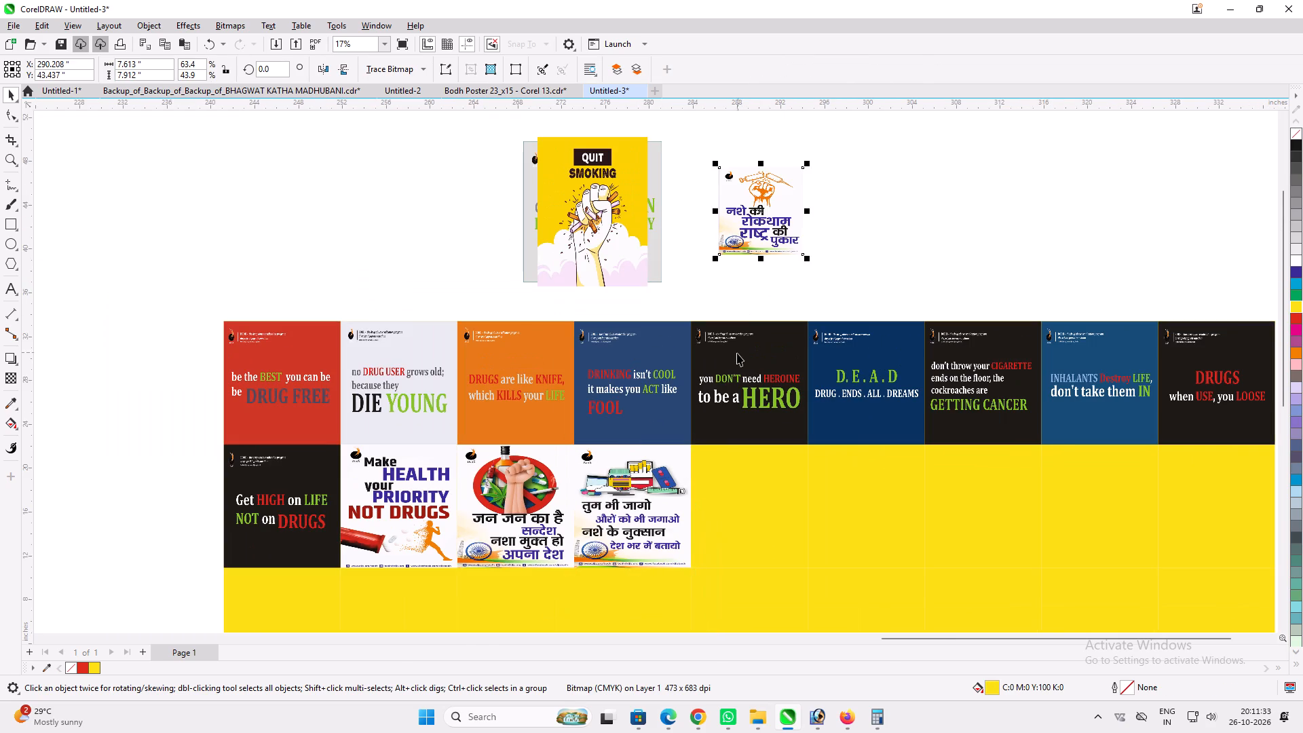
key(alt+w)
click(732, 462)
key(alt+q)
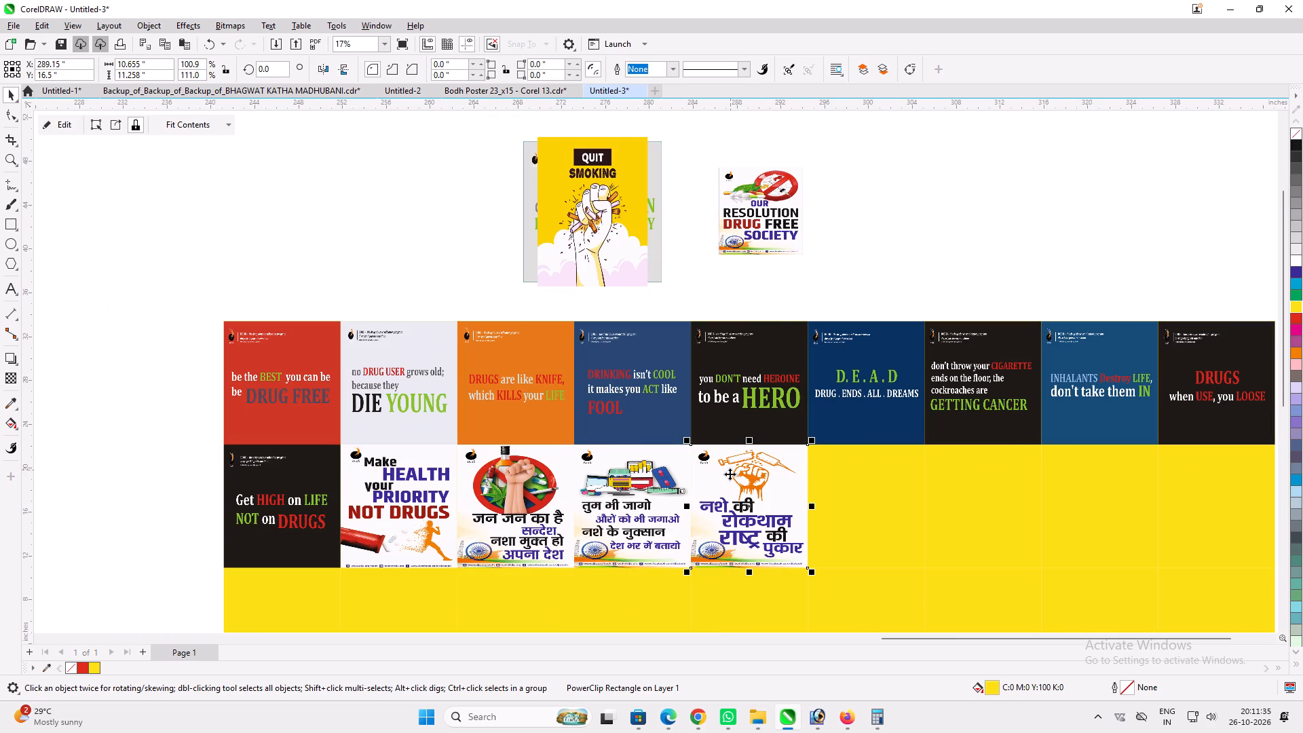
PowerClip the "Our Resolution Drug Free Society" placard into the second row's sixth cell and fit it to fill the cell.
click(738, 204)
key(alt+w)
click(868, 510)
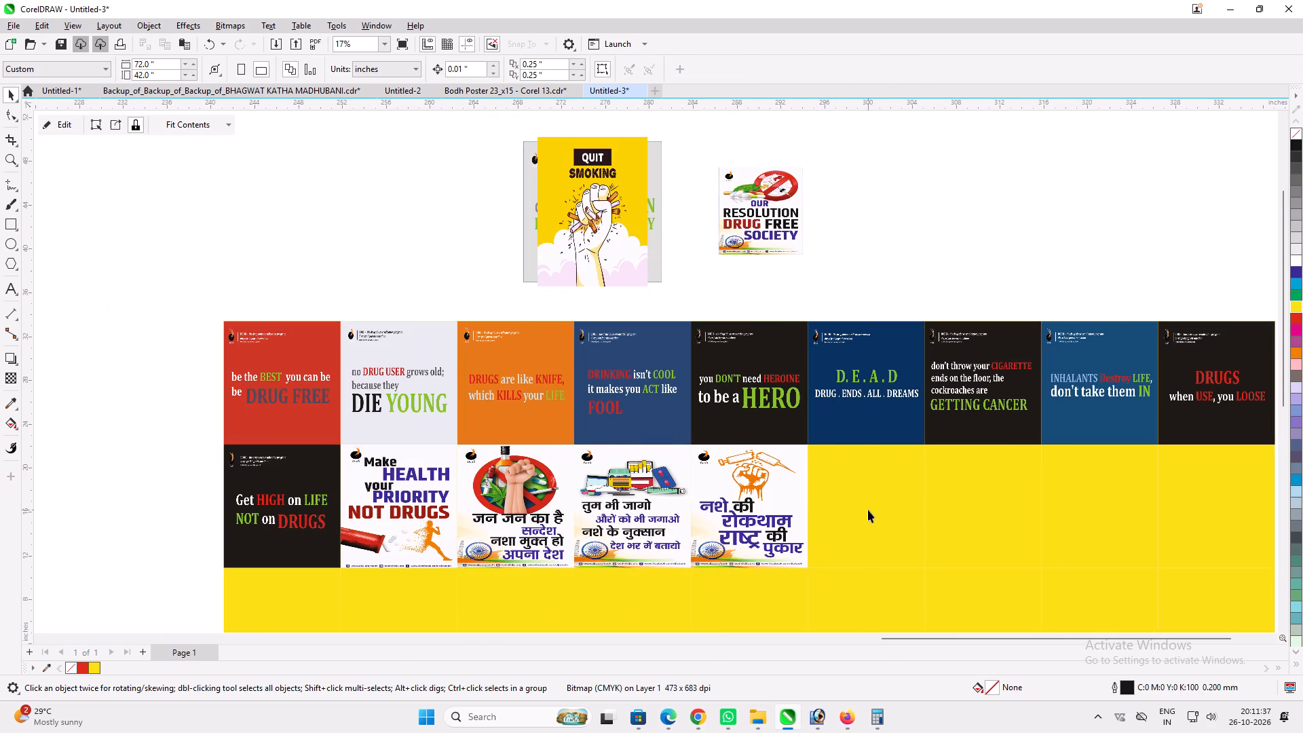
key(alt+q)
PowerClip the "Drug Kills Self Society World" placard into the second row's seventh cell and fit it to fill the cell.
click(723, 198)
key(alt+w)
click(1000, 510)
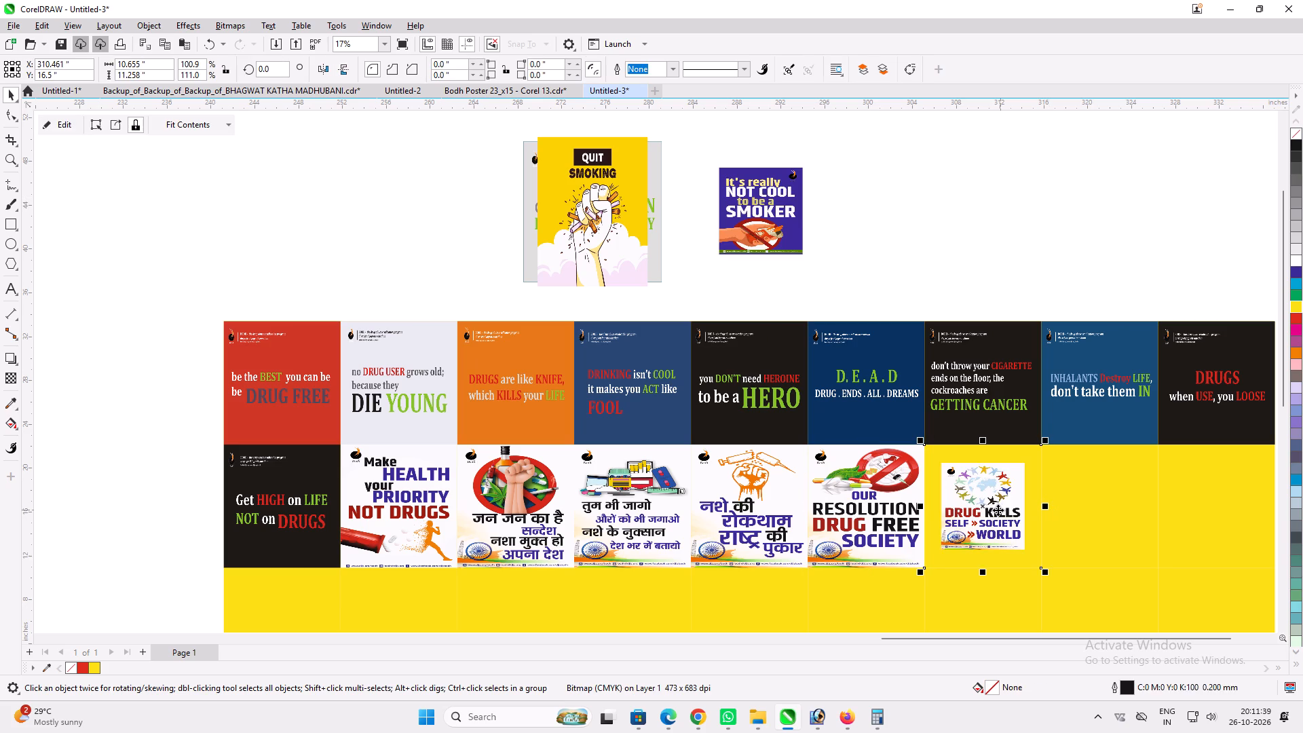
key(alt+q)
PowerClip the purple "It's really not cool to be a smoker" placard into the second row's eighth cell and fit it.
drag(778, 218, 786, 238)
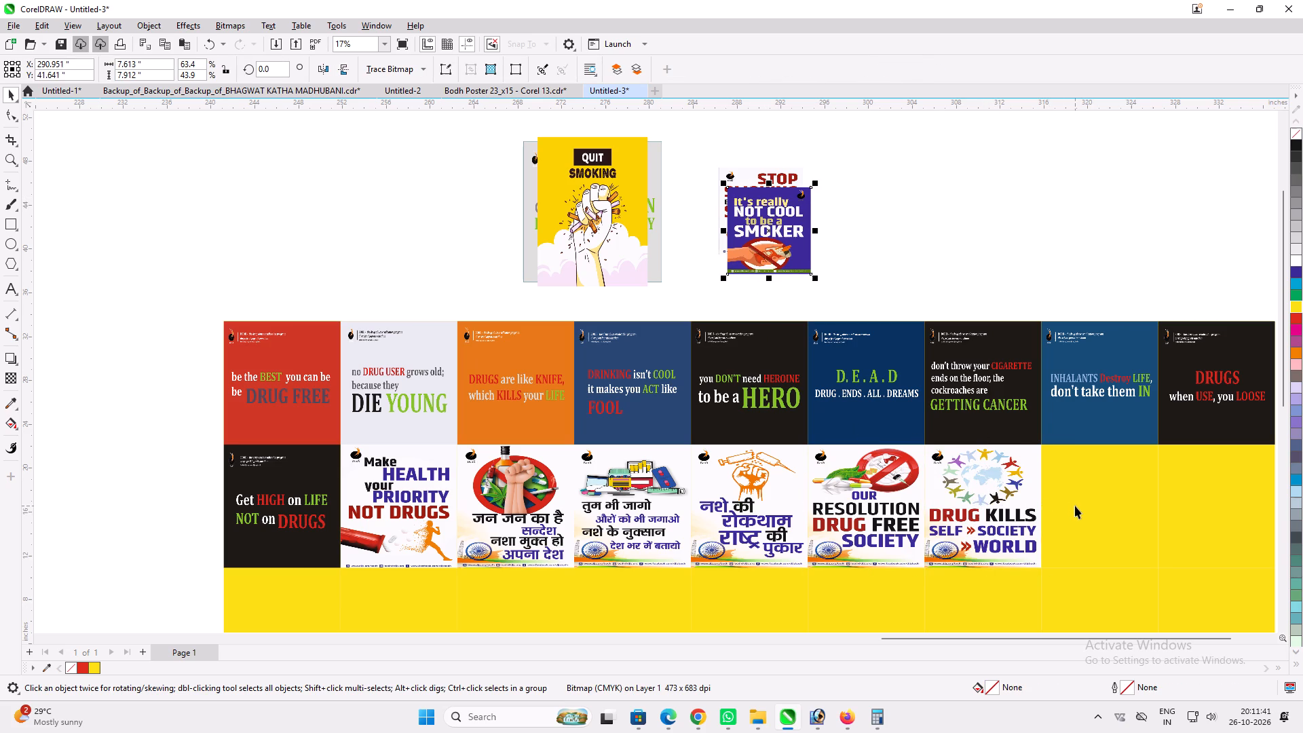
key(alt+w)
click(1076, 506)
key(alt+q)
PowerClip the "Stop smoking before smoke stops U" placard into the second row's ninth cell and fit it.
click(754, 227)
scroll(689, 258, down, 4)
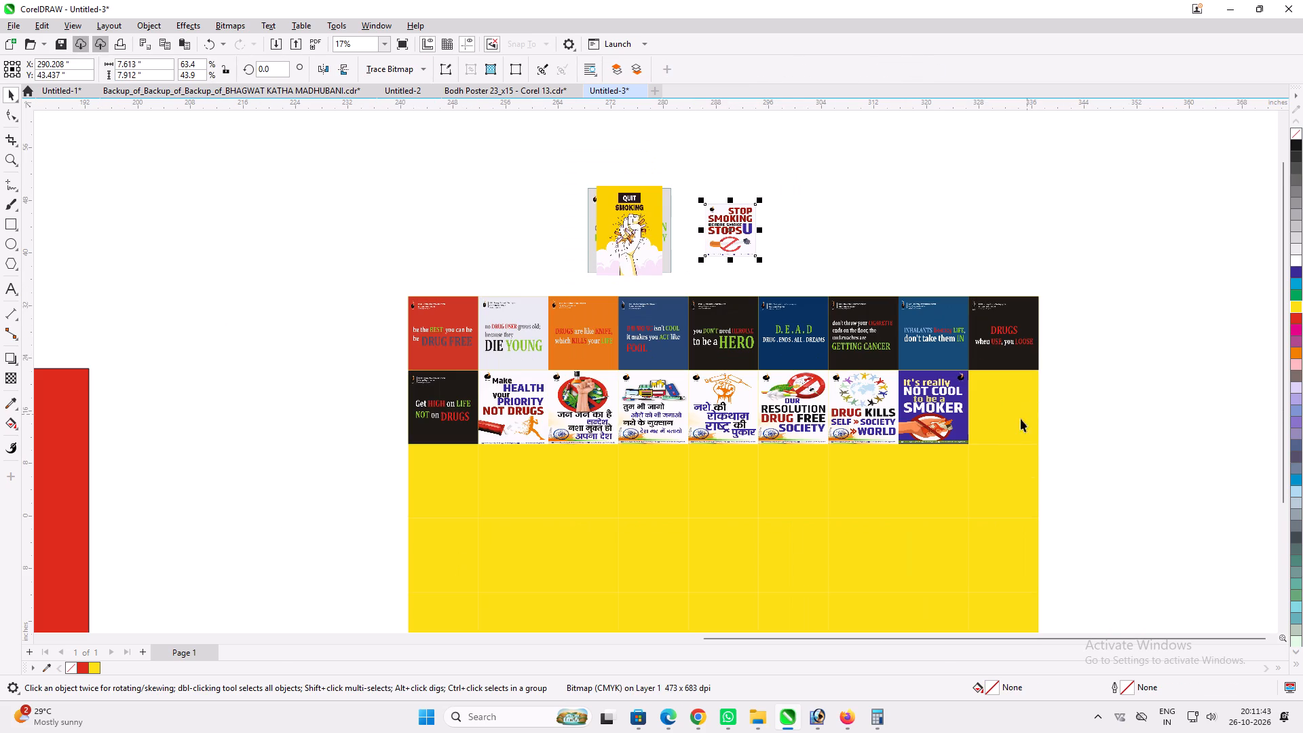
key(alt+w)
click(1006, 403)
key(alt+q)
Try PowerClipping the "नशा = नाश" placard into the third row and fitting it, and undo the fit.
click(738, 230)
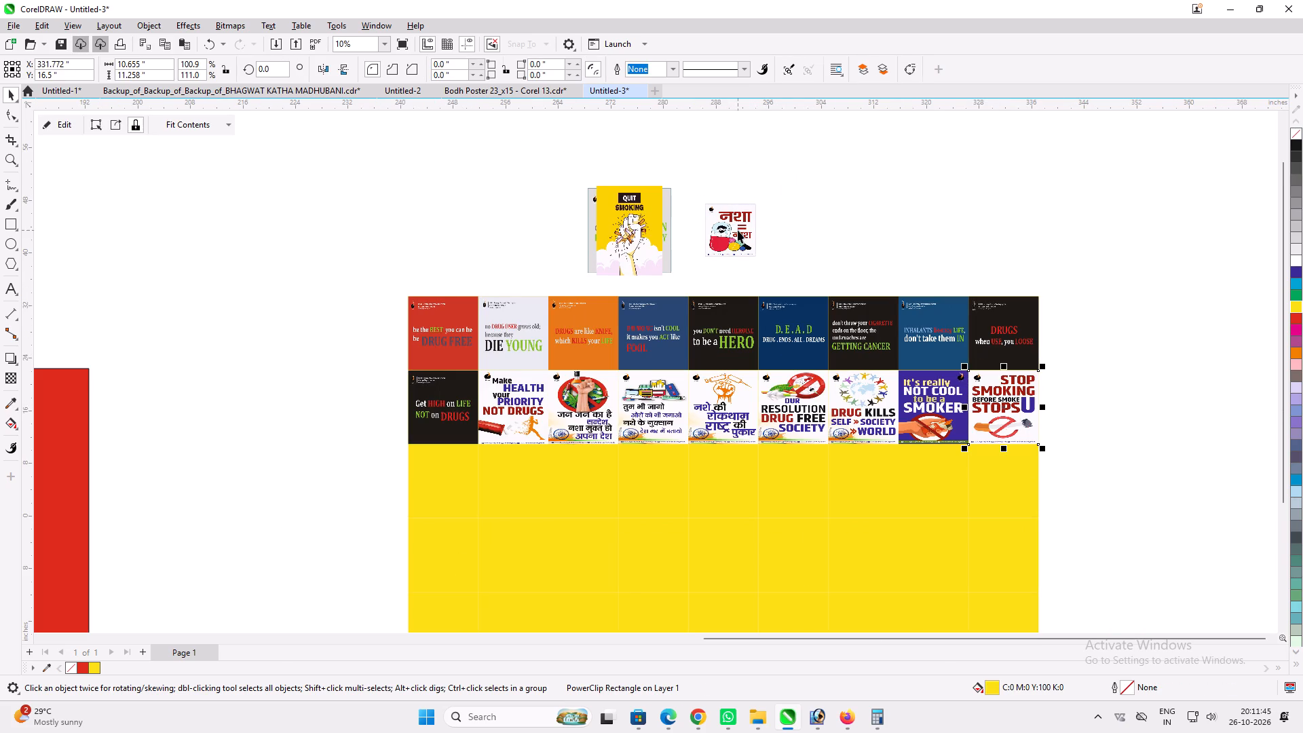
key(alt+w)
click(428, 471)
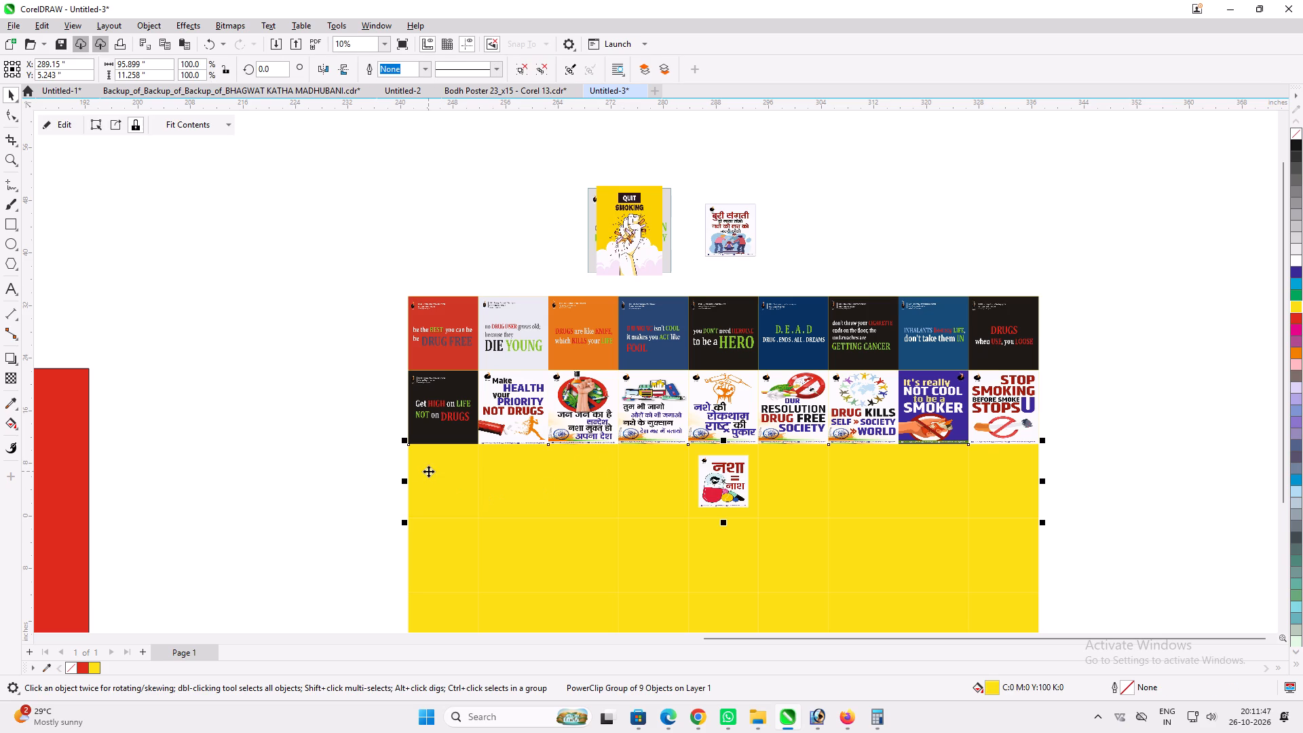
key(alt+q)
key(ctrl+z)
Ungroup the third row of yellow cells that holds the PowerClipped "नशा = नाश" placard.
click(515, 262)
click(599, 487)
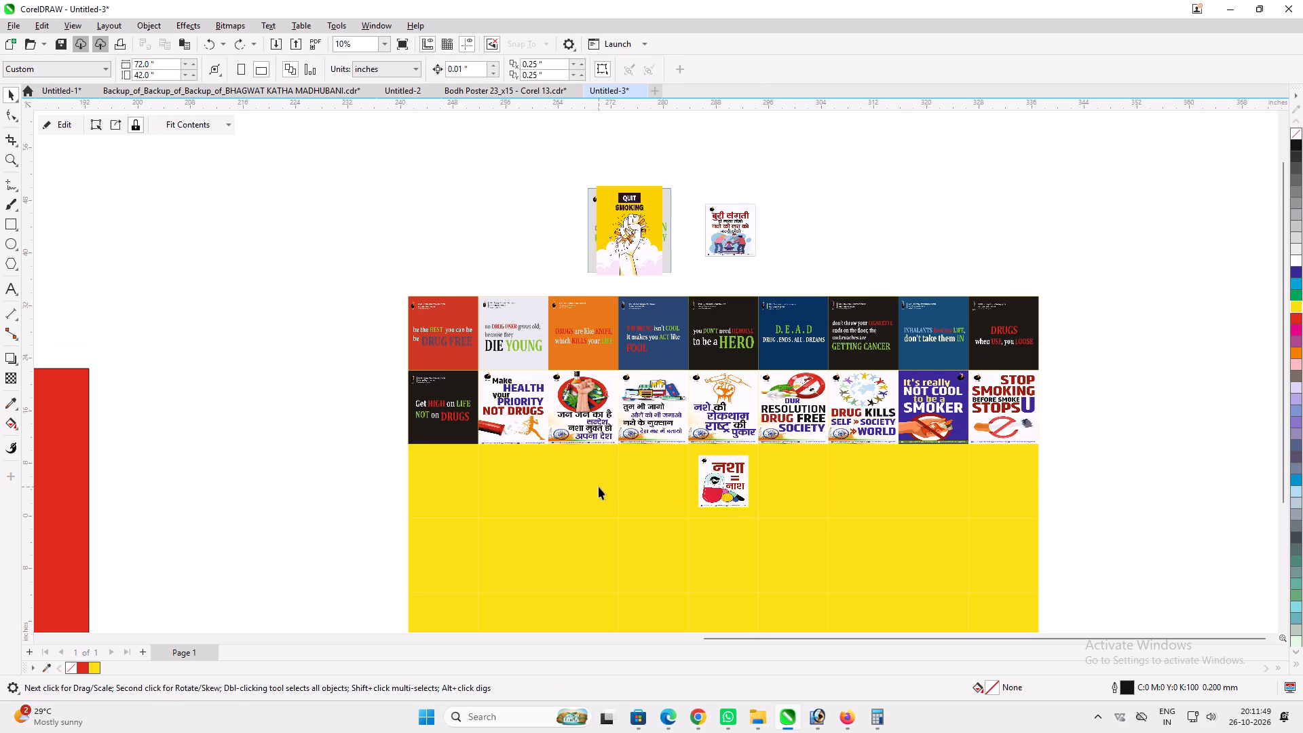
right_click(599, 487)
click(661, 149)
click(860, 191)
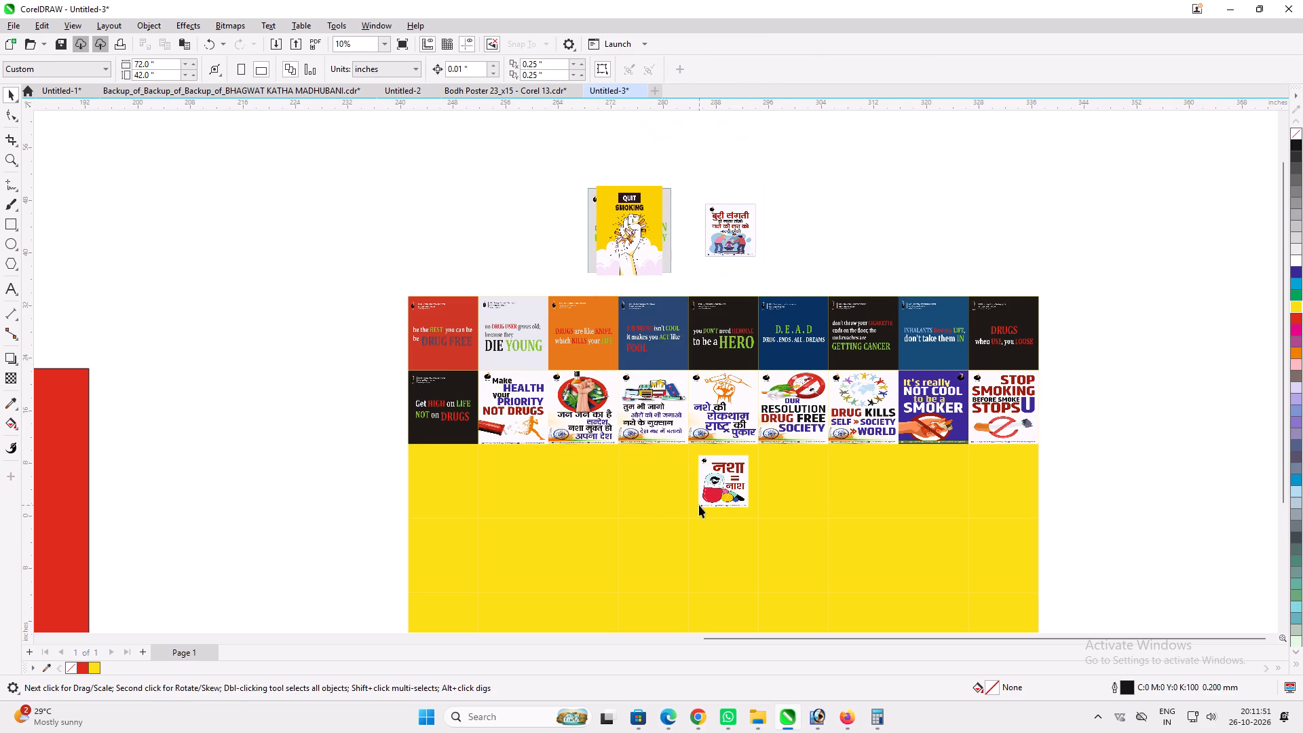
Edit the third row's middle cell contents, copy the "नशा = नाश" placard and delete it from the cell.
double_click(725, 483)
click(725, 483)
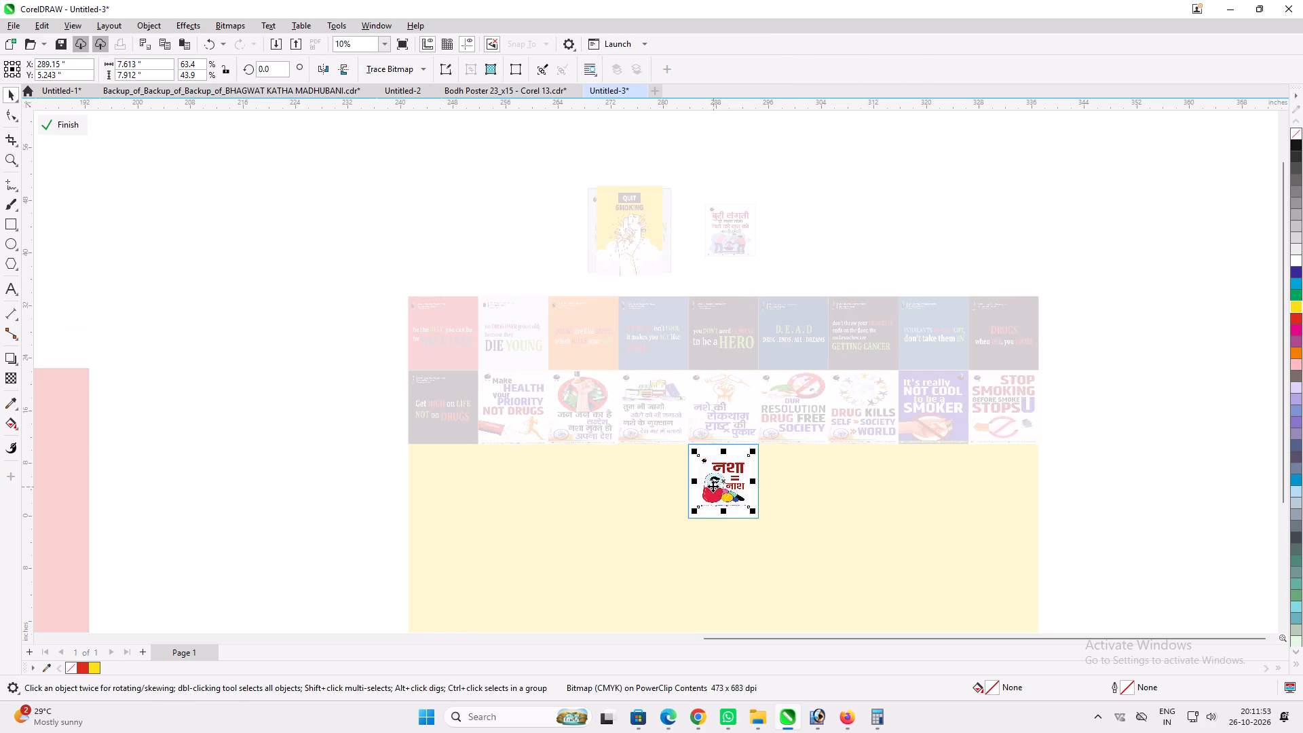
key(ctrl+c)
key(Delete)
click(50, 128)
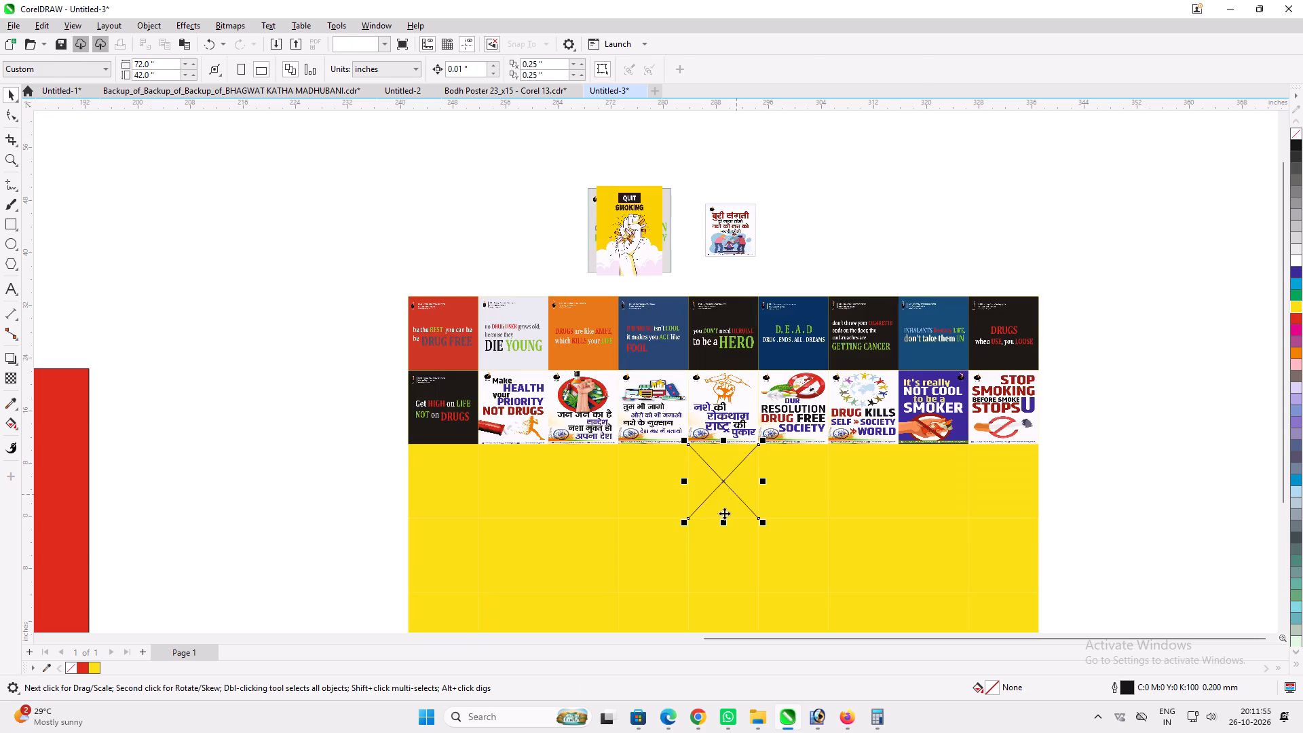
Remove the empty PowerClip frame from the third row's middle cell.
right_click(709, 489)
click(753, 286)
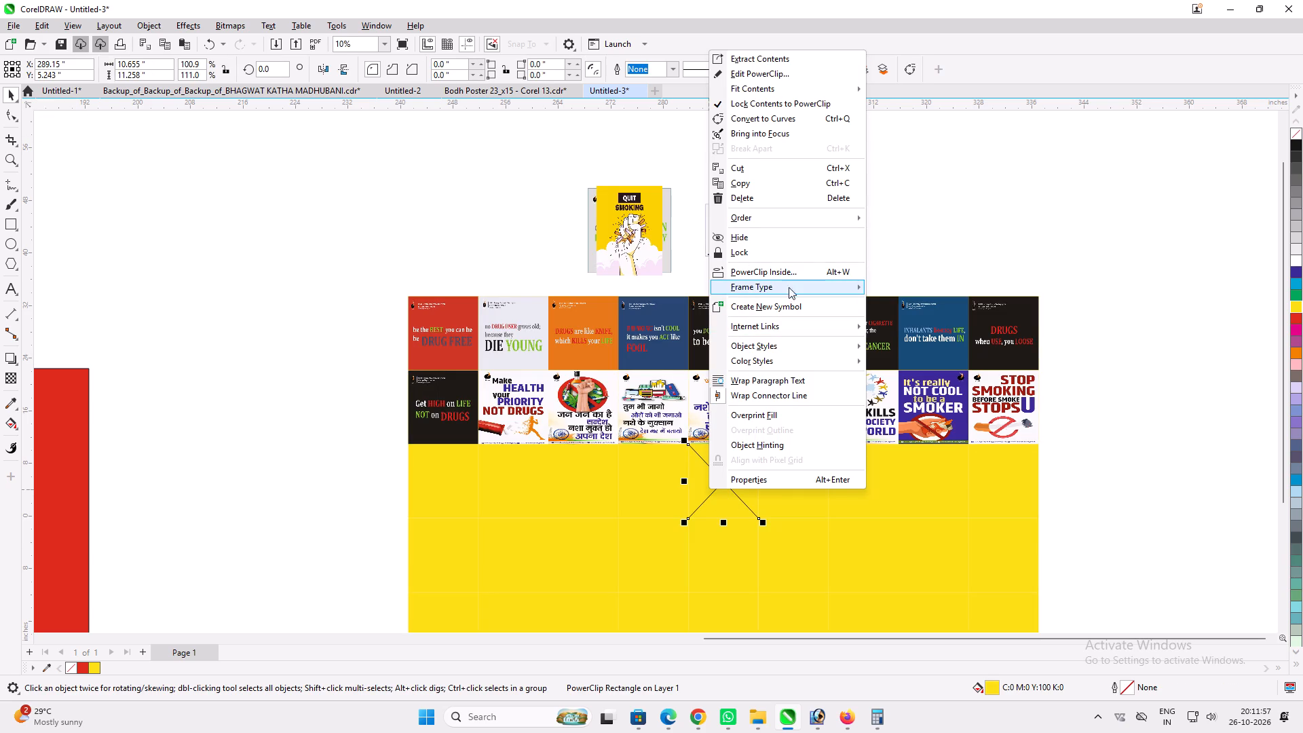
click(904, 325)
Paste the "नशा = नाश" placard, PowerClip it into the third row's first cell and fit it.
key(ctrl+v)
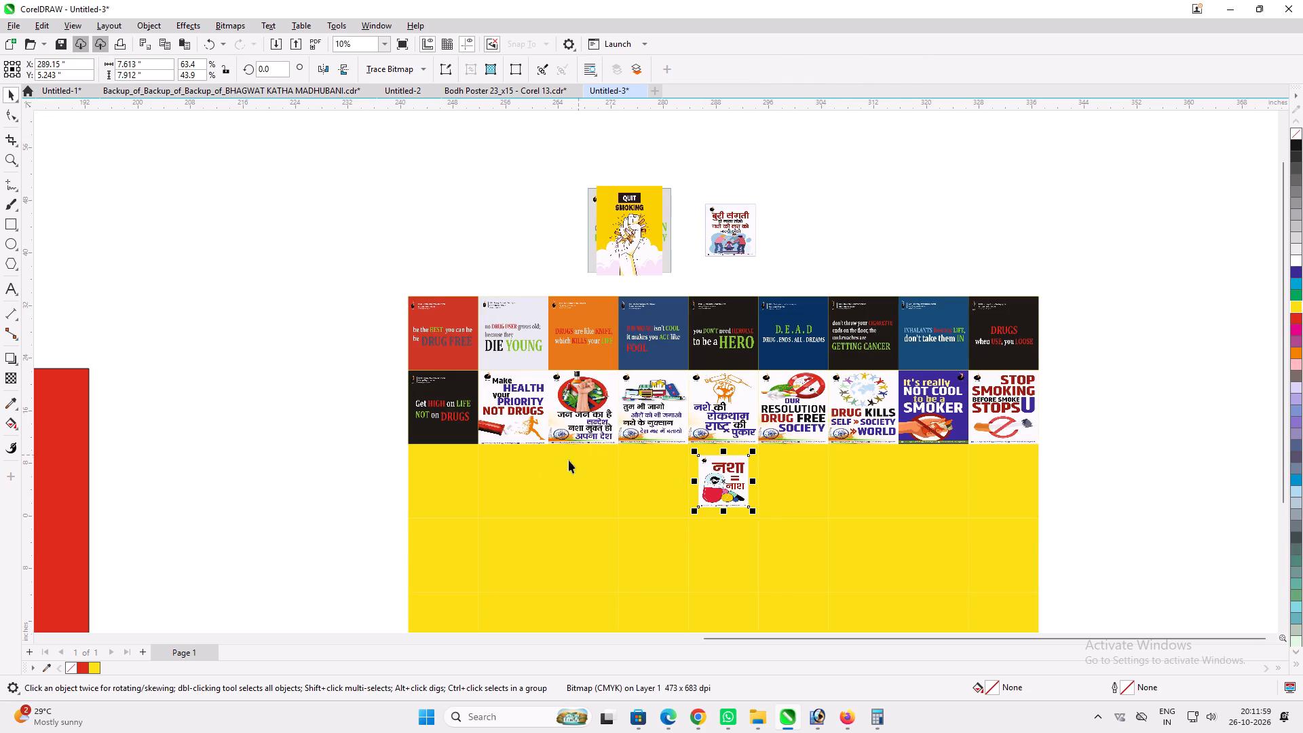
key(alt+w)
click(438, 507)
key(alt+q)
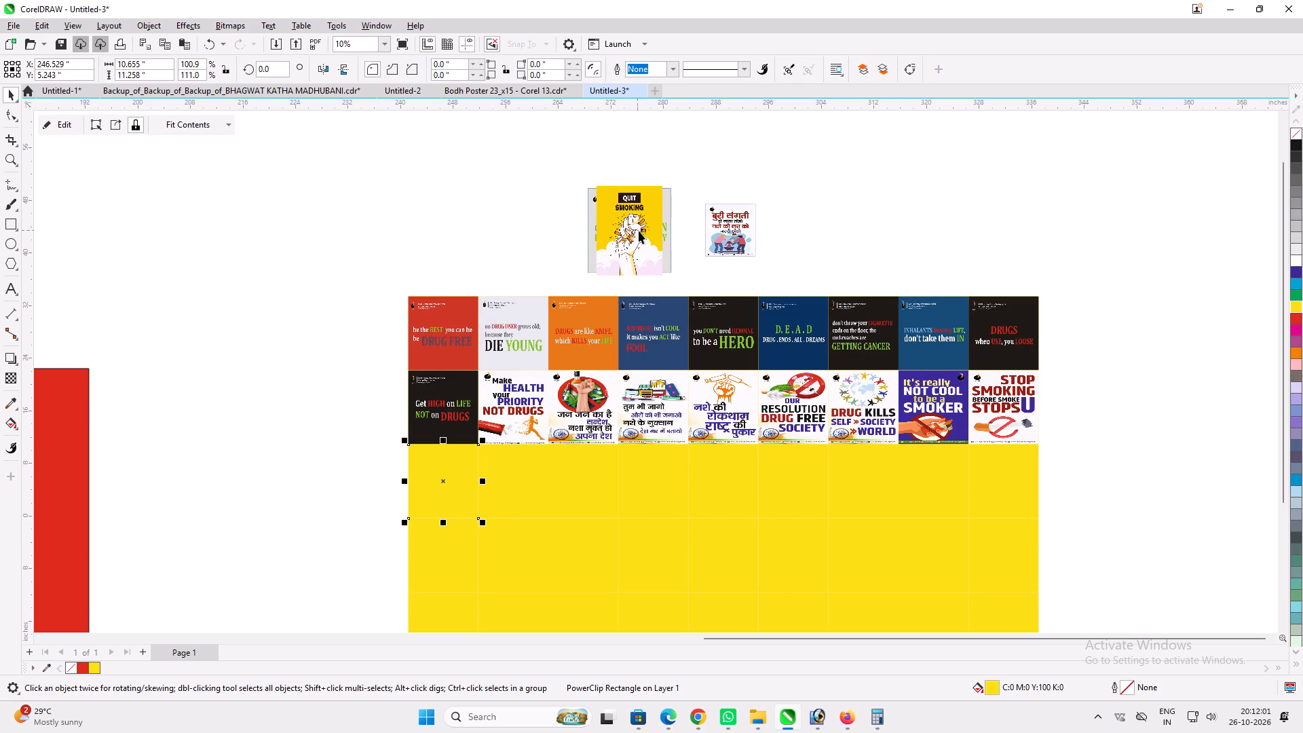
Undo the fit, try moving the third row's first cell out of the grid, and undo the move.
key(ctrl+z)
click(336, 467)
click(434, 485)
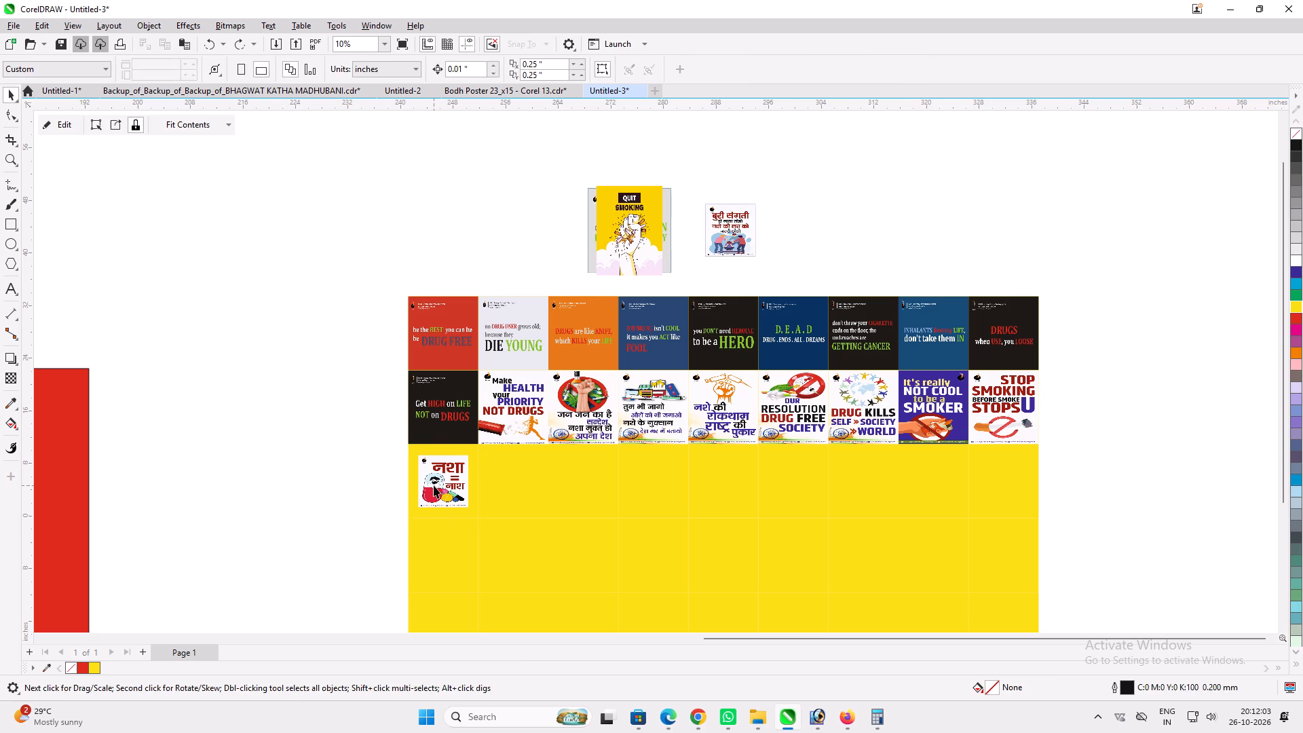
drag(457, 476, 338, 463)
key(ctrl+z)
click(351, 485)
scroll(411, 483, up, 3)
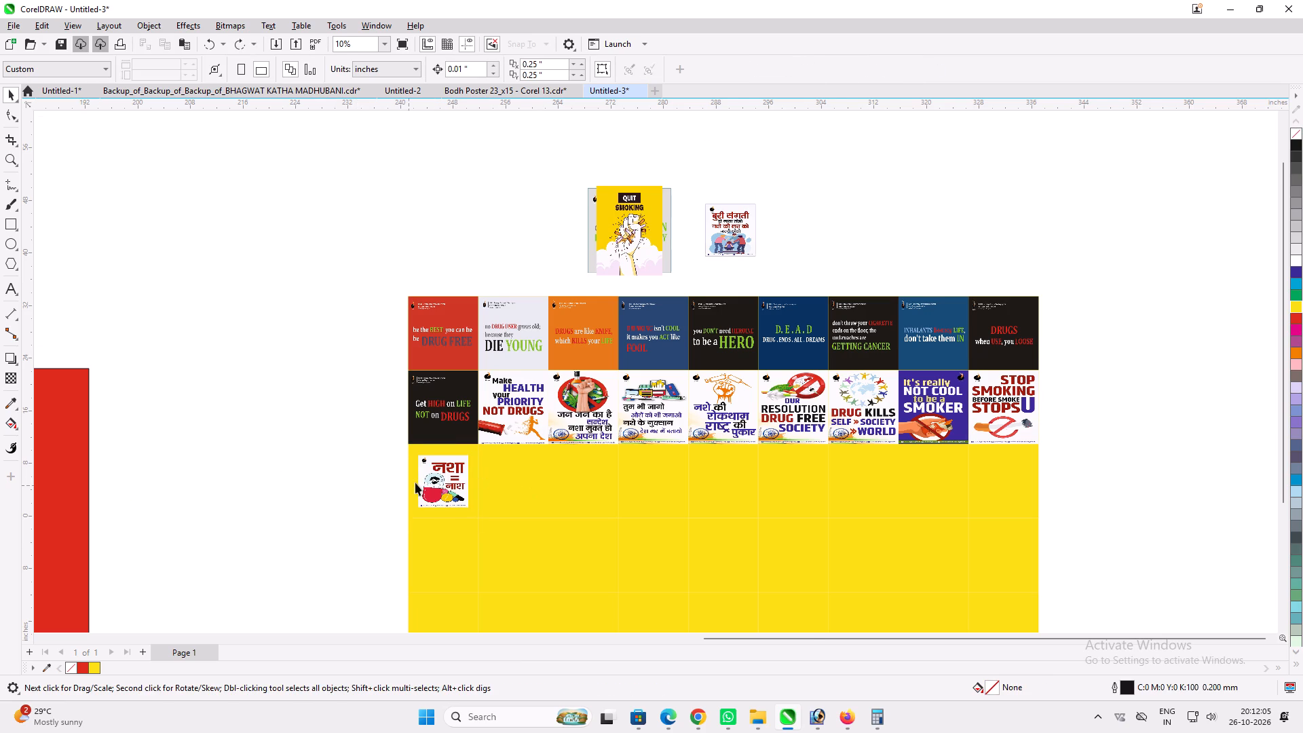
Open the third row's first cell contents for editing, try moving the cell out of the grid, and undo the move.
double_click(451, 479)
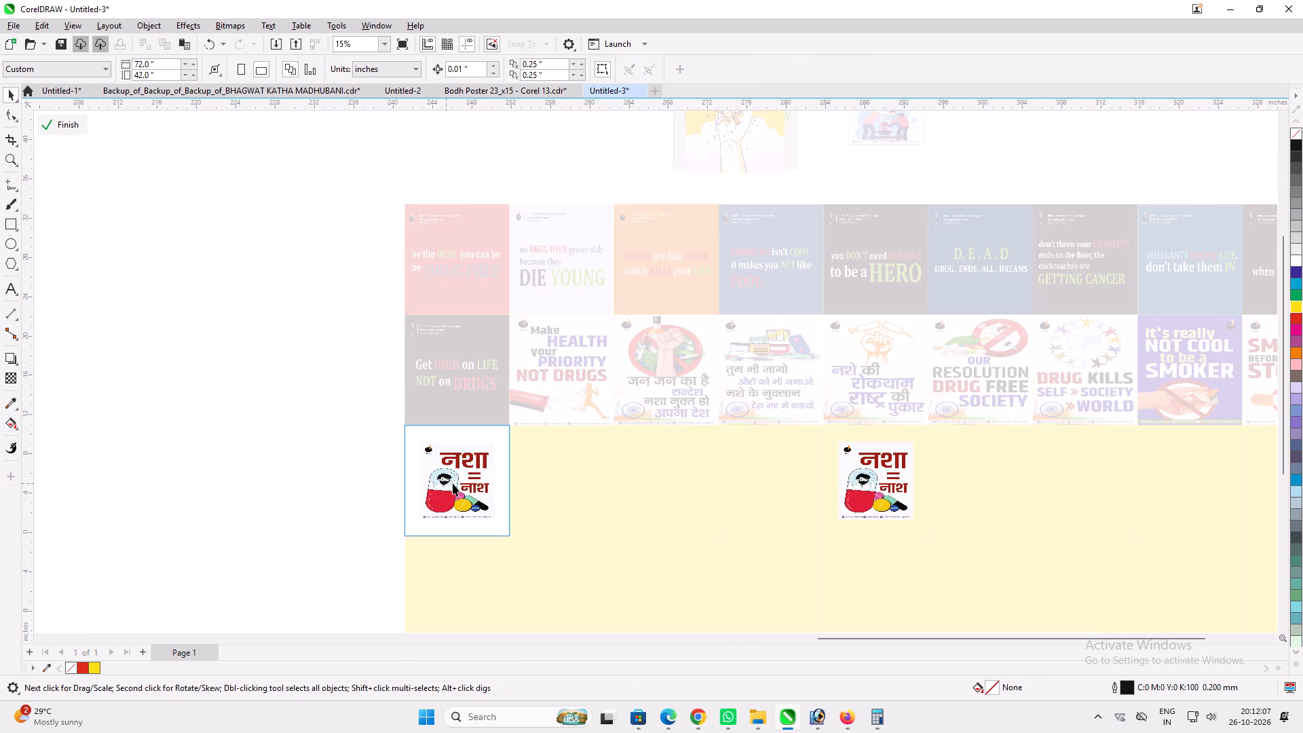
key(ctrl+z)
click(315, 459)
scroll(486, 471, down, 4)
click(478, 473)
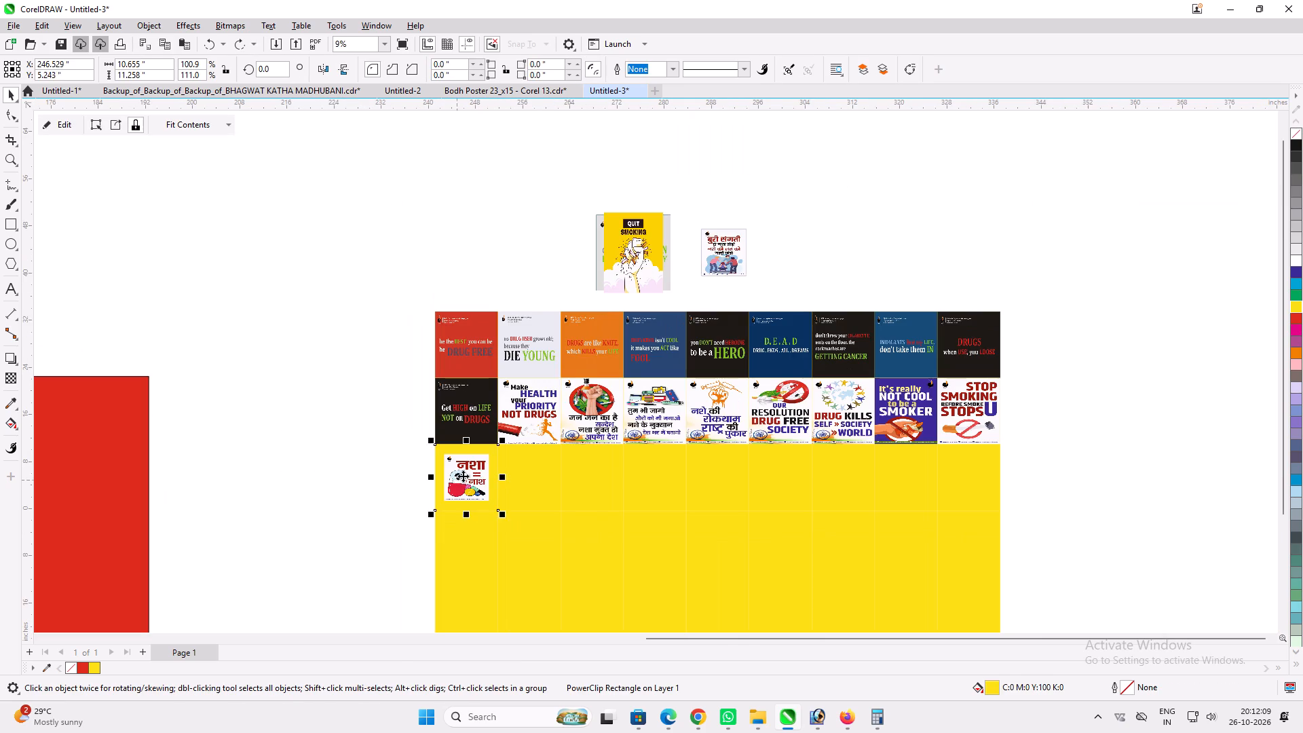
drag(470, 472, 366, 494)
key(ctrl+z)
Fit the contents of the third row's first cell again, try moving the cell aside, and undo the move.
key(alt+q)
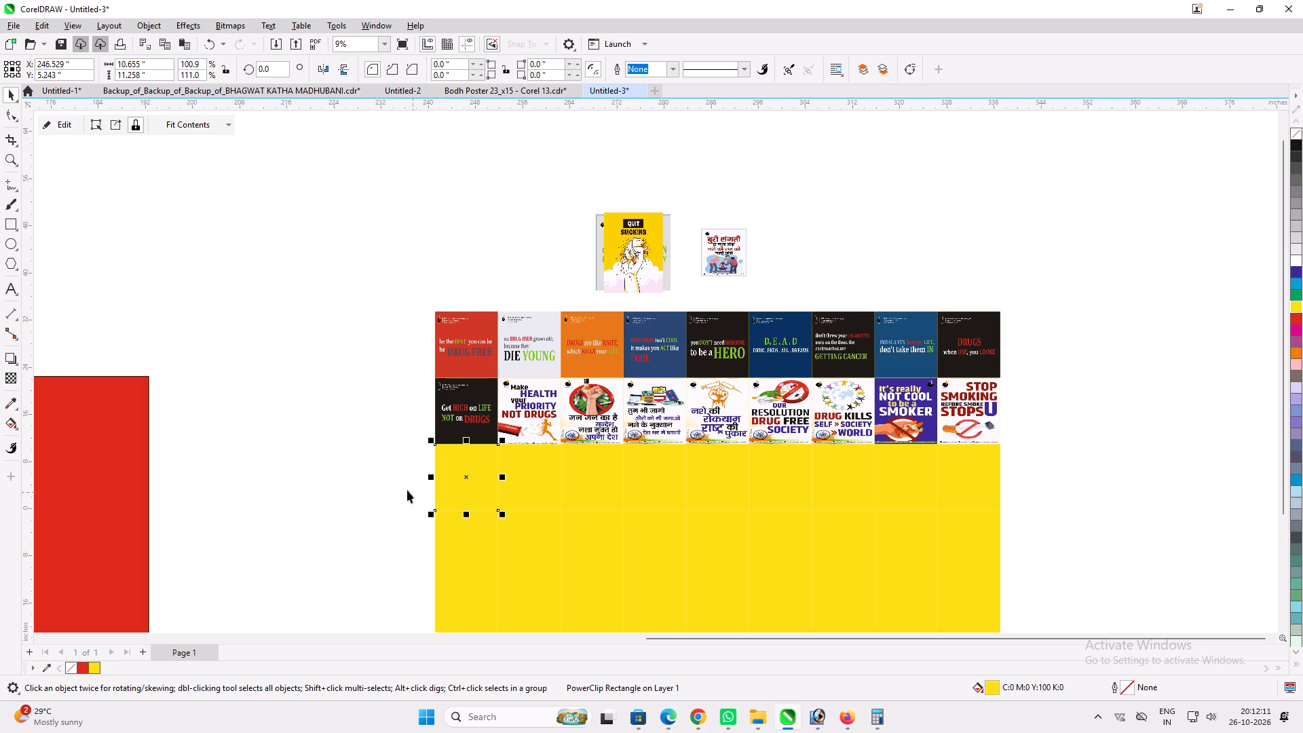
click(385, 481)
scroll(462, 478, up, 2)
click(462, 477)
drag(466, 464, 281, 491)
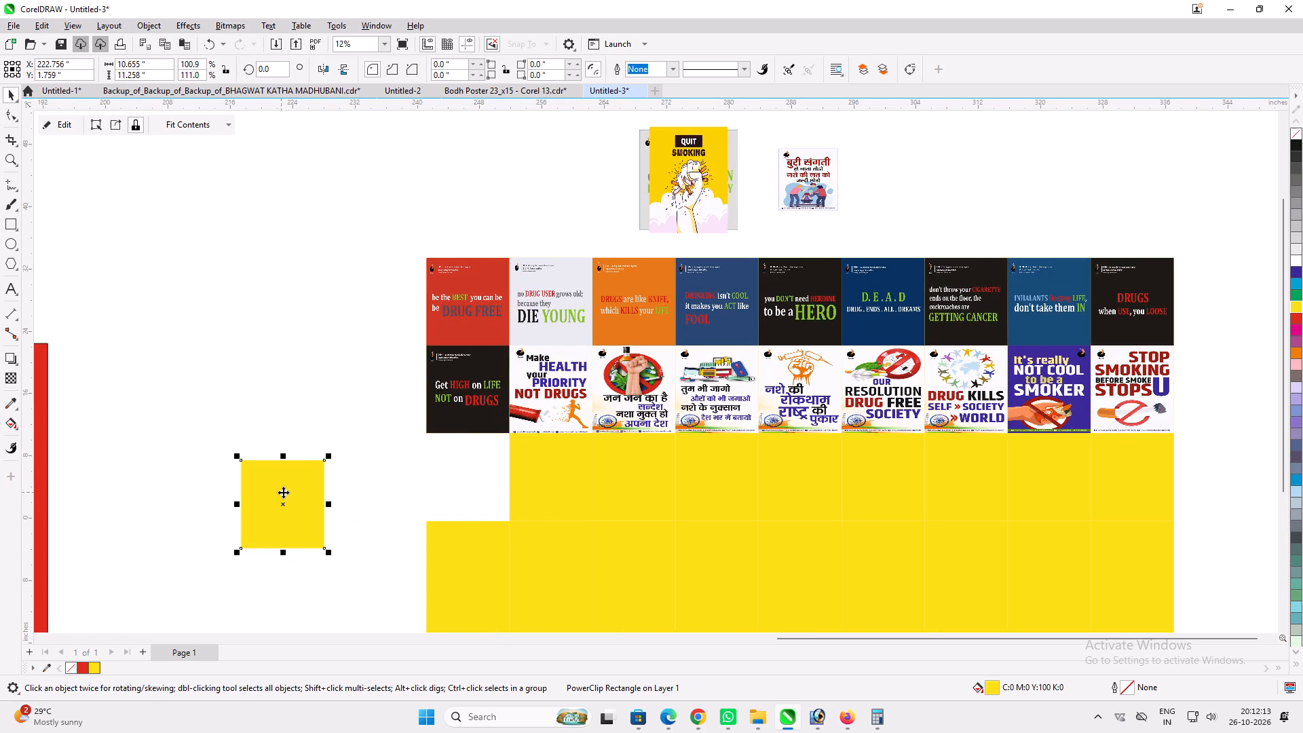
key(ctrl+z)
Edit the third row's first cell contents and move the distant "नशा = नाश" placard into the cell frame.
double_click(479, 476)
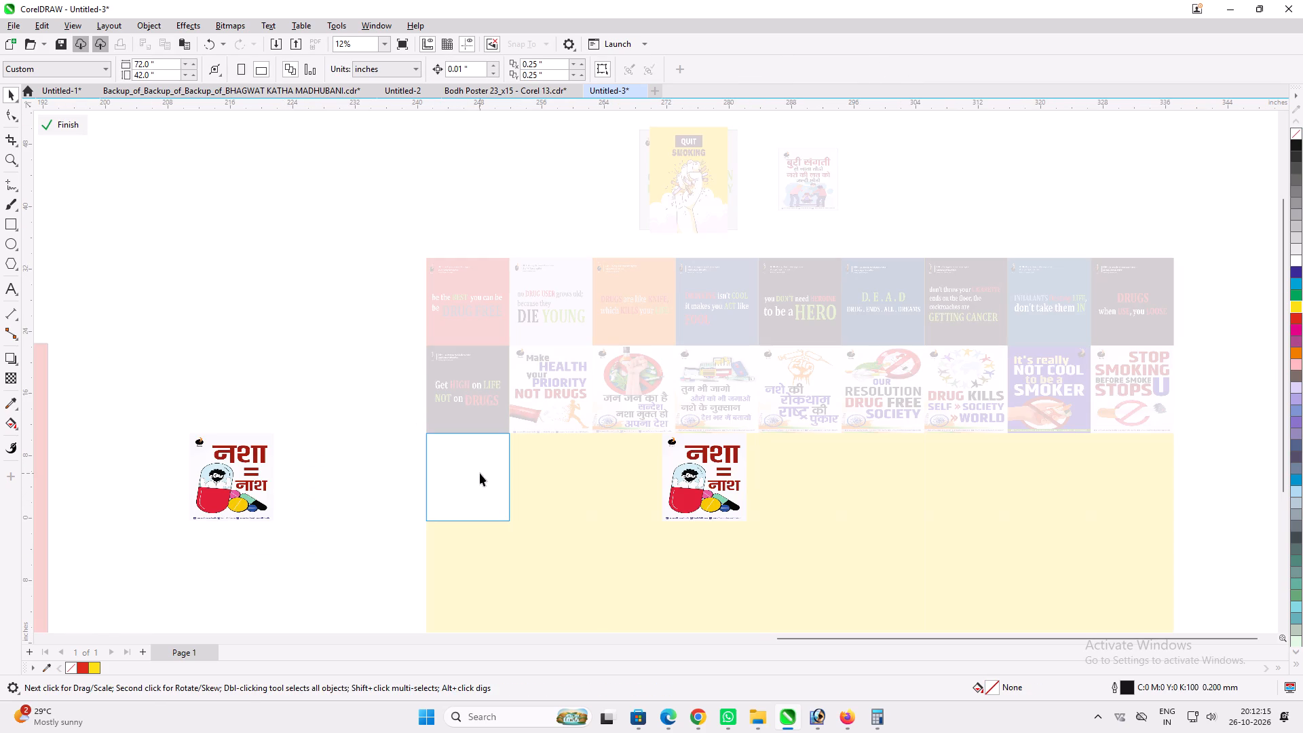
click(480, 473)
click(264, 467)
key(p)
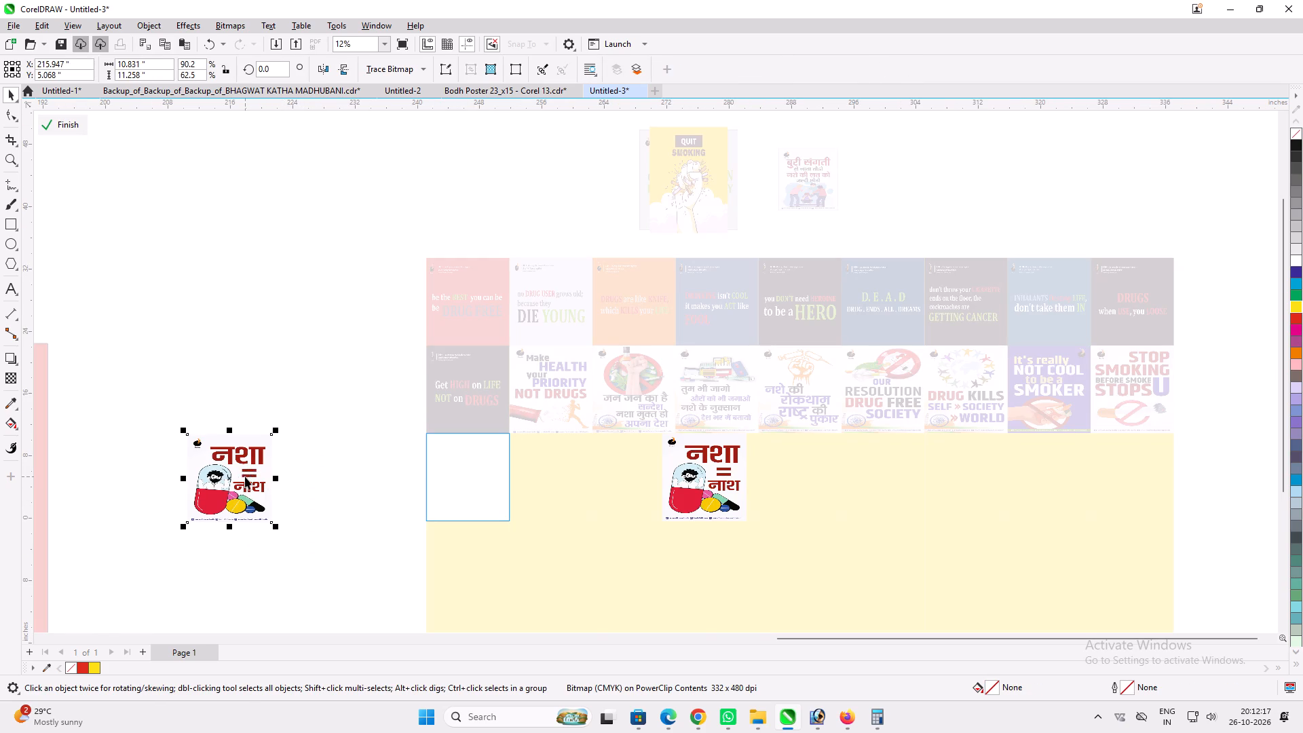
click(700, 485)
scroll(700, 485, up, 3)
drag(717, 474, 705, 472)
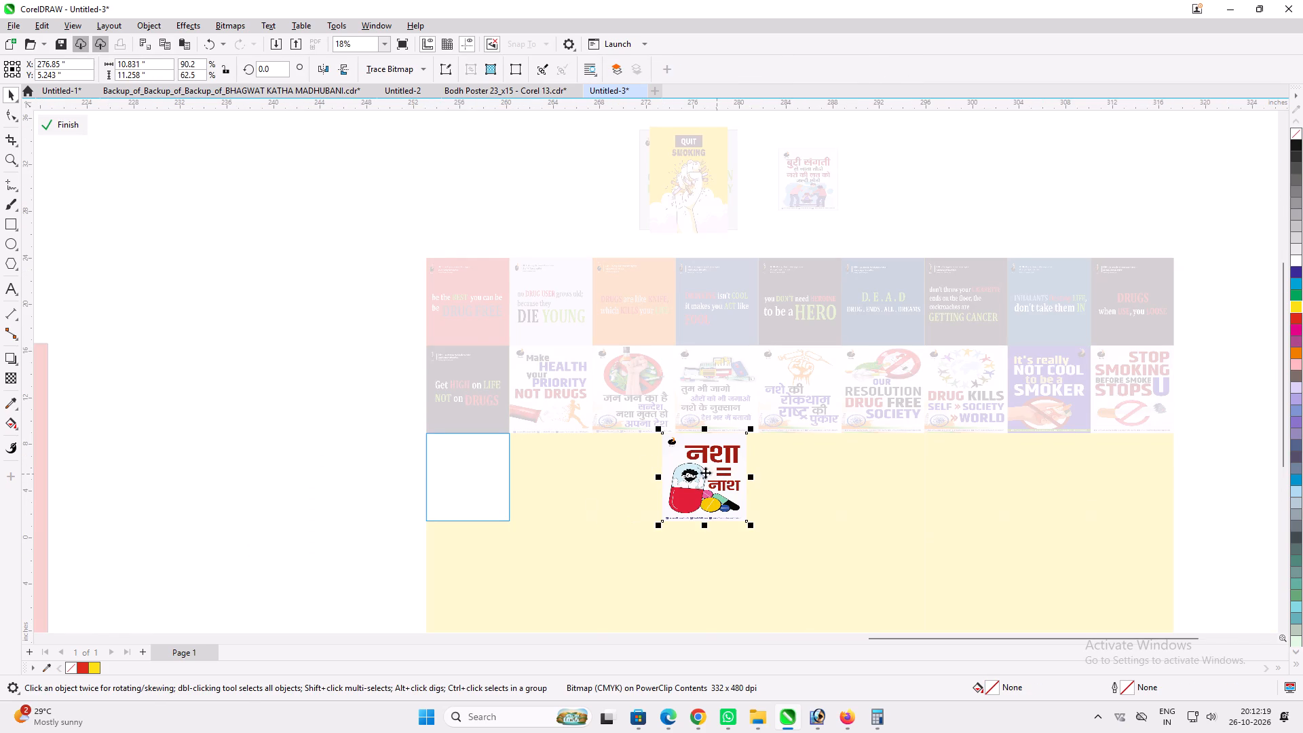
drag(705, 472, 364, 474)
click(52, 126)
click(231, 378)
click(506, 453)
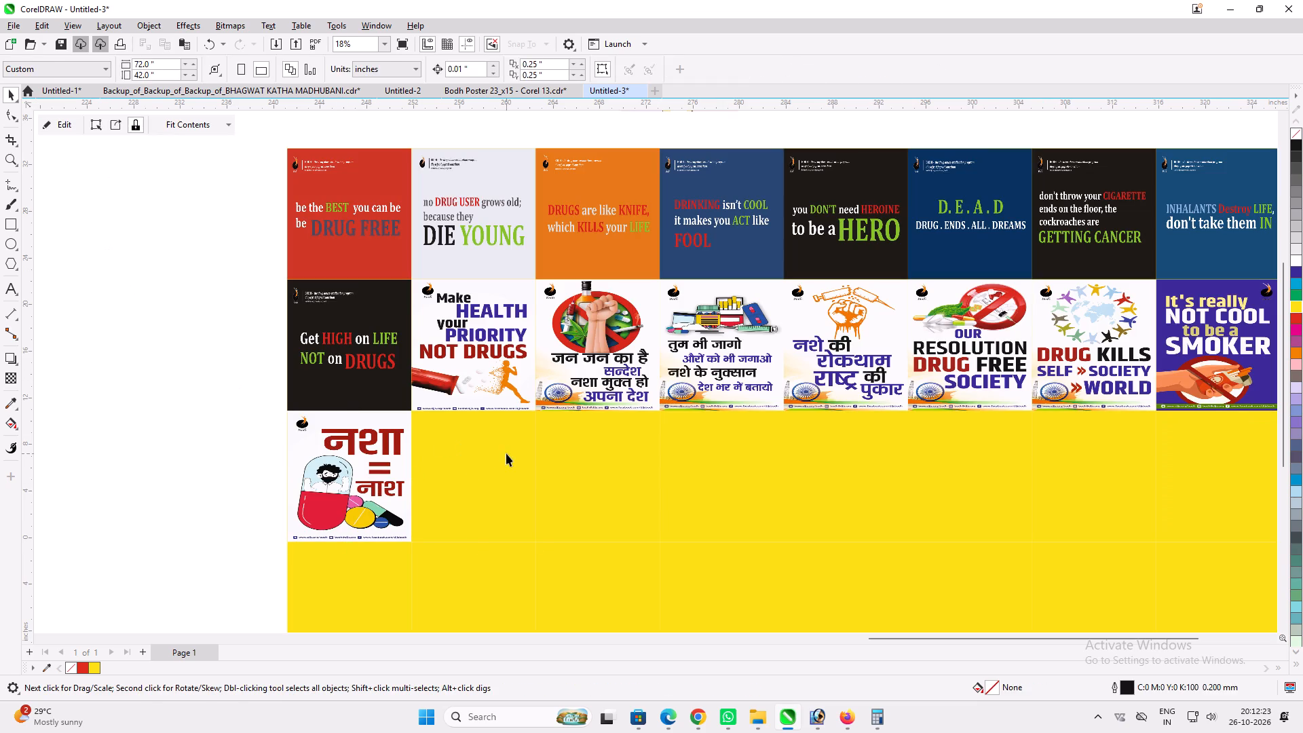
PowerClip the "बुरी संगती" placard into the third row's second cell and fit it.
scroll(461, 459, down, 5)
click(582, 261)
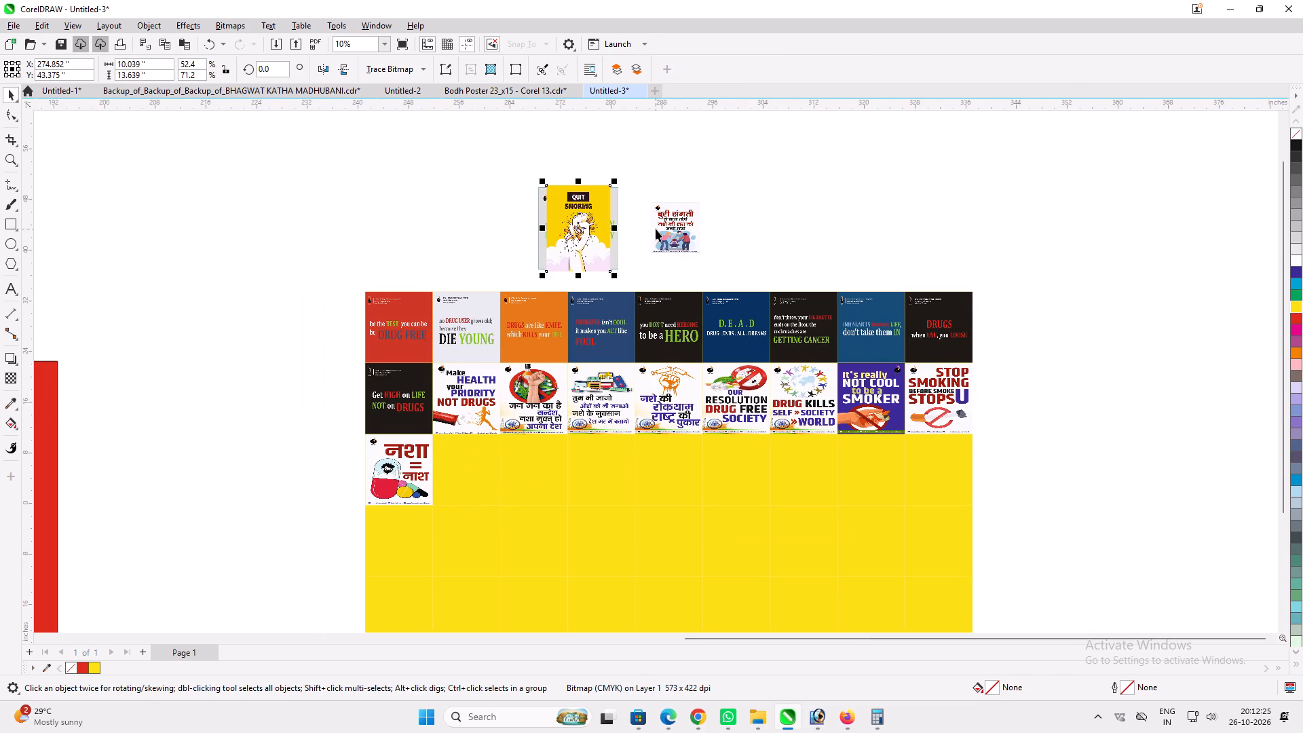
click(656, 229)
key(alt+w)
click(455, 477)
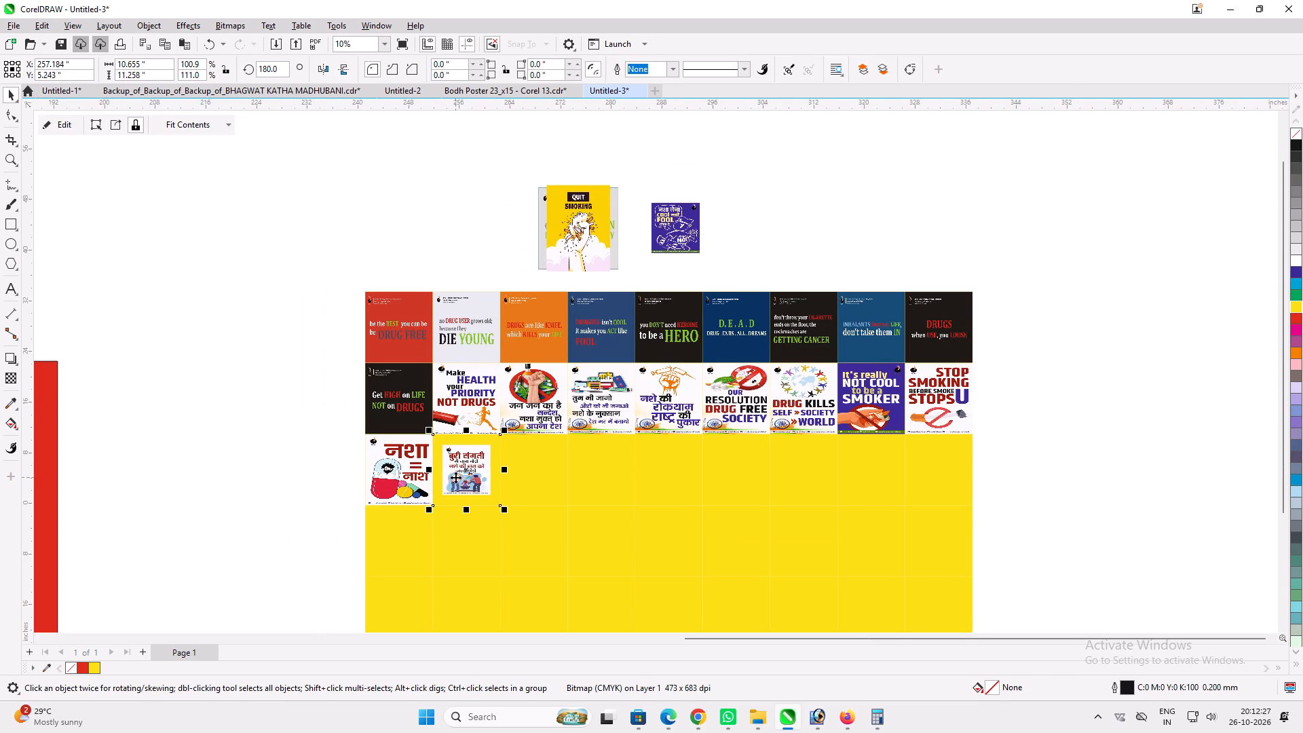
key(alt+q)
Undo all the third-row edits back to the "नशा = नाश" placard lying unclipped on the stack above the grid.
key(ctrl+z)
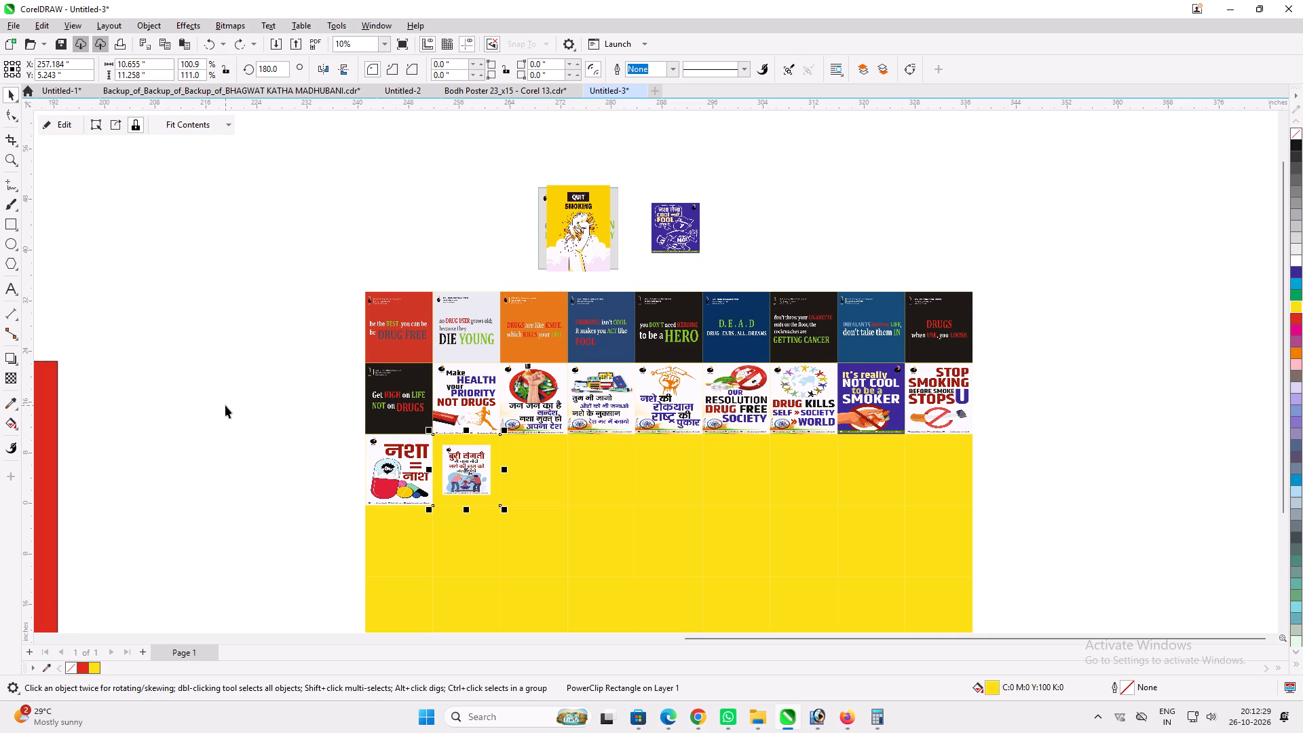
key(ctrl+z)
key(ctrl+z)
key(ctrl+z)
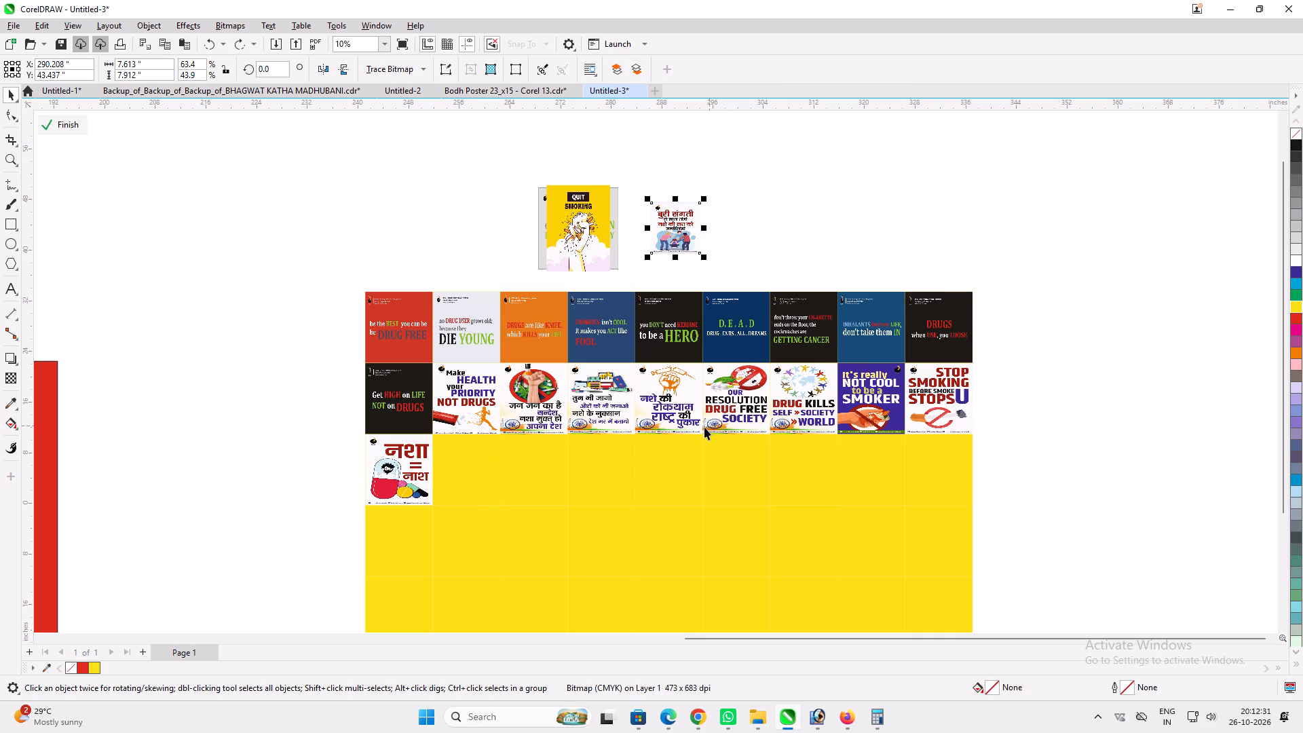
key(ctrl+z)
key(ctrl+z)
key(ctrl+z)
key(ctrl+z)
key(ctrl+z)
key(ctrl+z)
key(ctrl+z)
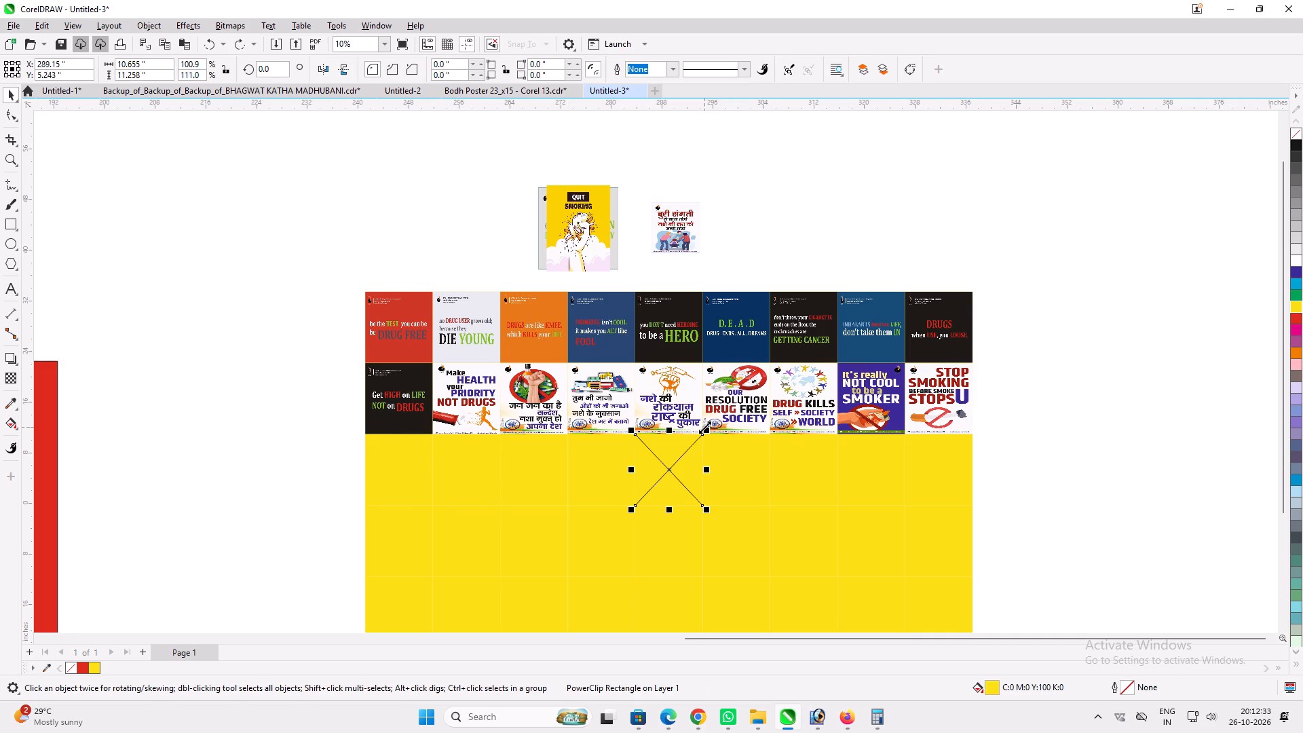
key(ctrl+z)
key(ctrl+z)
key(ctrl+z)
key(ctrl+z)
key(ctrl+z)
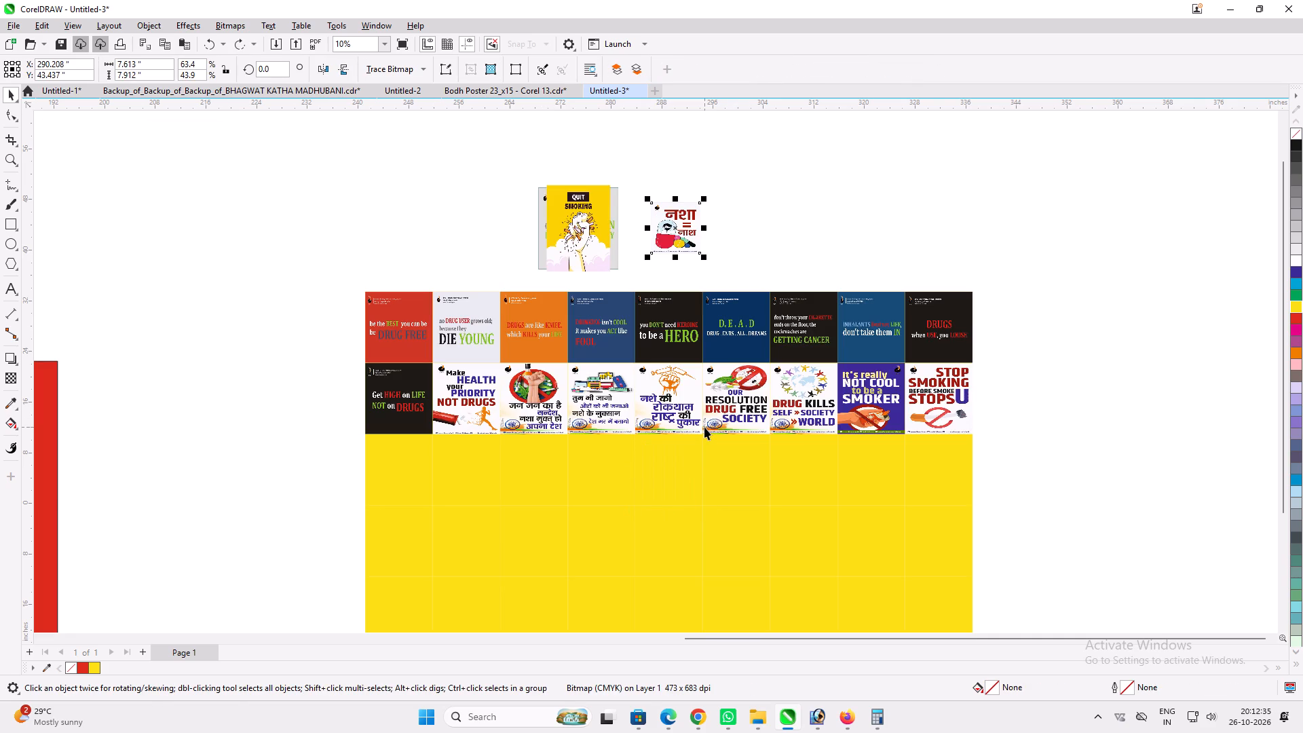
Ungroup all cells of the third row of the yellow grid.
click(614, 483)
right_click(610, 468)
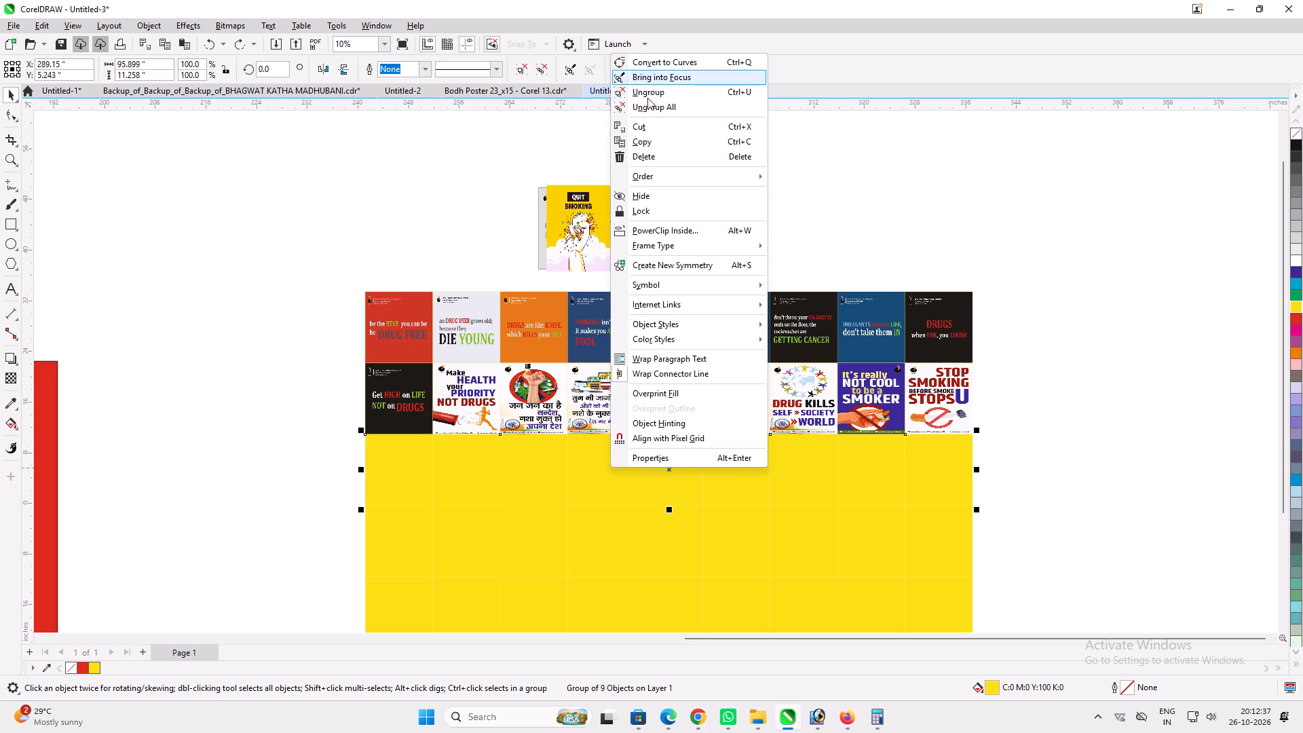
click(651, 106)
click(785, 157)
PowerClip the "नशा = नाश" and "बुरी संगती" placards into the third row's first and second cells and fit each one.
click(663, 225)
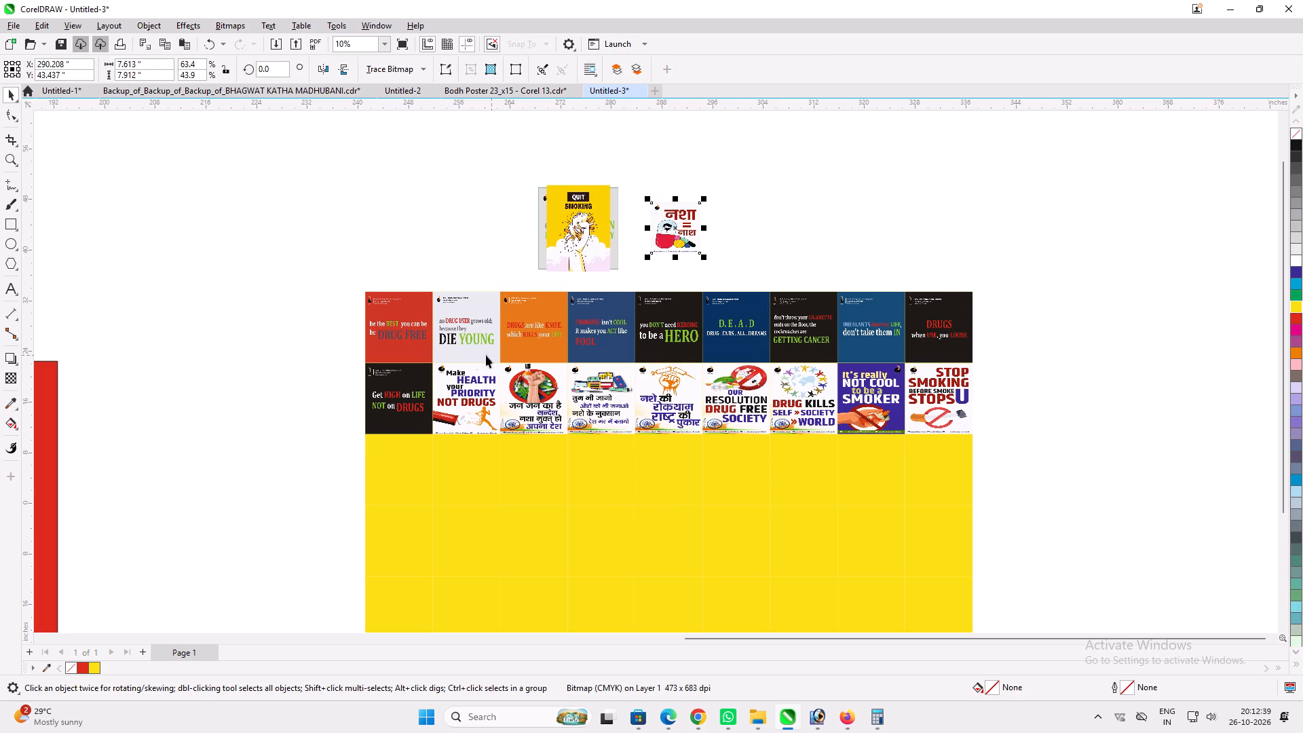
key(alt+w)
click(392, 469)
key(alt+q)
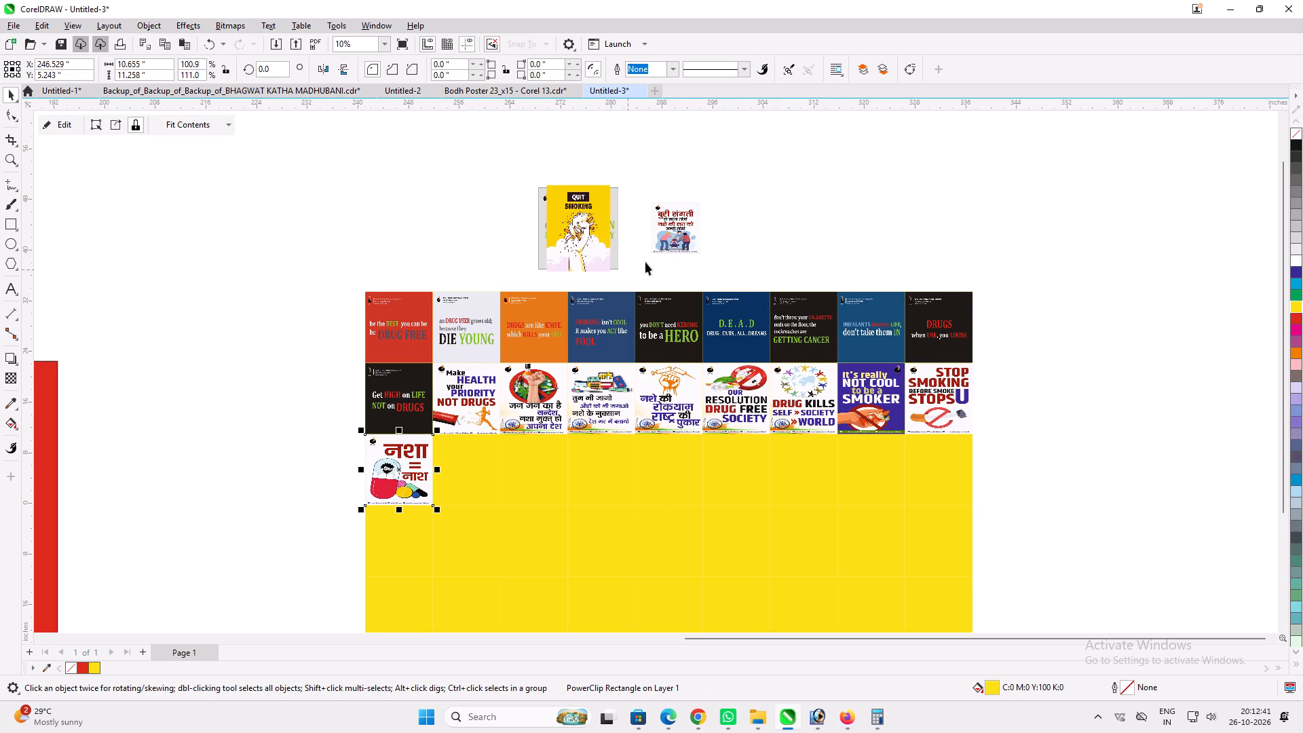
click(660, 244)
key(alt+w)
click(466, 463)
key(alt+q)
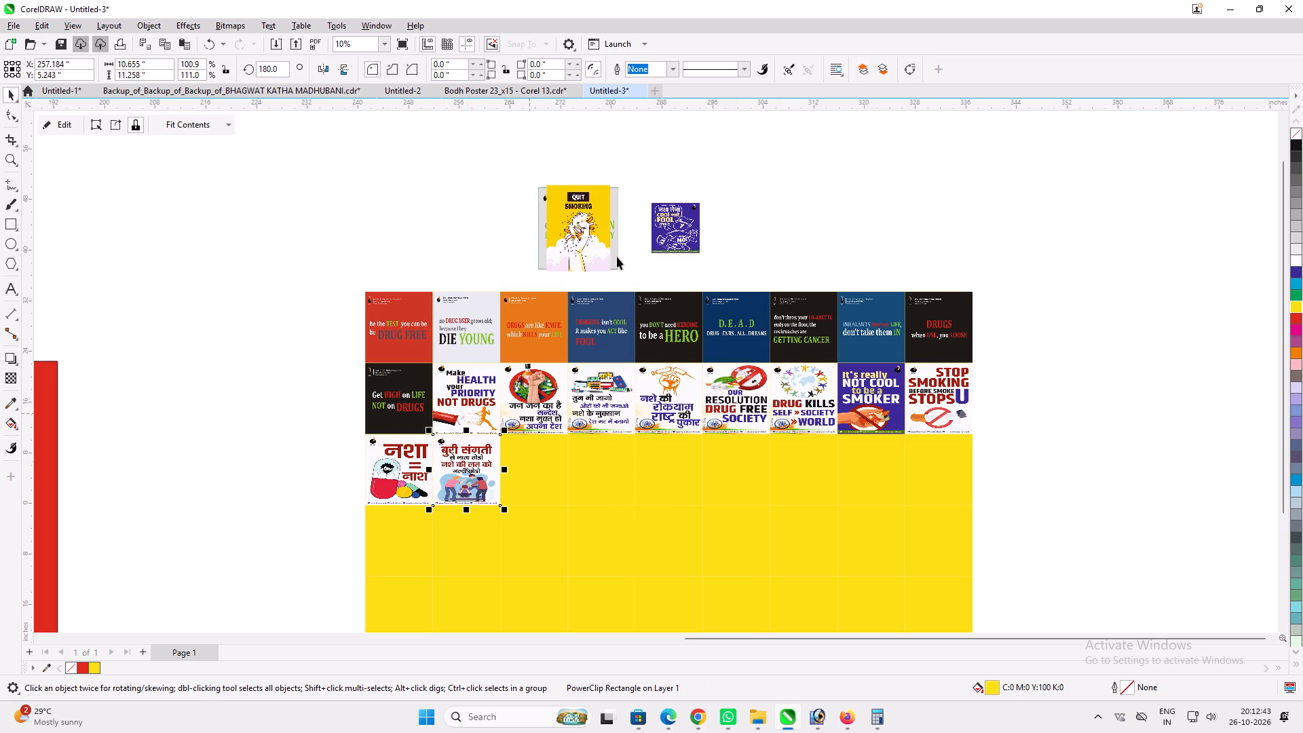
PowerClip the purple "COOL नहीं FOOL" and the tombstone placards into the third row's third and fourth cells and fit each one.
click(681, 219)
key(alt+w)
click(525, 474)
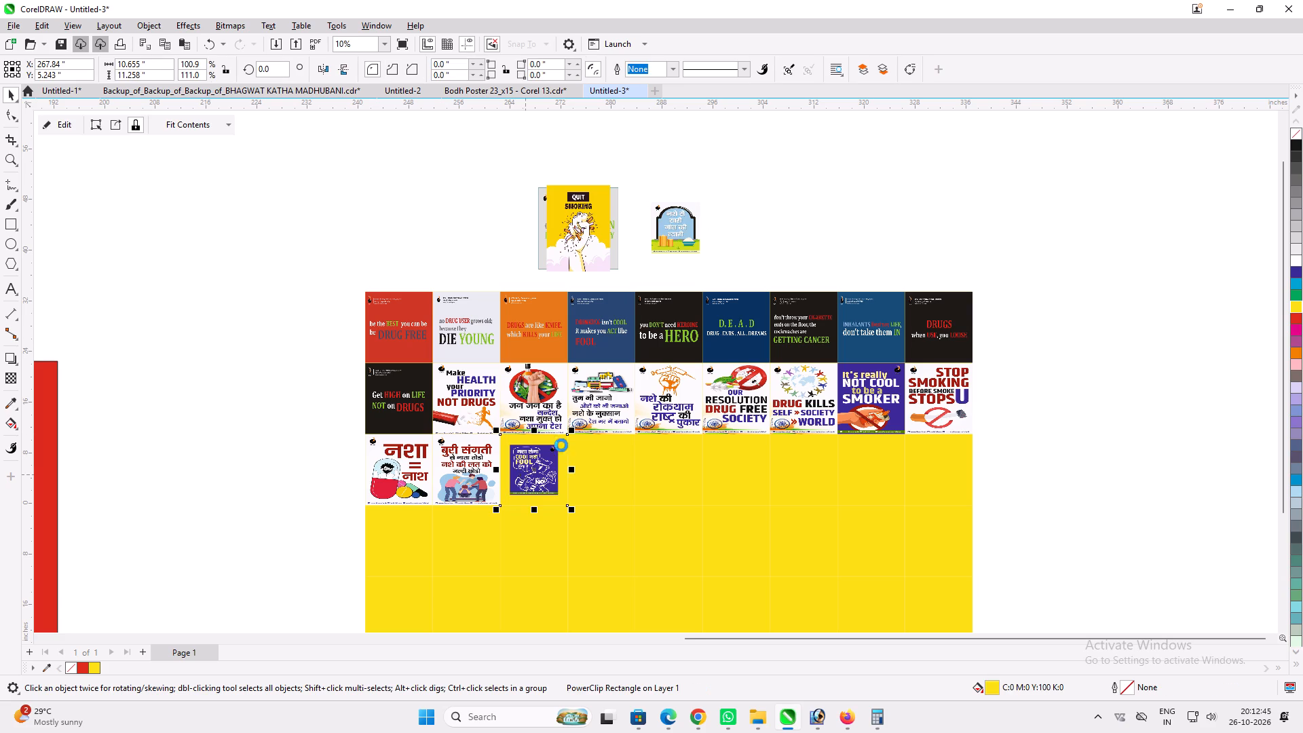
key(alt+q)
click(679, 236)
key(alt+w)
click(627, 465)
key(alt+q)
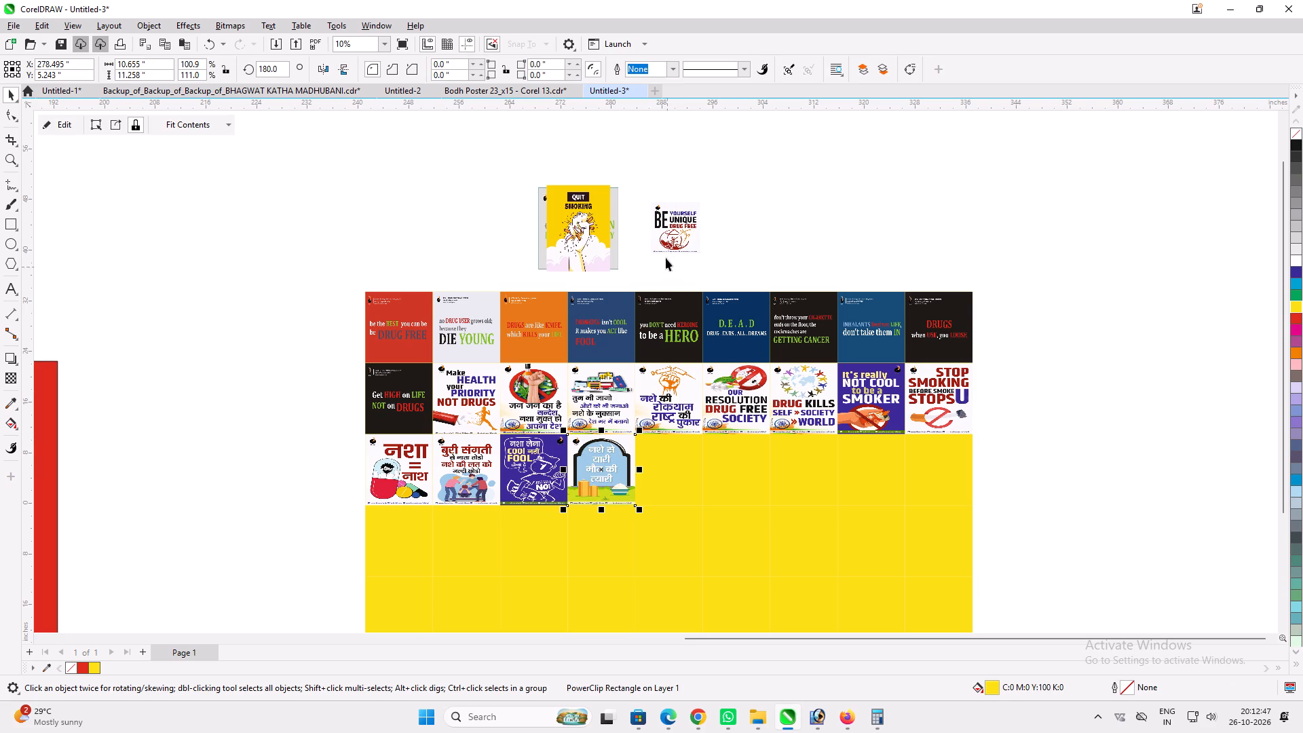
PowerClip the "BE YOURSELF UNIQUE DRUG FREE" and "जब तक संस्कार" placards into the third row's fifth and sixth cells and fit each one.
click(666, 246)
key(alt+w)
click(660, 468)
key(alt+q)
click(666, 248)
key(alt+w)
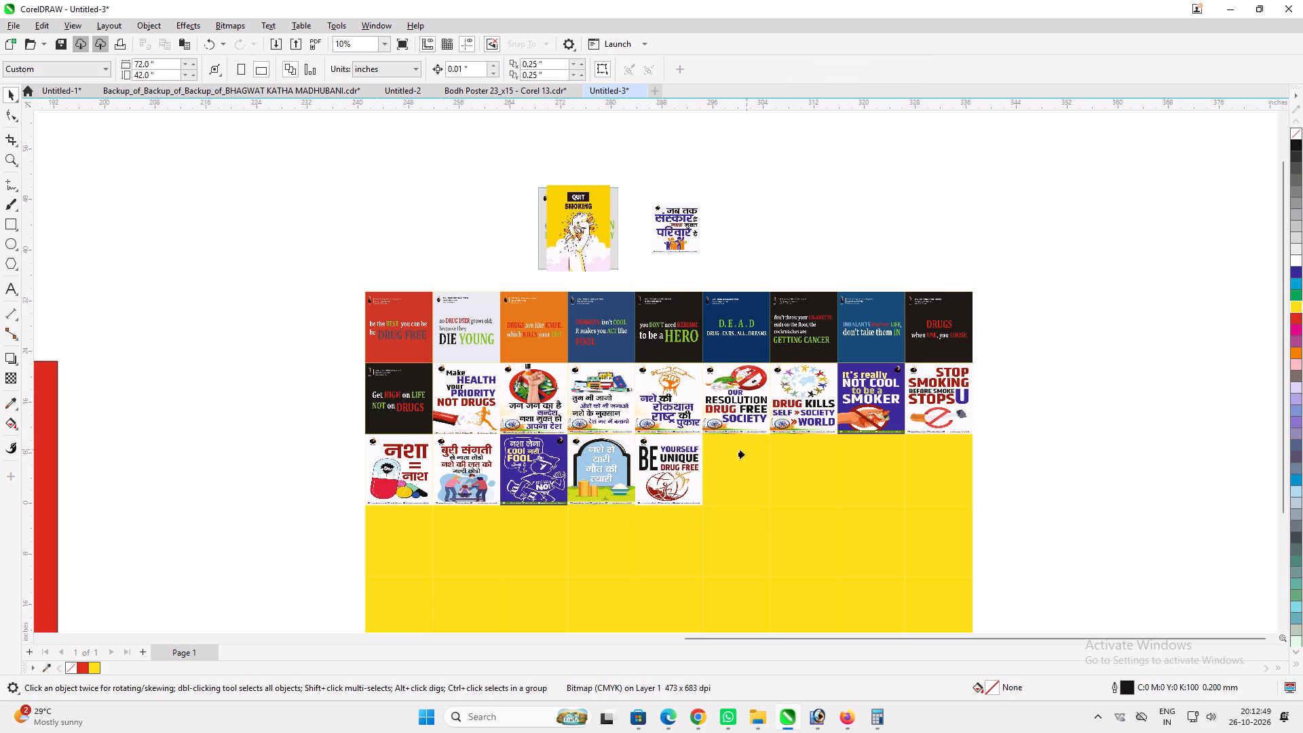
click(743, 457)
key(alt+q)
PowerClip the purple "नशा COOL नहीं" and the "भारत" placards into the third row's seventh and eighth cells and fit each one.
click(690, 243)
key(alt+w)
click(780, 452)
key(alt+q)
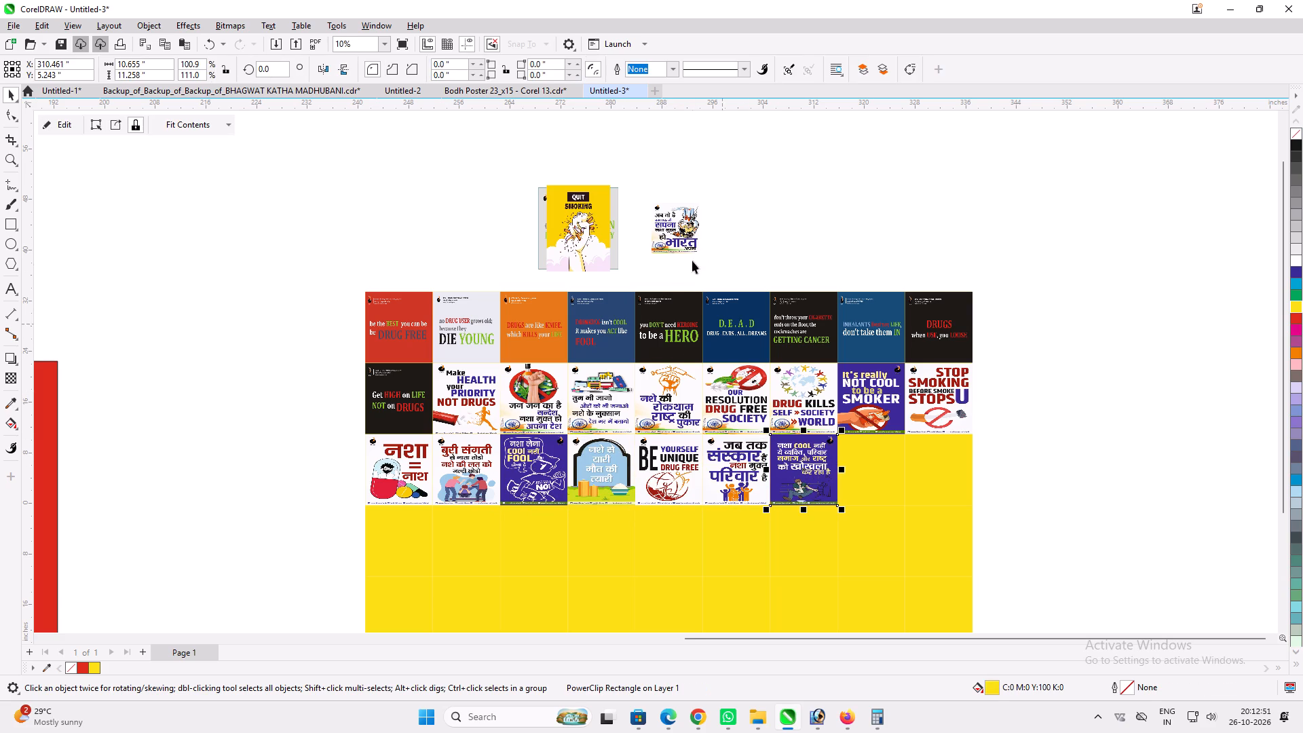
click(673, 223)
key(alt+w)
click(850, 475)
key(alt+q)
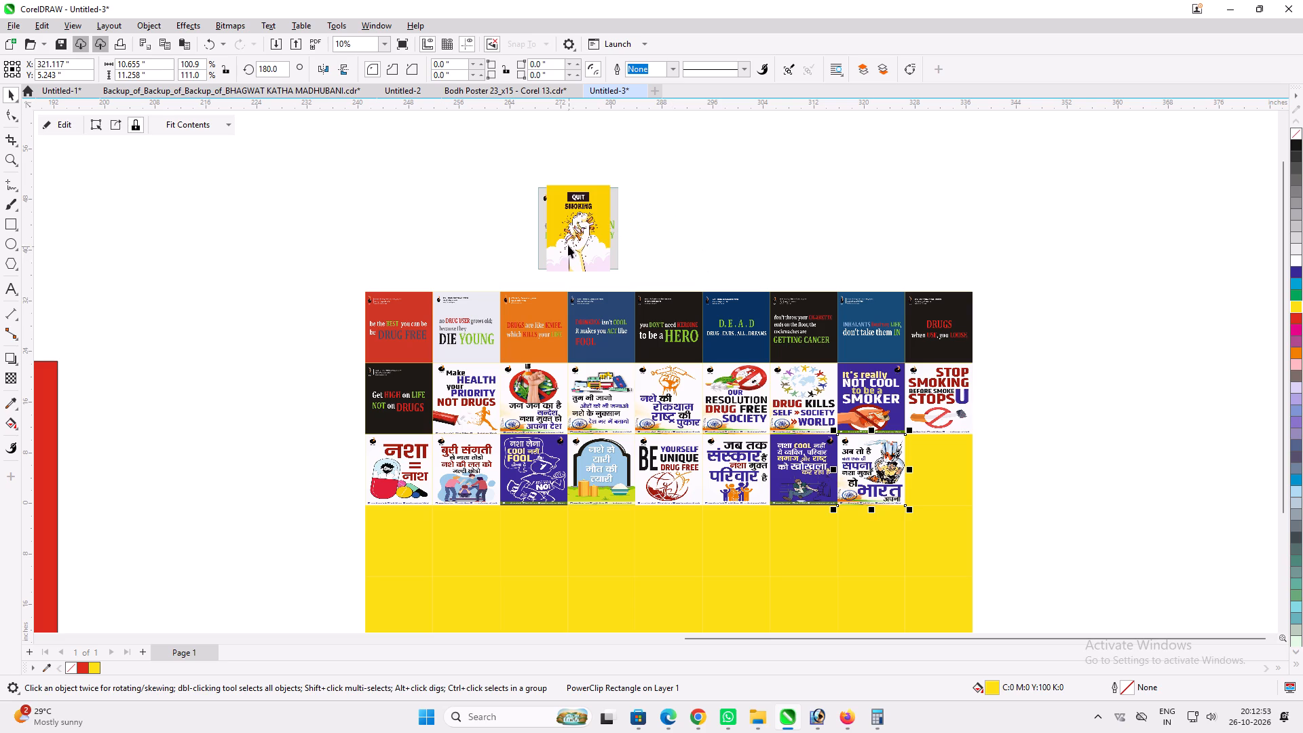
PowerClip the yellow "QUIT SMOKING" placard into the third row's last cell and fit it.
click(568, 239)
drag(581, 229, 791, 245)
key(ctrl+z)
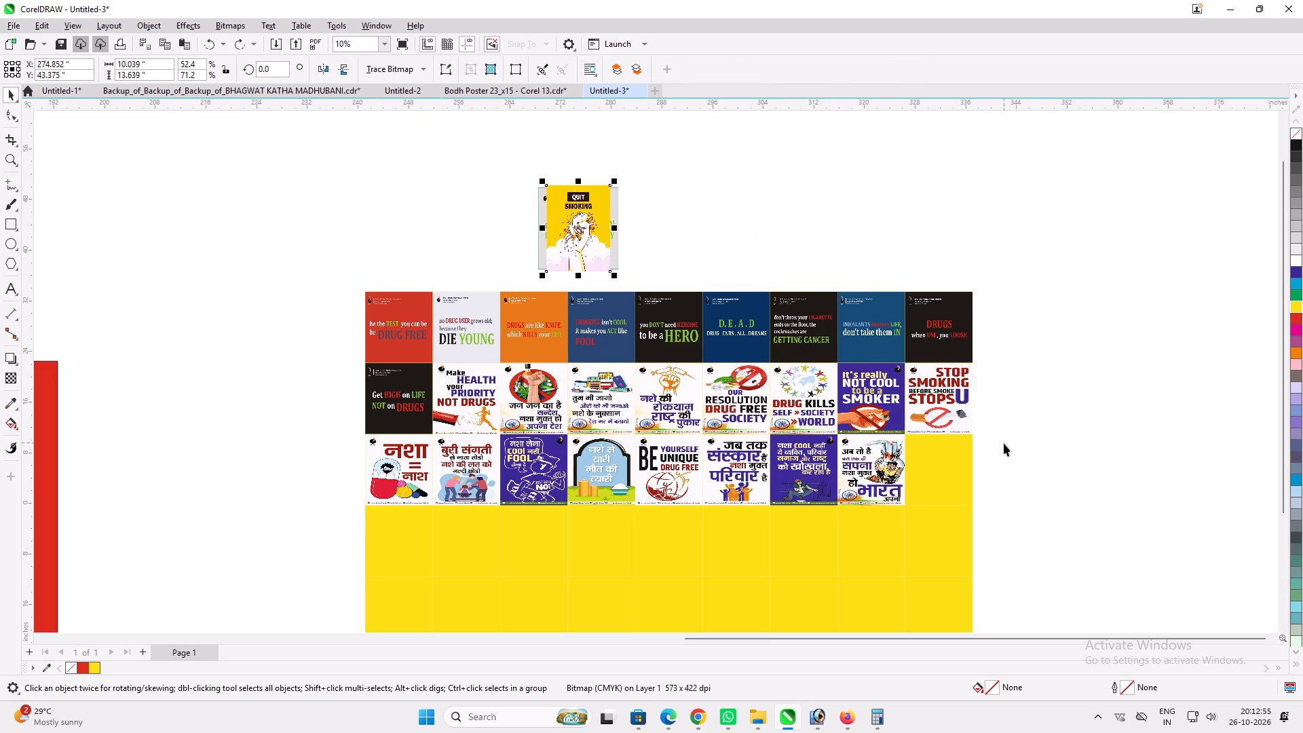
key(alt+w)
click(954, 481)
key(alt+q)
Edit the third row's last cell contents and reduce the "QUIT SMOKING" placard's height to about 11.44 inches, matching the cell.
scroll(937, 491, up, 3)
triple_click(951, 471)
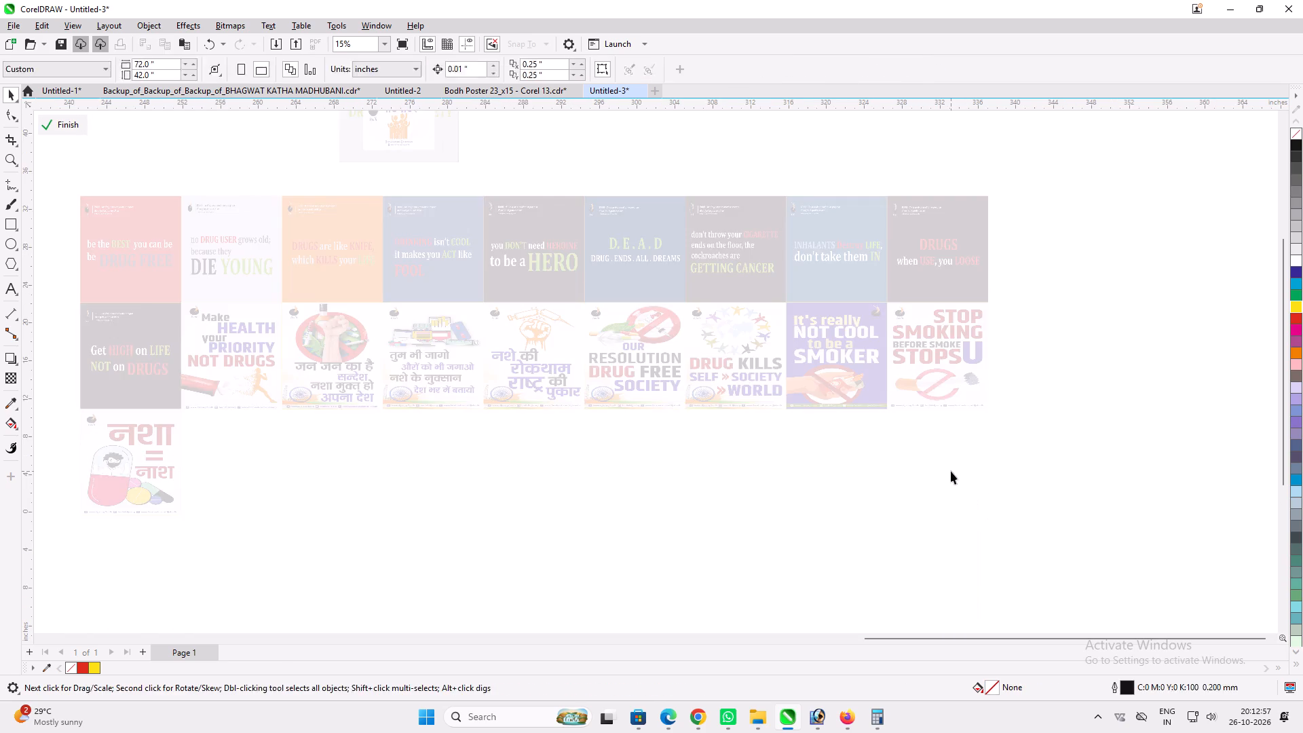
scroll(953, 544, up, 4)
shift+drag(924, 530, 919, 506)
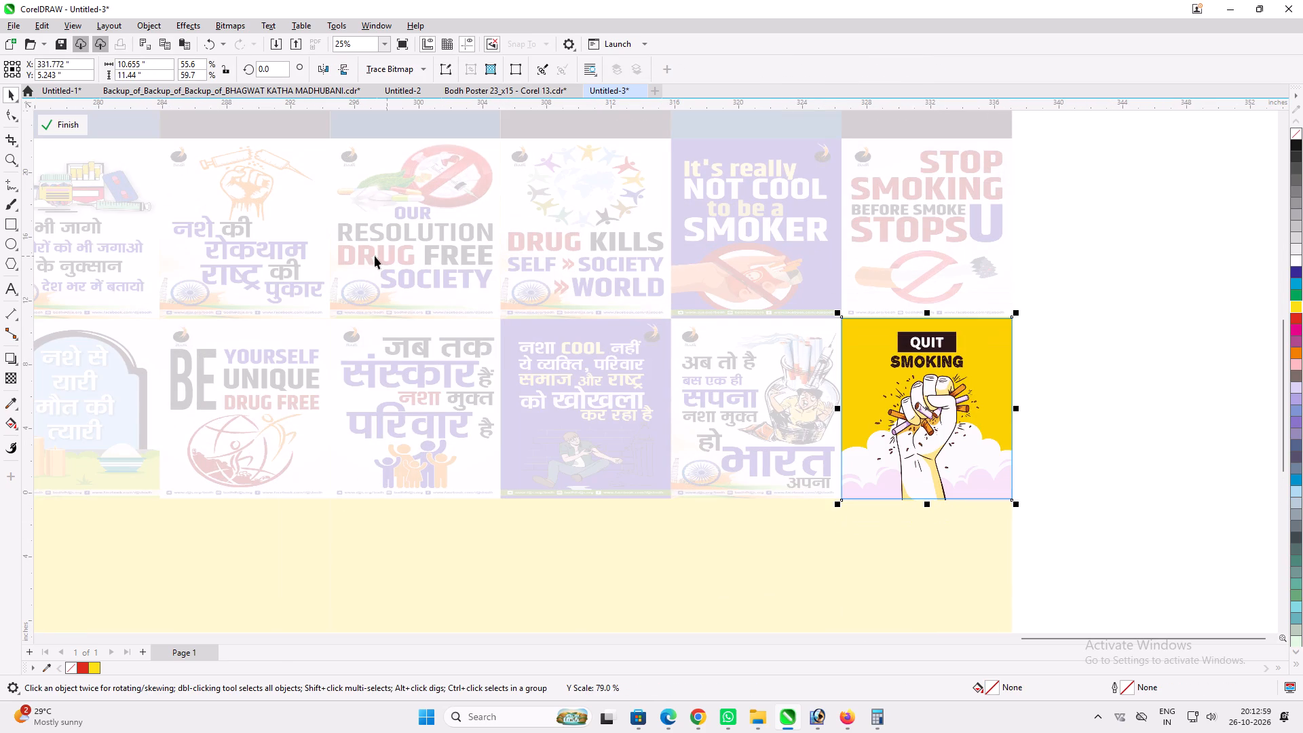
click(56, 124)
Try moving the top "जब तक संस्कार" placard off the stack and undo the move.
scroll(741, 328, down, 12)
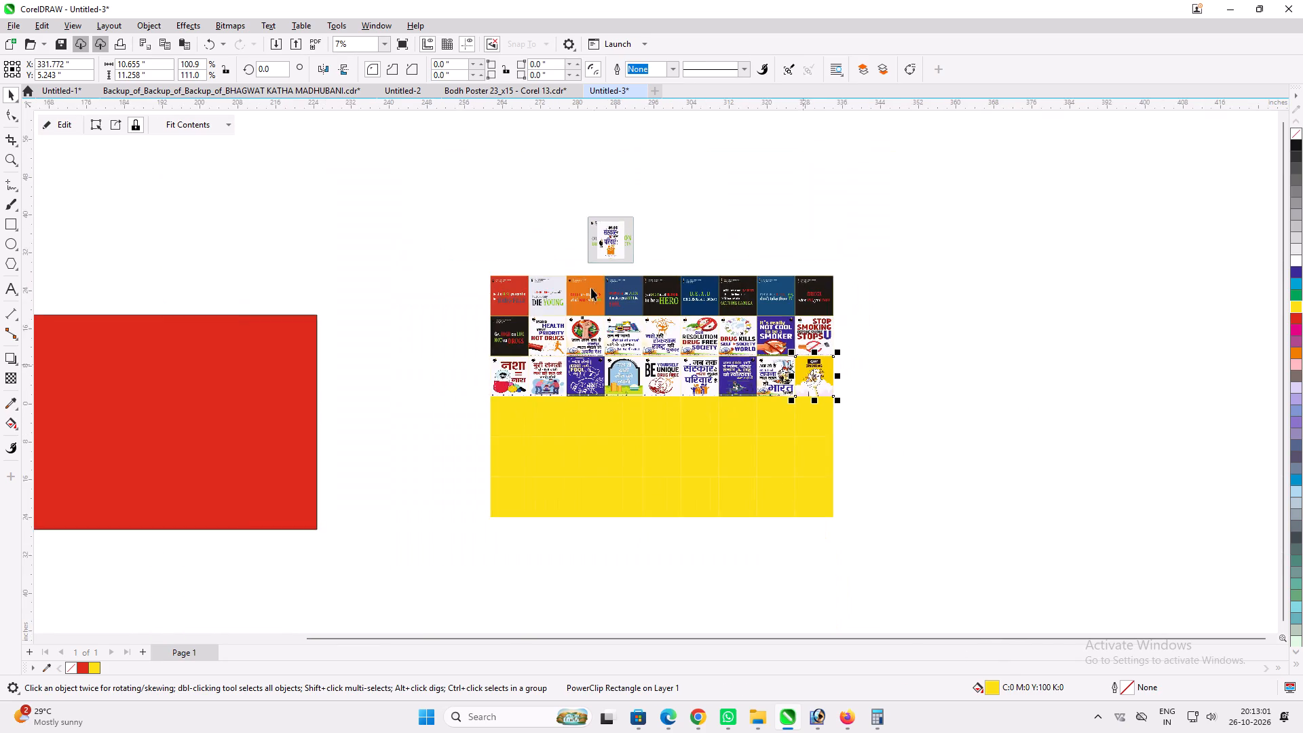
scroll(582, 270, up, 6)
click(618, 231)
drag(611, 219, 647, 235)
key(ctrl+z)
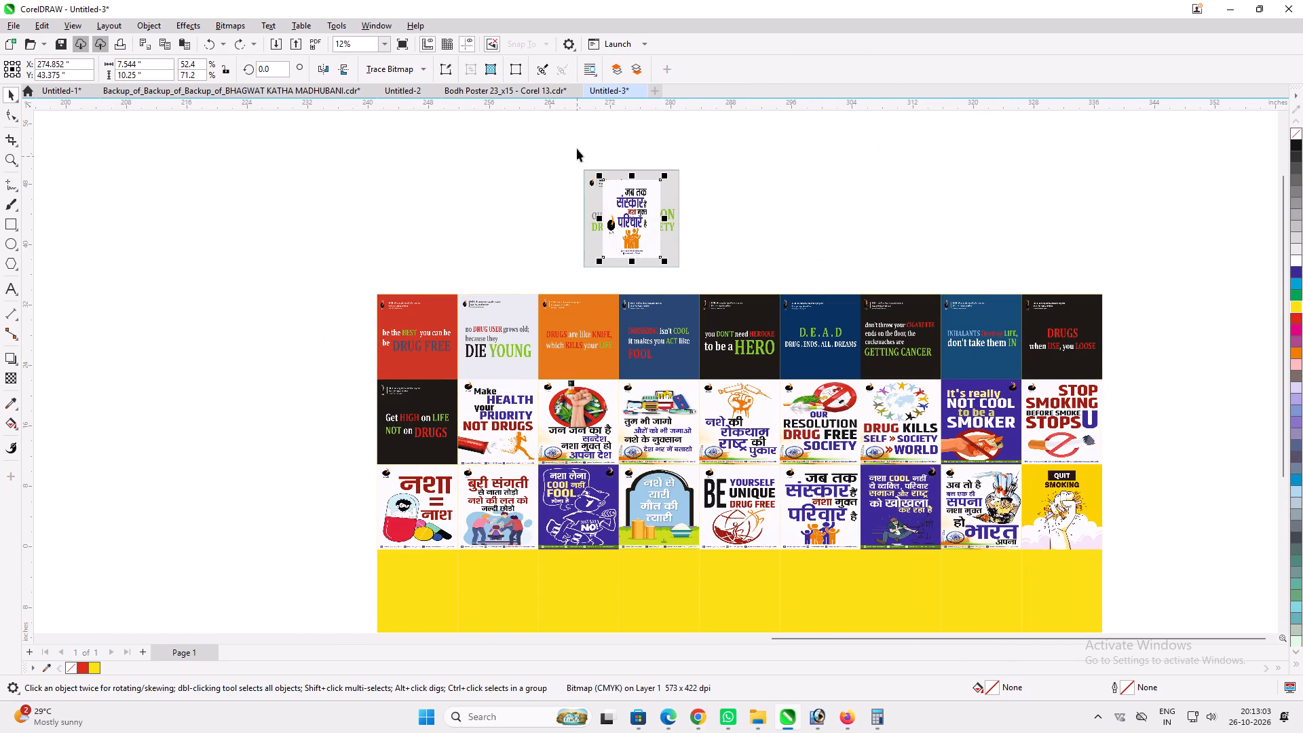
Select the five stacked narrow placards, enlarge them to about 11 by 11.4 inches, and move them above the grid's first column.
drag(577, 149, 674, 270)
scroll(664, 219, up, 3)
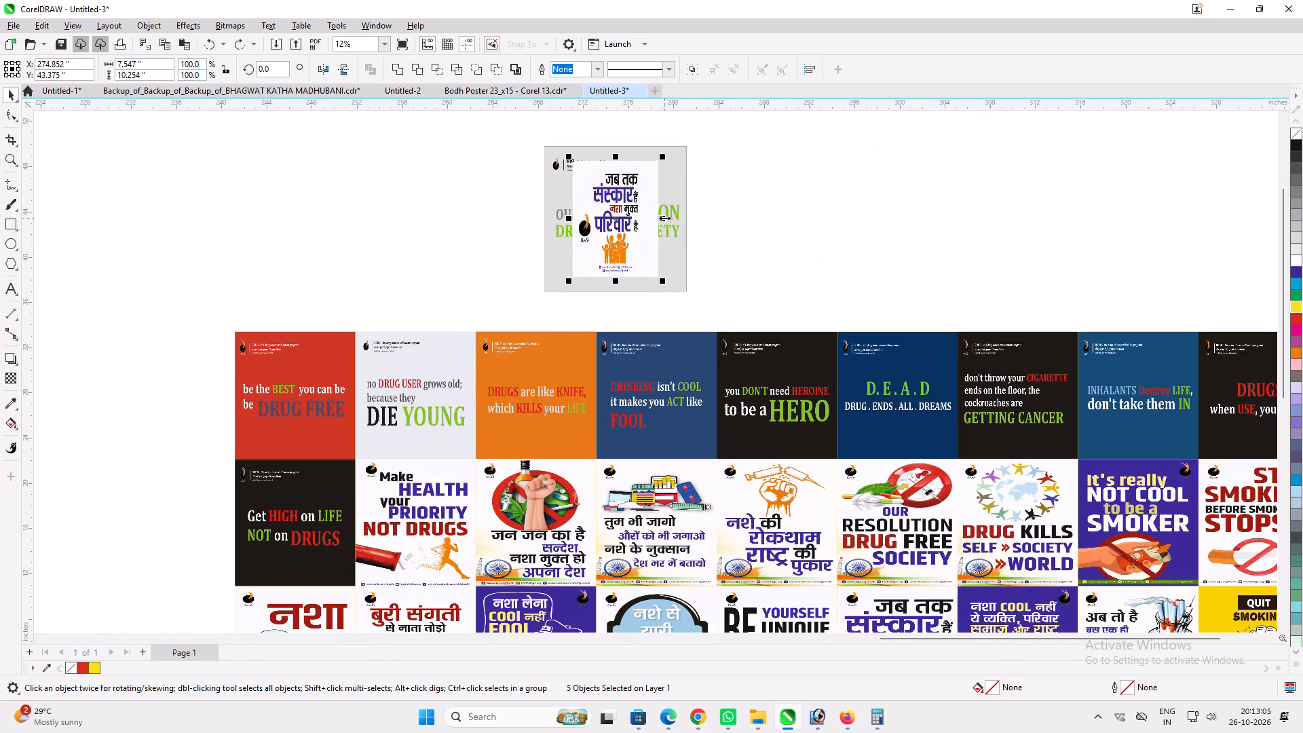
shift+drag(664, 218, 677, 221)
shift+drag(679, 280, 685, 286)
scroll(670, 249, down, 4)
drag(642, 236, 449, 235)
drag(326, 247, 345, 246)
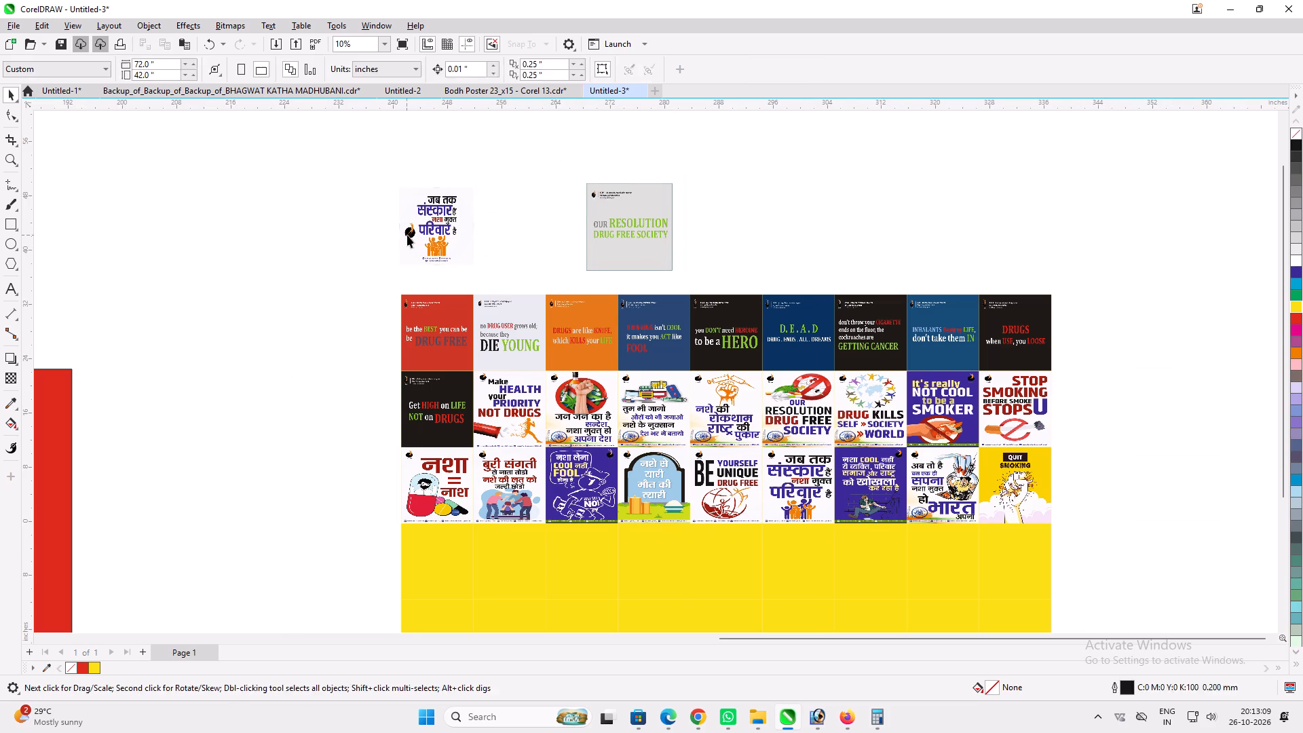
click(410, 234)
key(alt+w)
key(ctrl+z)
Ungroup all cells of the fourth row of the yellow grid.
click(435, 562)
right_click(435, 562)
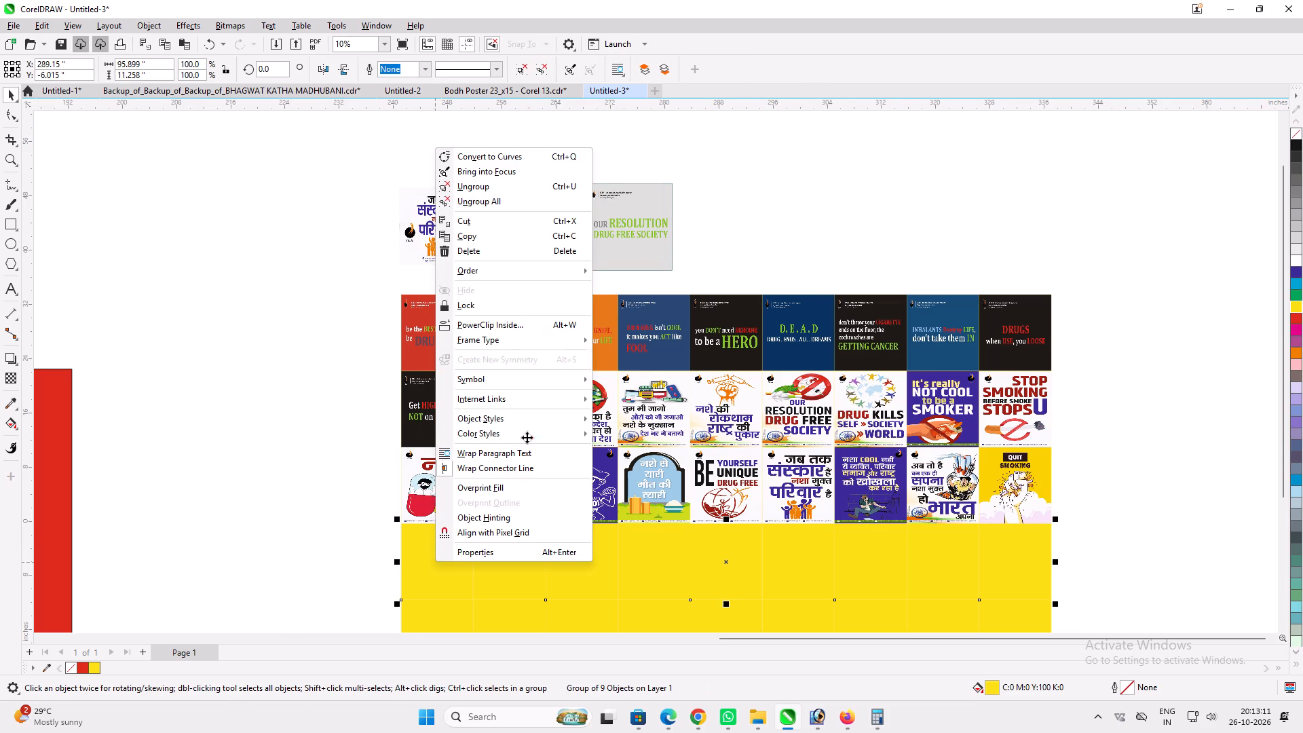
click(533, 205)
click(386, 208)
PowerClip the "जब तक संस्कार" and "जन जन का है" placards into the fourth row's first and second cells and fit each one.
click(449, 229)
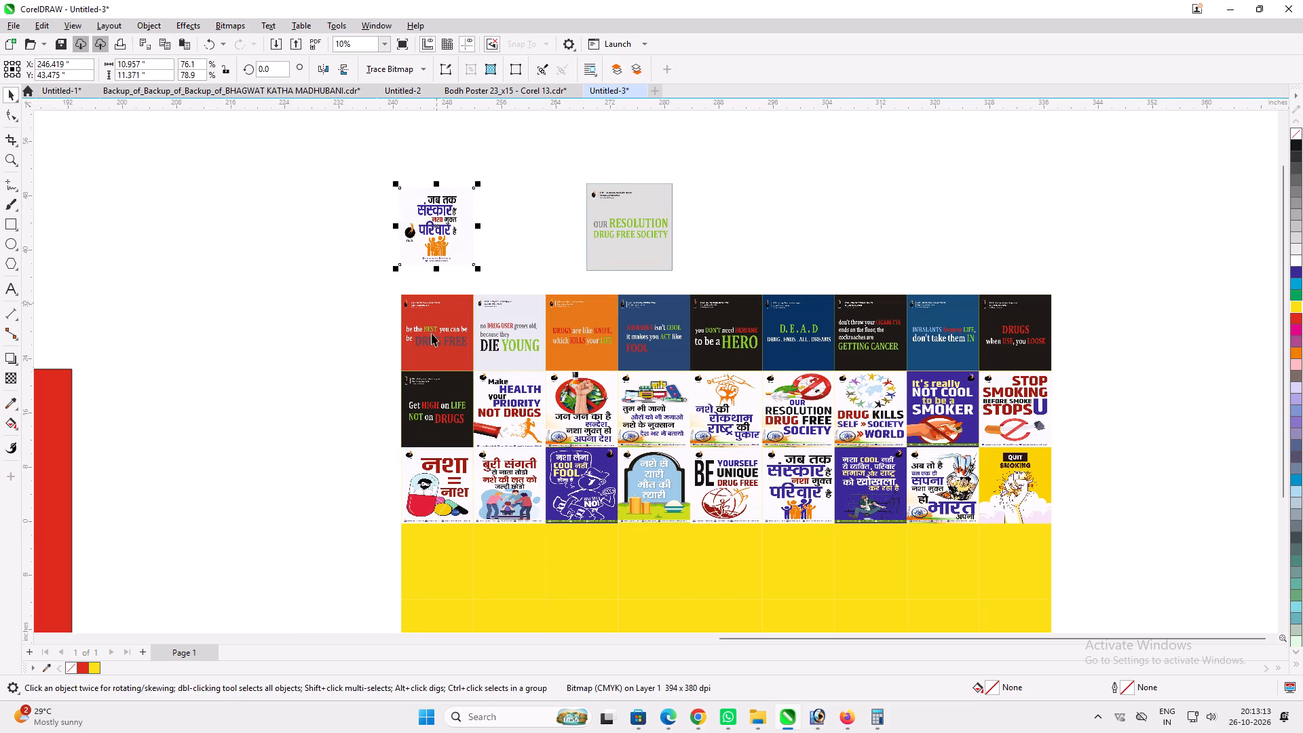
key(alt+w)
click(436, 550)
key(alt+q)
drag(355, 408, 358, 394)
scroll(397, 276, down, 3)
click(412, 234)
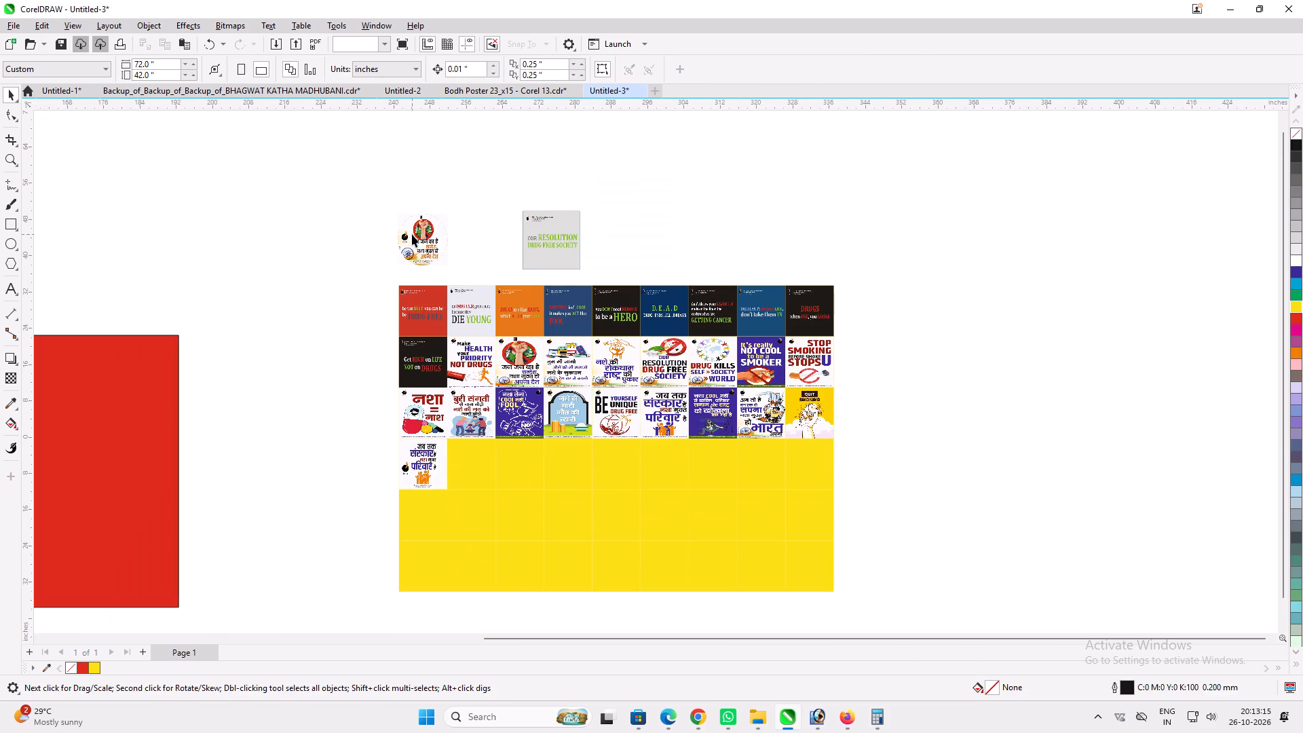
key(alt+w)
click(468, 460)
key(alt+q)
PowerClip the "नशे की रोकथाम" and white "OUR RESOLUTION DRUG FREE SOCIETY" placards into the fourth row's third and fourth cells and fit each one.
click(413, 240)
key(alt+w)
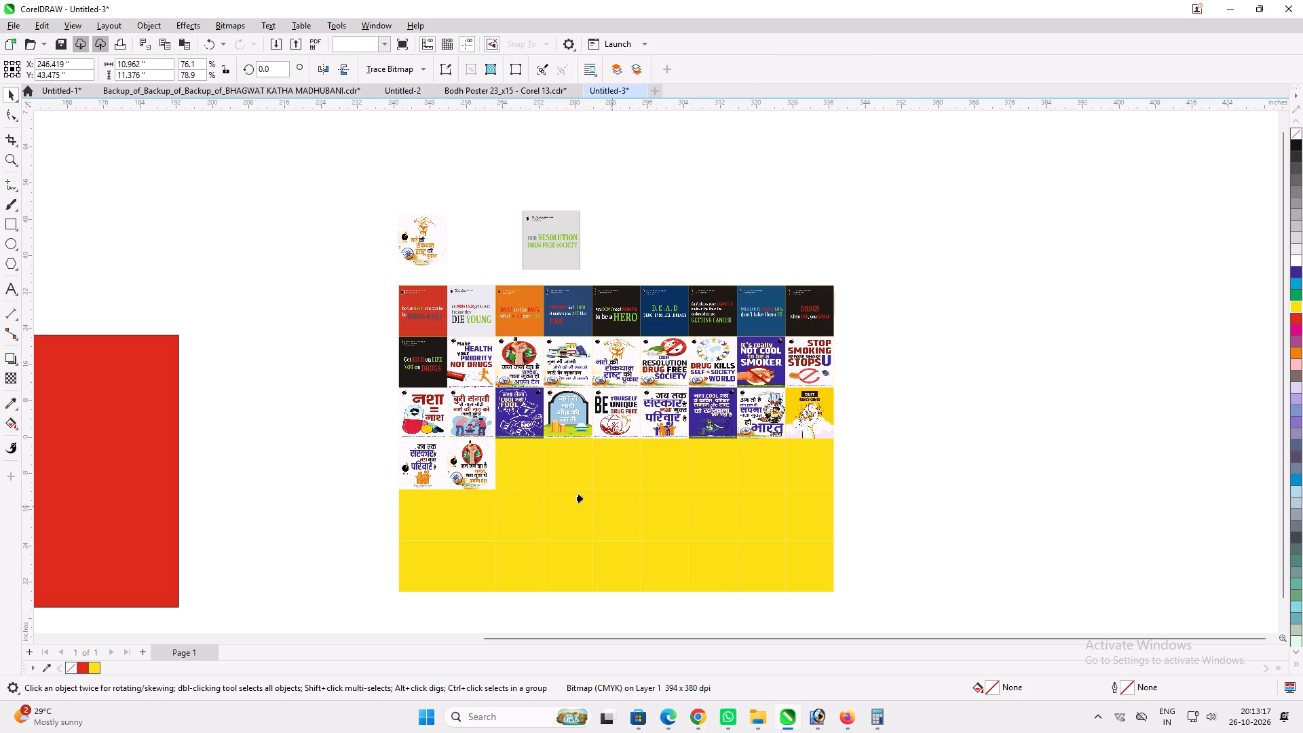
click(510, 458)
key(alt+q)
scroll(517, 504, up, 4)
scroll(517, 504, down, 2)
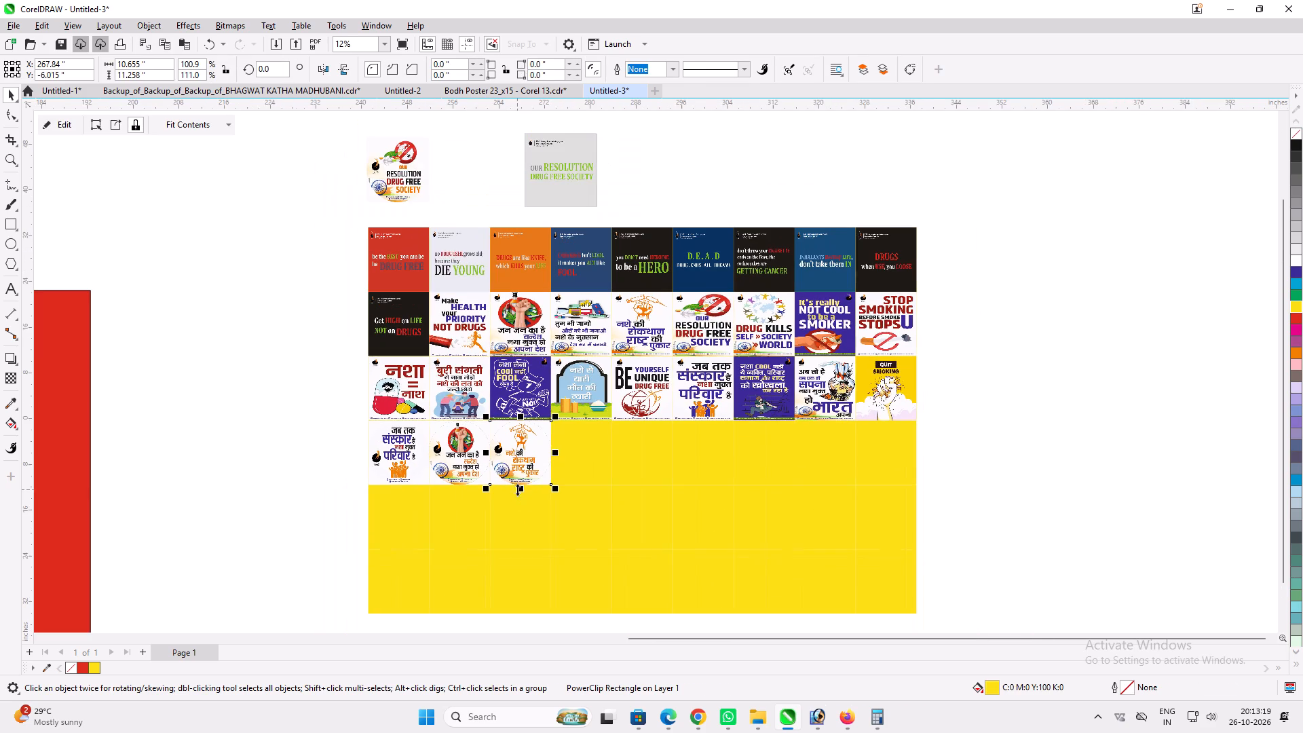
click(378, 173)
key(alt+w)
click(584, 432)
key(alt+q)
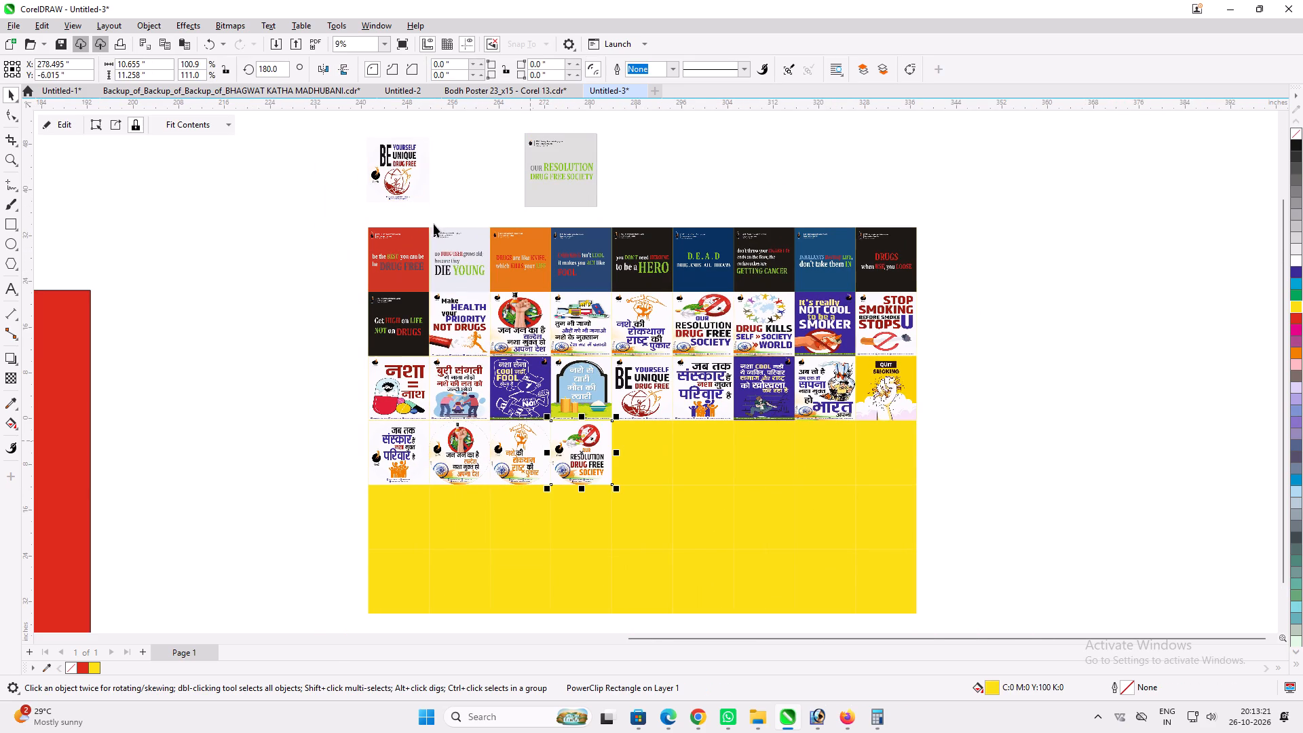
PowerClip the "BE YOURSELF UNIQUE DRUG FREE" placard into the fourth row's fifth cell and fit it.
click(395, 171)
key(alt+w)
click(641, 454)
key(alt+q)
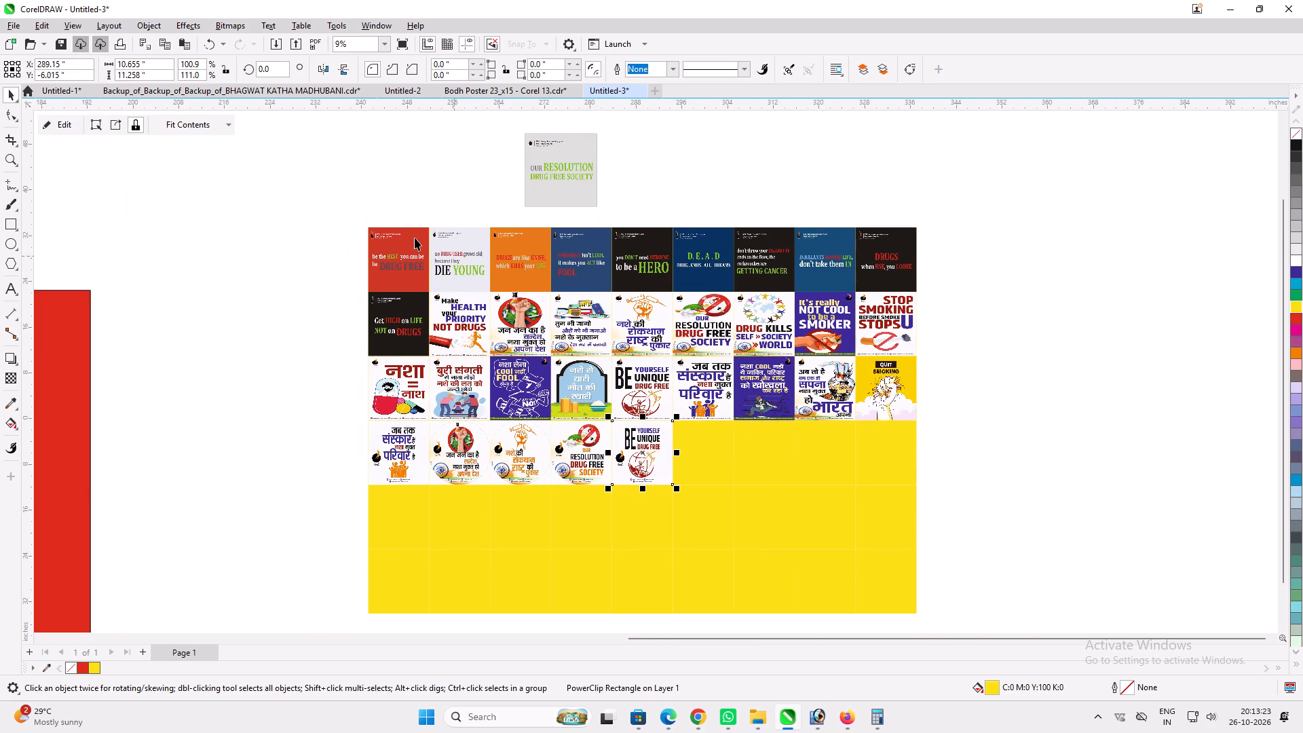
PowerClip the grey "OUR RESOLUTION DRUG FREE SOCIETY" and teal "DRUGS: STOP" placards into the fourth row's sixth and seventh cells and fit each one.
click(540, 169)
drag(554, 157, 603, 169)
key(ctrl+z)
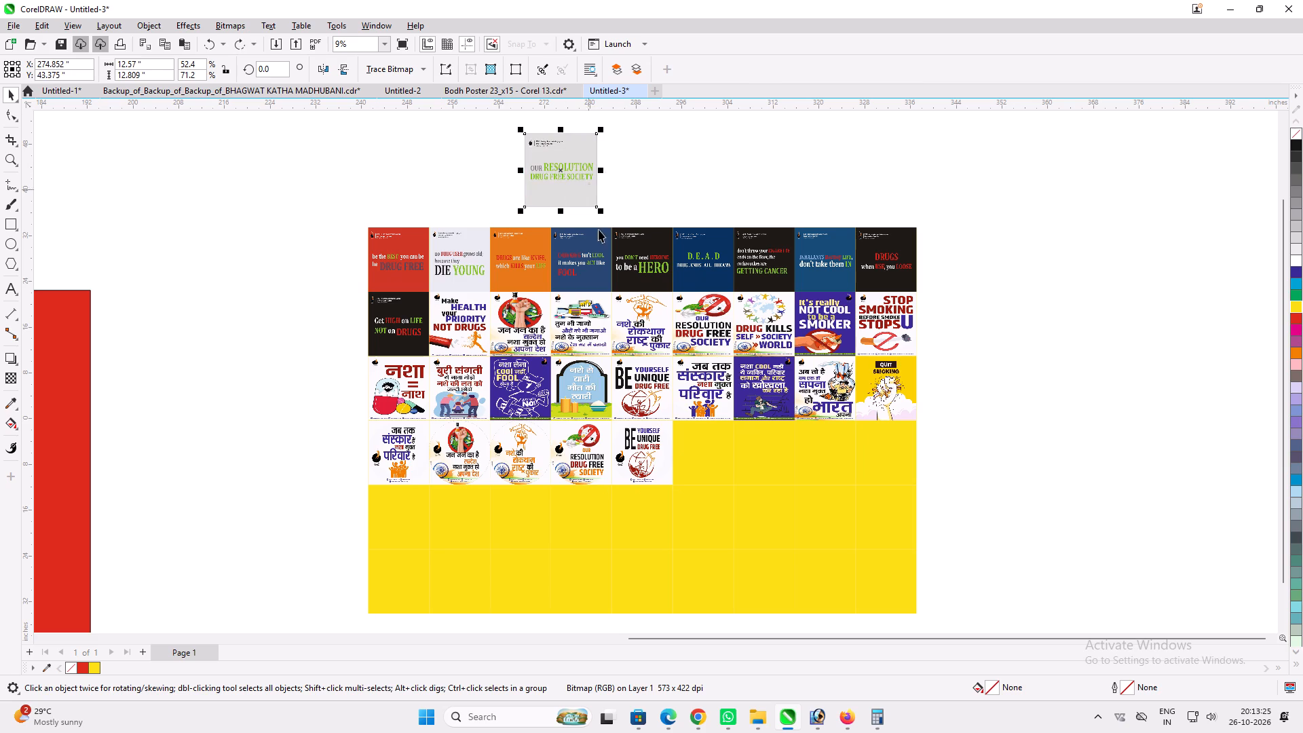
key(alt+w)
click(704, 470)
key(alt+q)
click(560, 178)
key(alt+w)
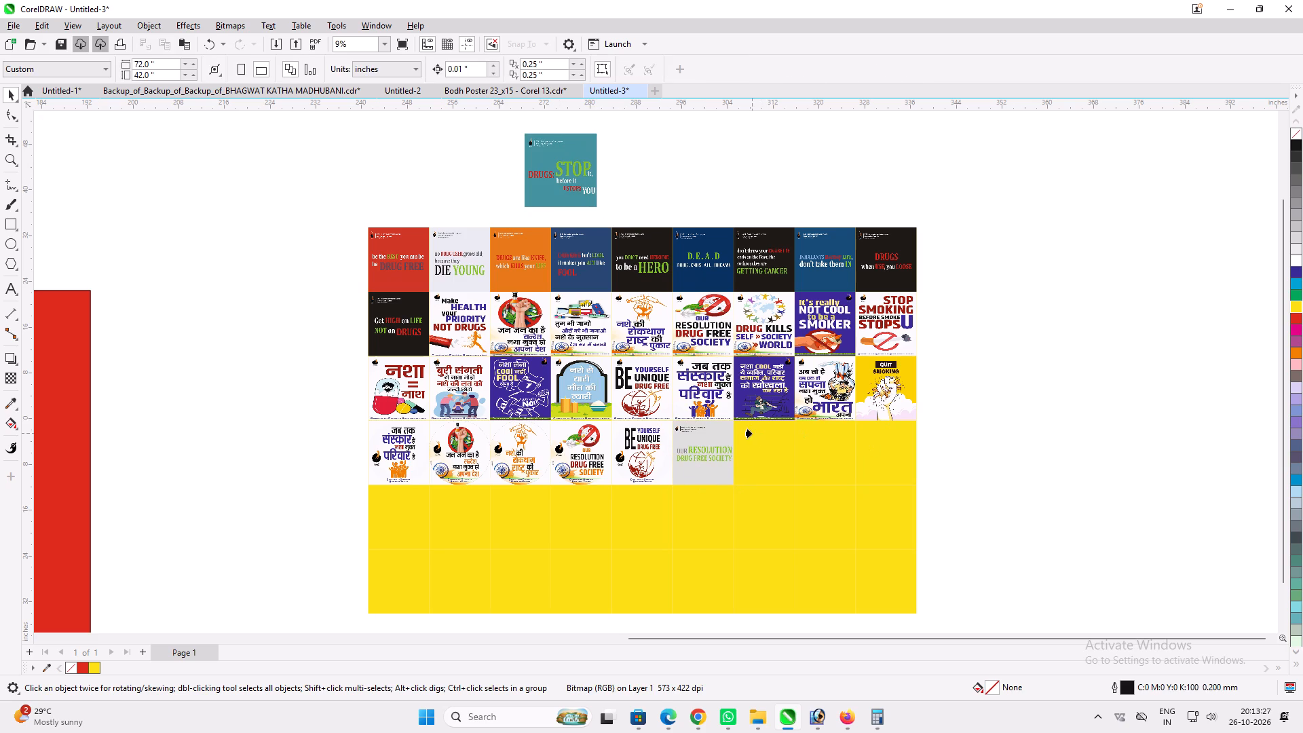
click(751, 433)
key(alt+q)
PowerClip the "DRUGS DESTROY your INNER SELF" and "I am SUCCESSFUL" placards into the fourth row's eighth and ninth cells and fit each one.
click(587, 176)
key(alt+w)
click(846, 454)
key(alt+q)
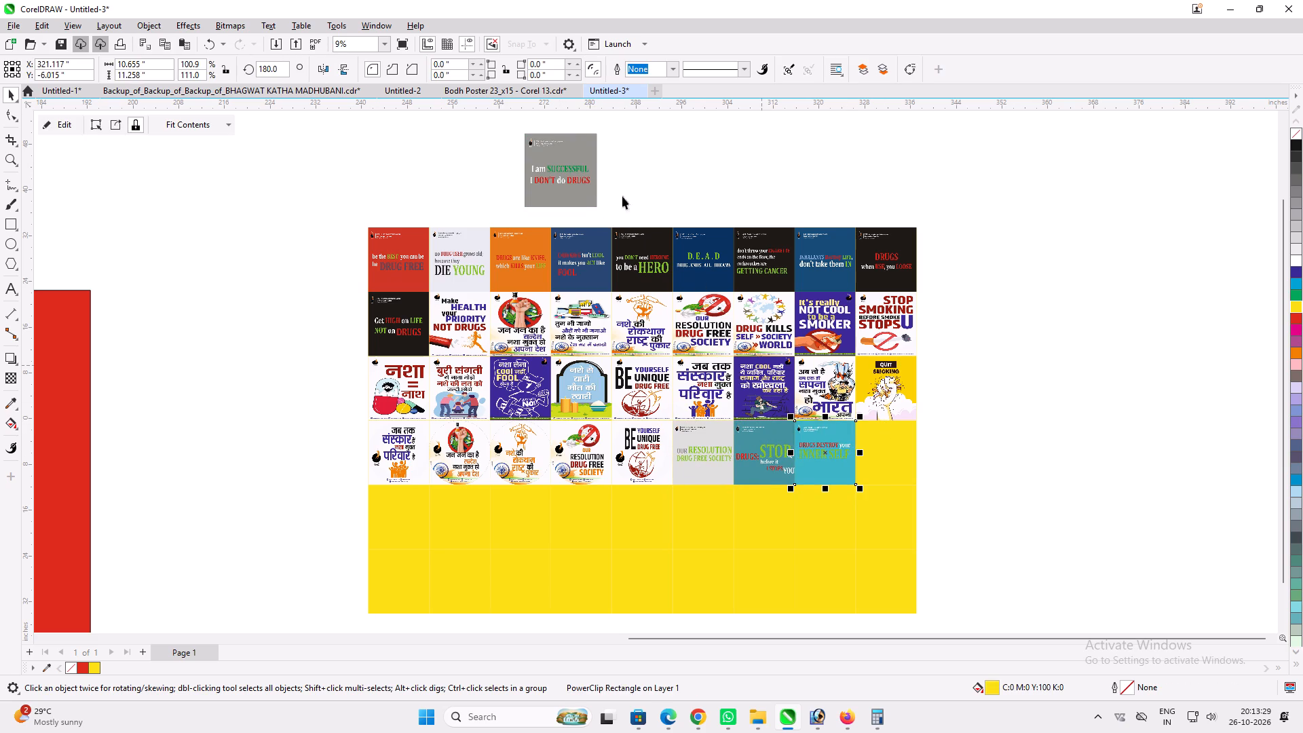
click(539, 148)
key(alt+w)
click(876, 470)
key(alt+q)
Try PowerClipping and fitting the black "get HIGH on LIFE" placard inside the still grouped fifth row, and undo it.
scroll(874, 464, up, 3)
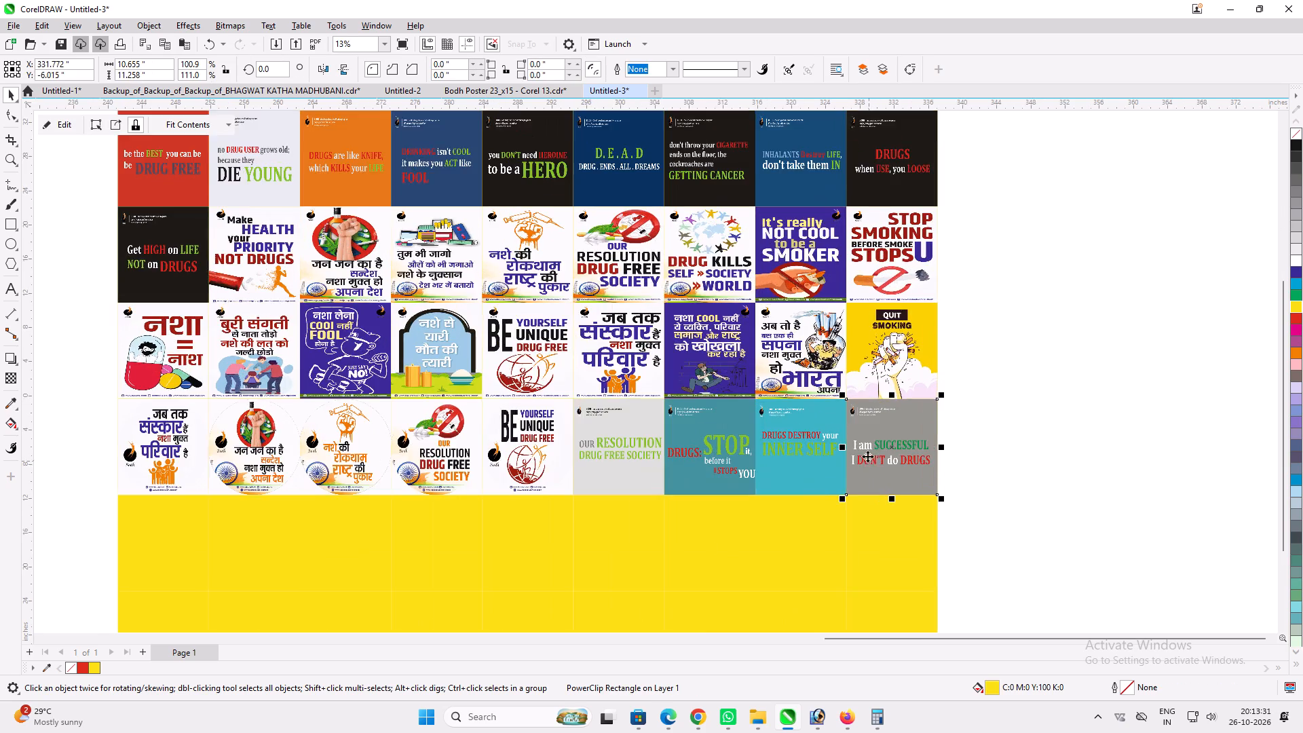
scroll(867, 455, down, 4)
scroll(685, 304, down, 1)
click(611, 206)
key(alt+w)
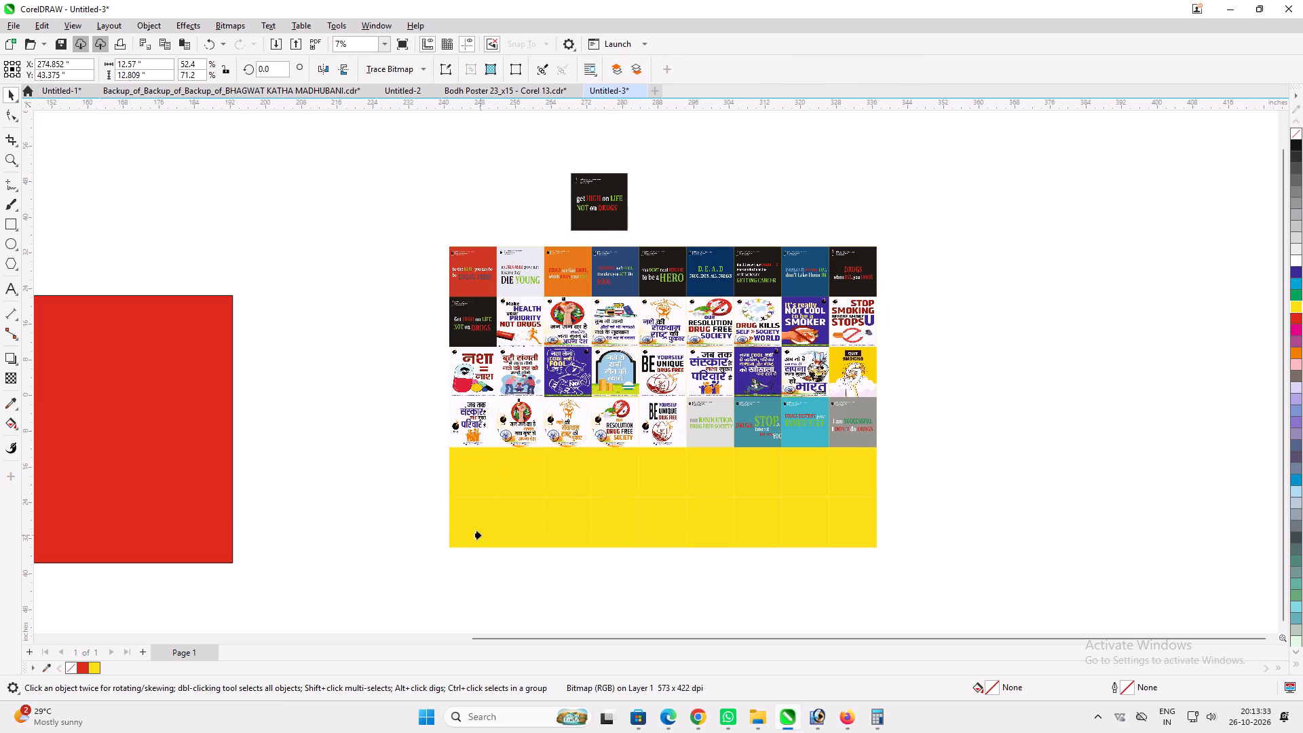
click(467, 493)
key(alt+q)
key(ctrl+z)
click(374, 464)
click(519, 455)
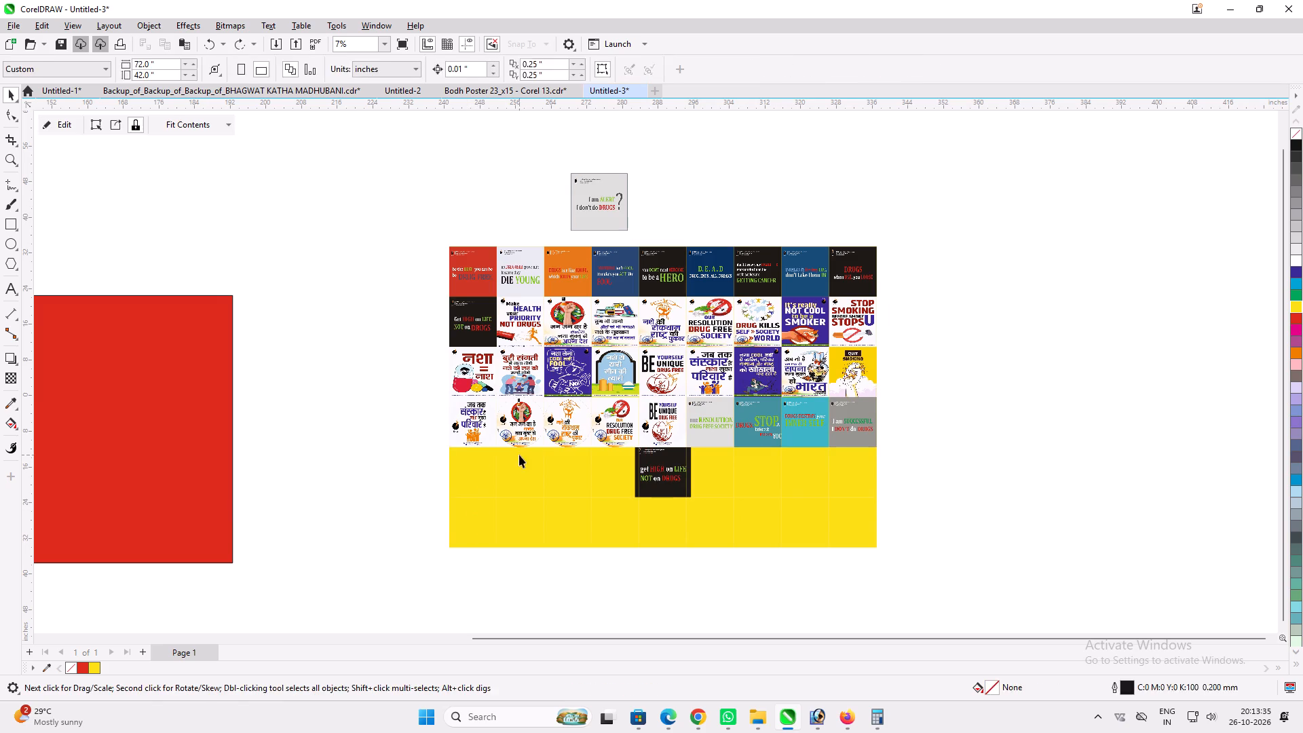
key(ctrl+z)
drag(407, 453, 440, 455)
Ungroup all cells of the fifth row of the yellow grid.
click(588, 468)
right_click(588, 468)
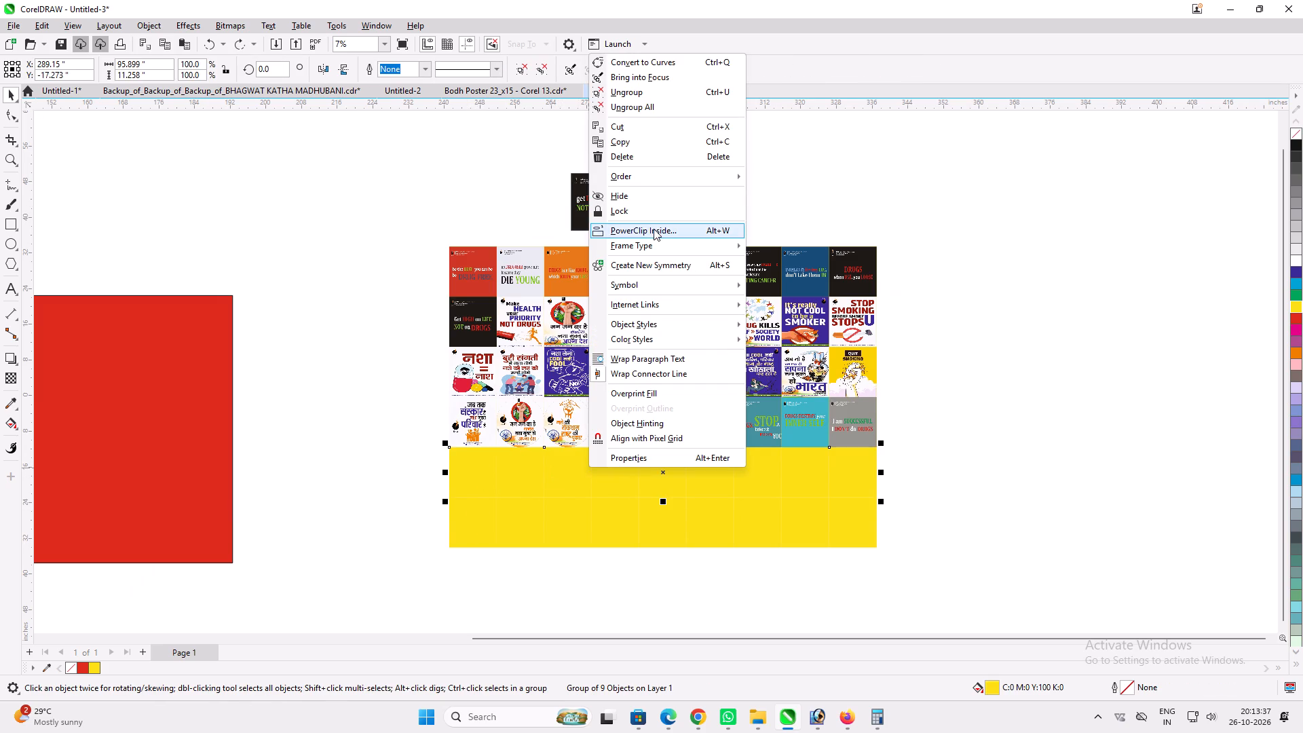
click(656, 111)
click(759, 159)
PowerClip the black "get HIGH on LIFE" and grey "I don't do DRUGS" placards into the fifth row's first and second cells and fit each one.
click(591, 203)
key(alt+w)
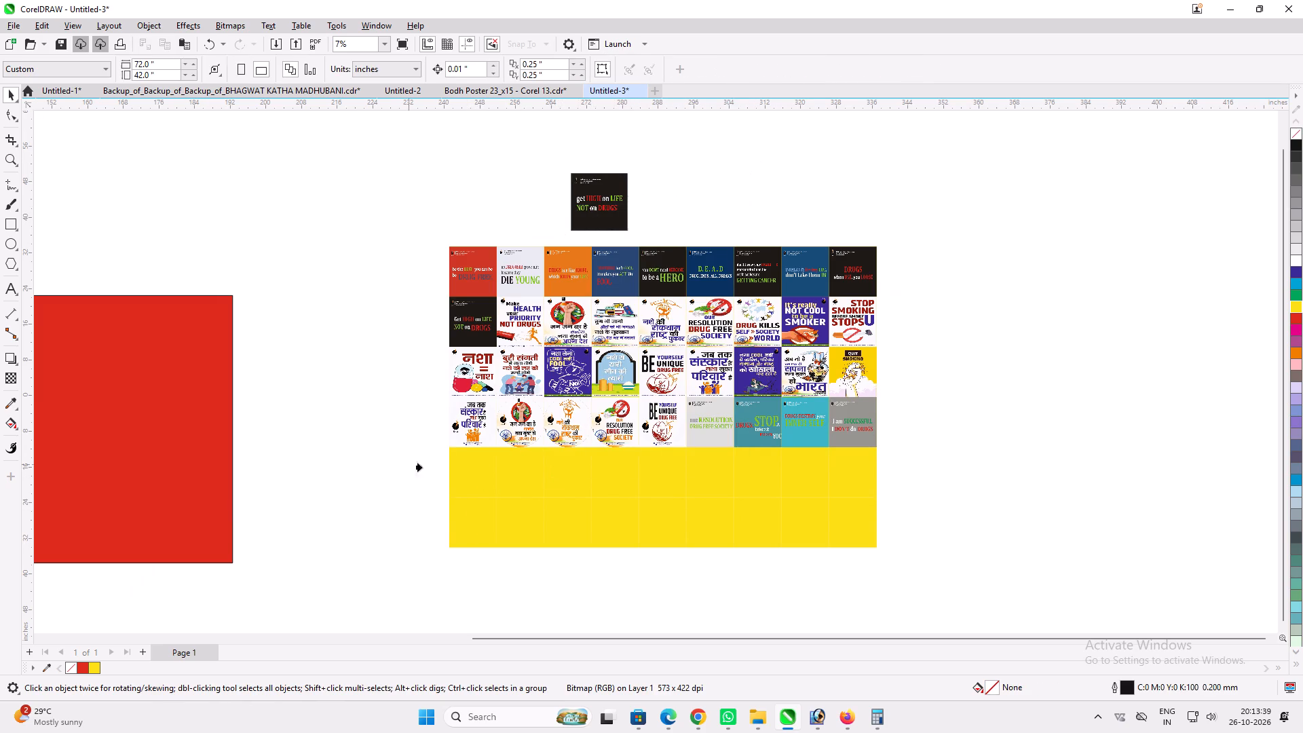
click(460, 468)
key(alt+q)
click(595, 214)
key(alt+w)
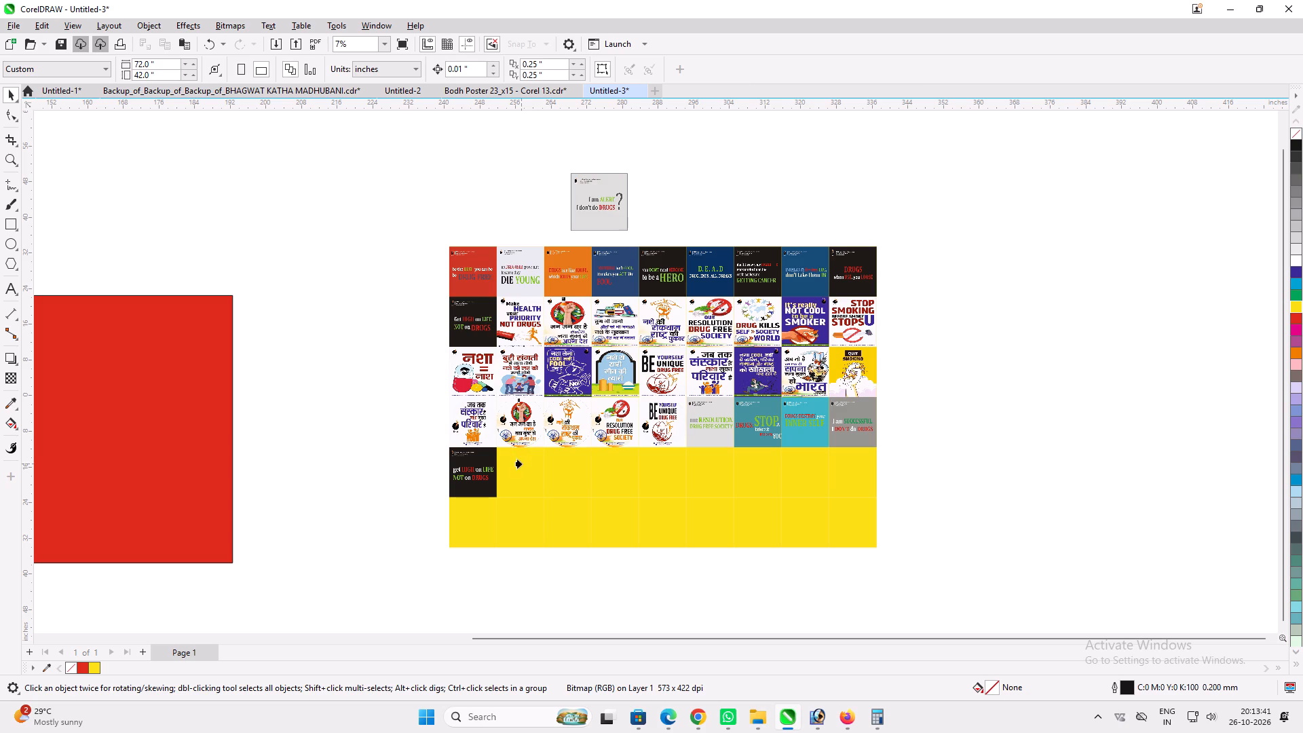
click(521, 464)
key(alt+q)
PowerClip the second black "get HIGH on LIFE" and the blue "DRUGS KILLS" placards into the fifth row's third and fourth cells and fit each one.
click(603, 207)
key(alt+w)
click(557, 478)
key(alt+q)
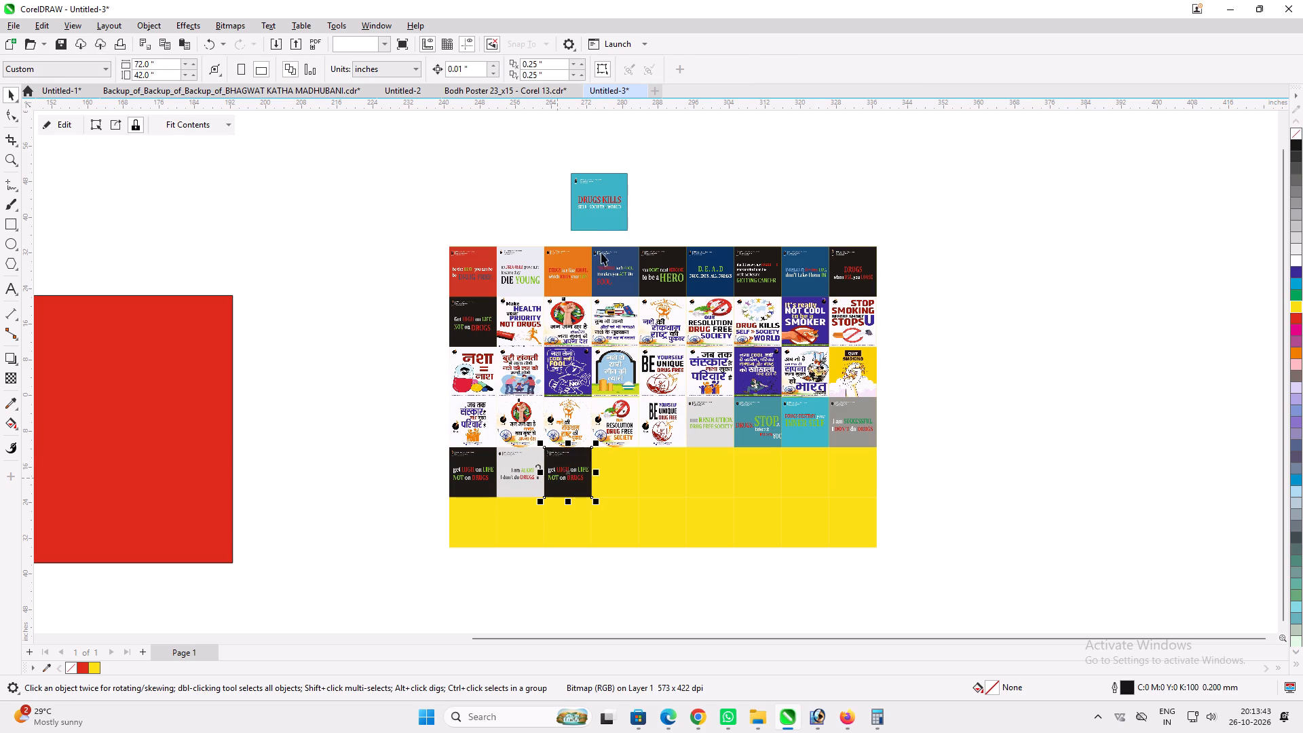
click(594, 210)
key(alt+w)
click(616, 479)
key(alt+q)
PowerClip the dark blue "STOP IT" placard into the fifth row's fifth cell and fit it.
click(577, 203)
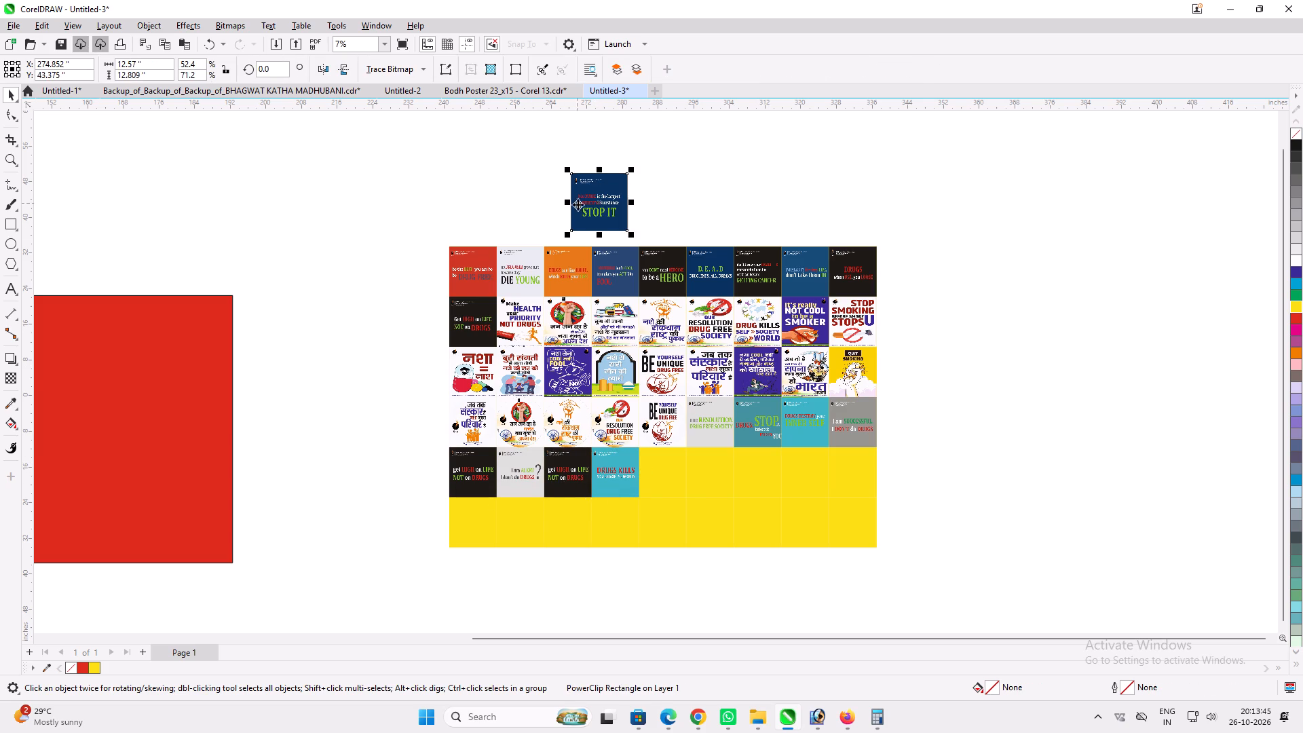
key(alt+w)
click(662, 462)
key(alt+q)
PowerClip the dark blue "DRUG ABUSE" and black "when YOU SMOKE" placards into the fifth row's sixth and seventh cells and fit each one.
click(613, 181)
key(alt+w)
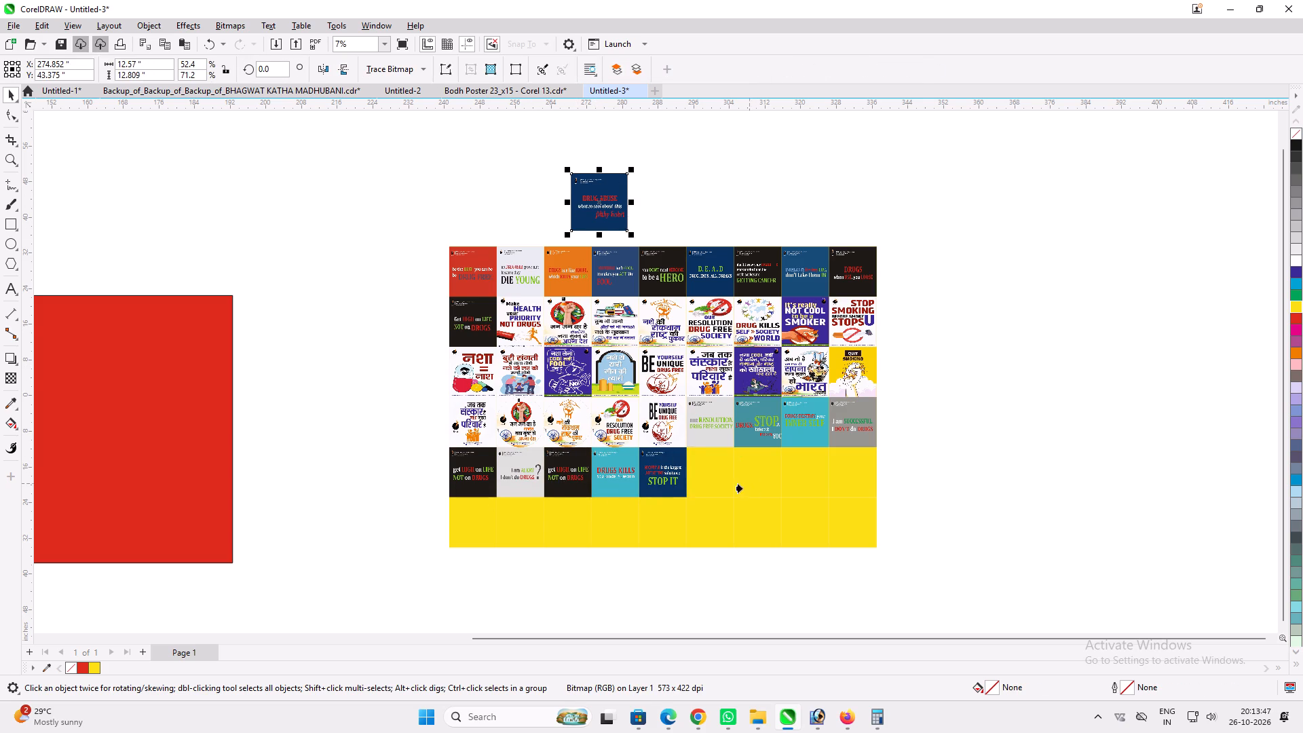
click(699, 468)
key(alt+q)
click(578, 193)
key(alt+w)
click(750, 467)
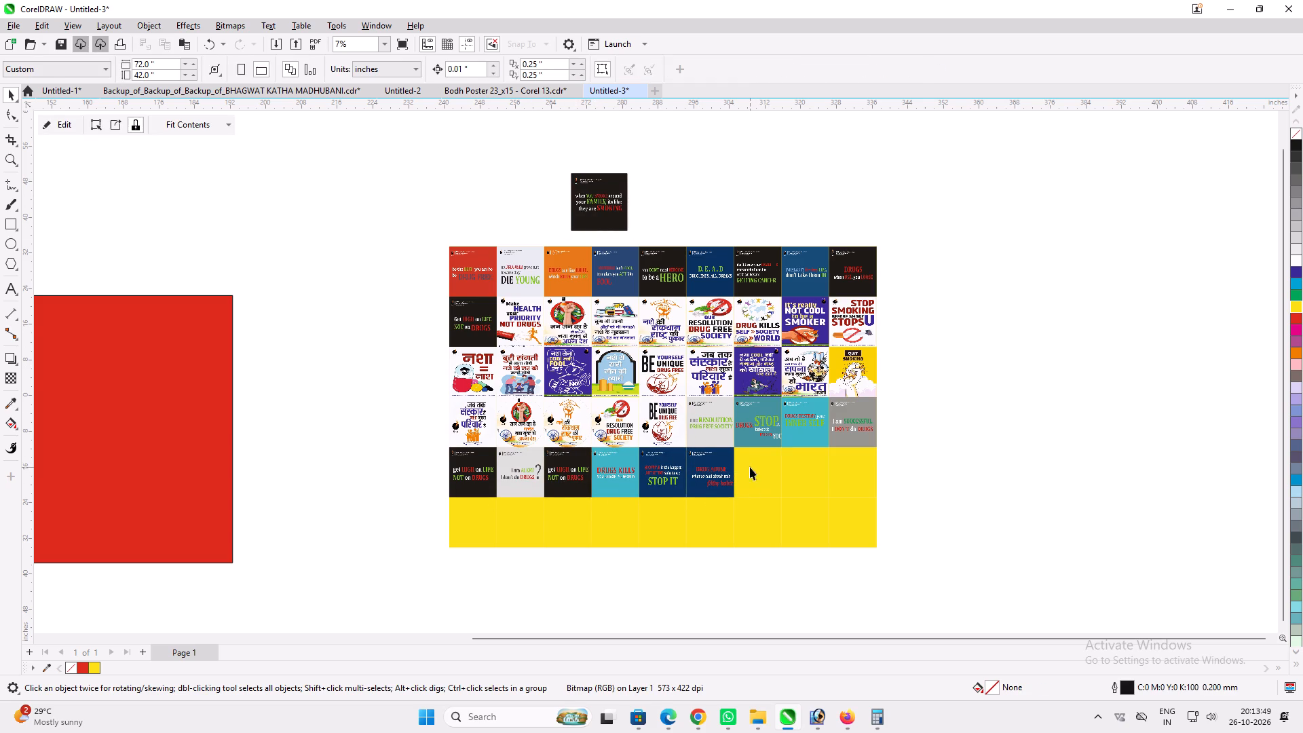
key(alt+q)
PowerClip the black "Make HEALTH your PRIORITY" and red "be the BEST" placards into the fifth row's eighth and ninth cells and fit each one.
click(600, 202)
key(alt+w)
click(791, 472)
key(alt+q)
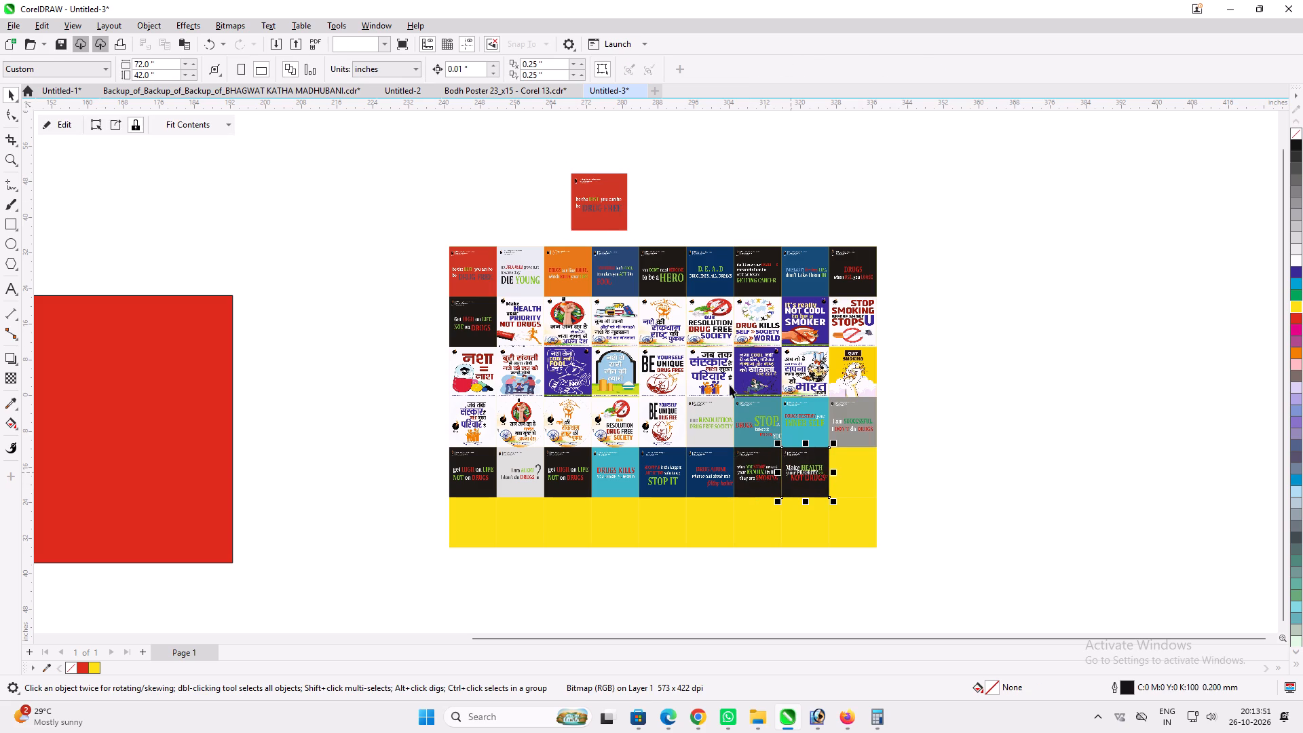
click(603, 216)
key(alt+w)
click(864, 459)
key(alt+q)
Move the stack of nine illustrated placards beside the grid's yellow sixth row, at about X 223 and Y -35 inches.
scroll(826, 470, down, 2)
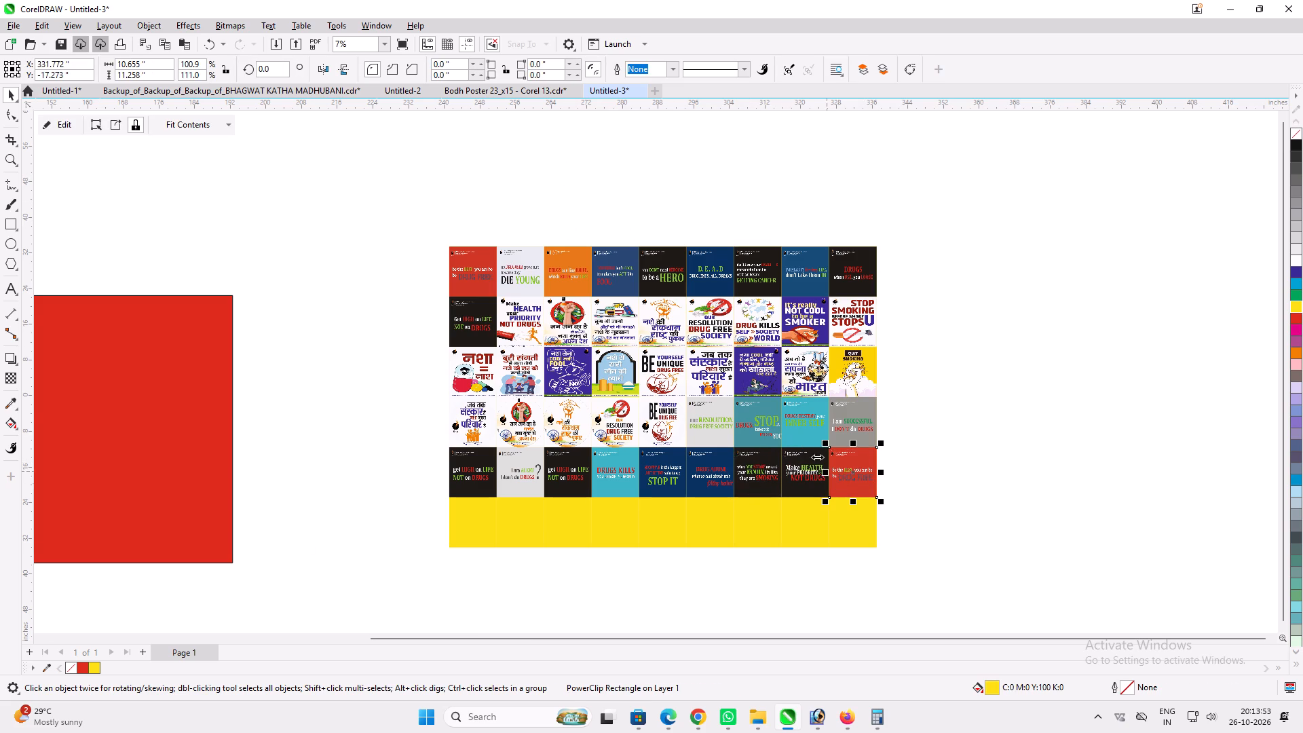
scroll(817, 457, down, 6)
scroll(358, 396, up, 3)
drag(310, 281, 417, 468)
scroll(393, 421, up, 4)
shift+drag(376, 430, 375, 418)
scroll(316, 394, down, 4)
drag(355, 387, 726, 468)
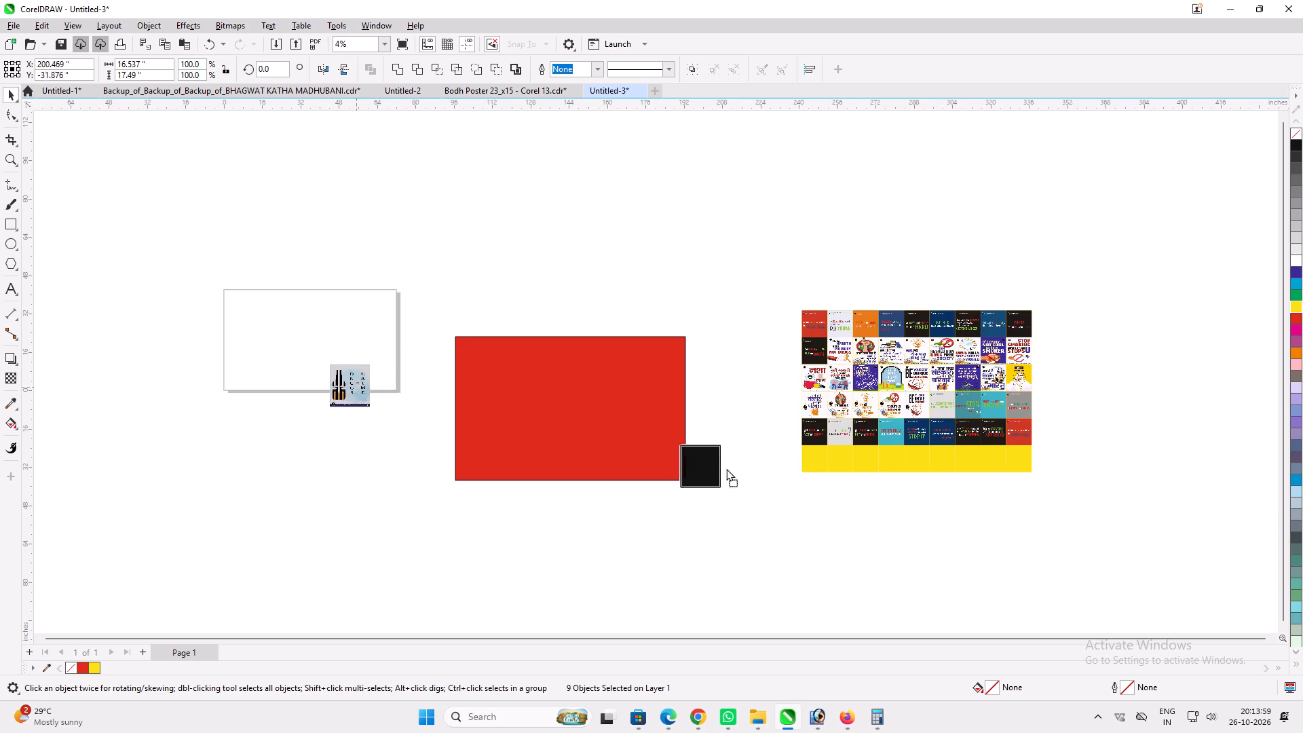
drag(726, 468, 789, 476)
scroll(824, 451, up, 7)
drag(776, 476, 714, 473)
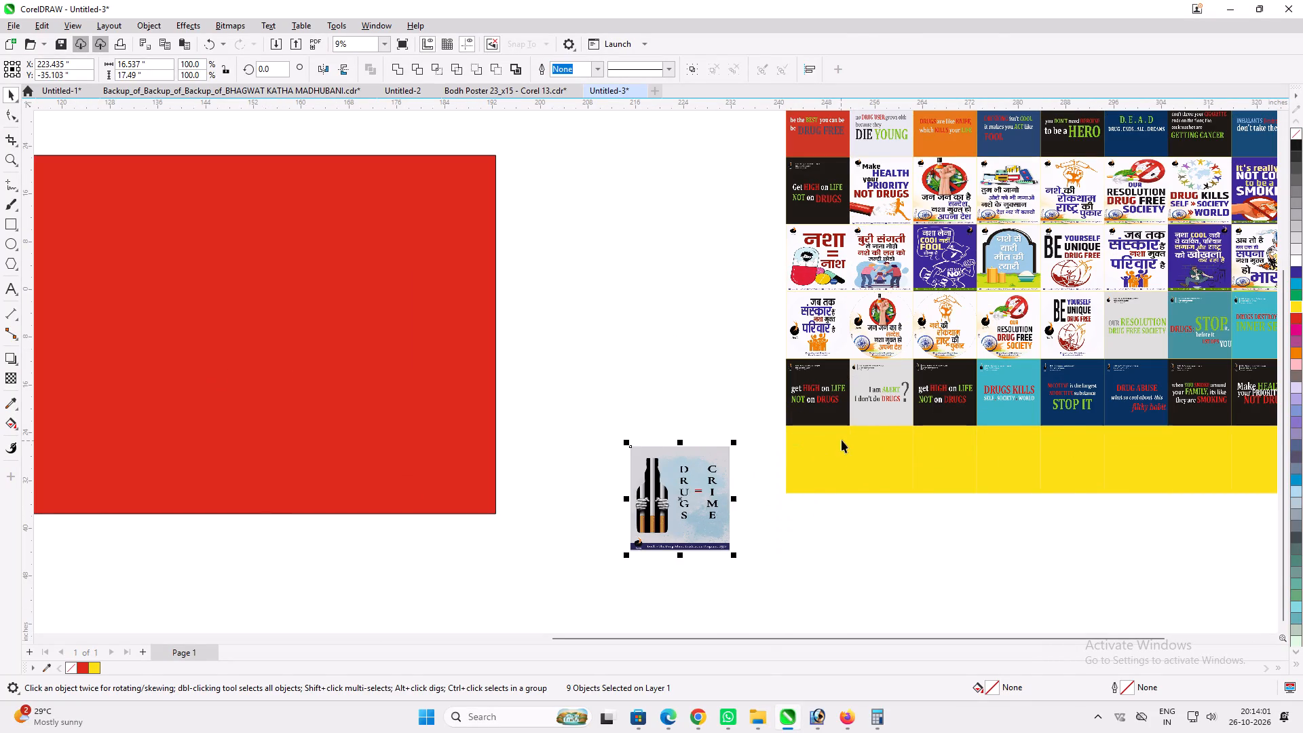
Ungroup all cells of the sixth row of the yellow grid.
click(842, 440)
right_click(842, 440)
click(877, 82)
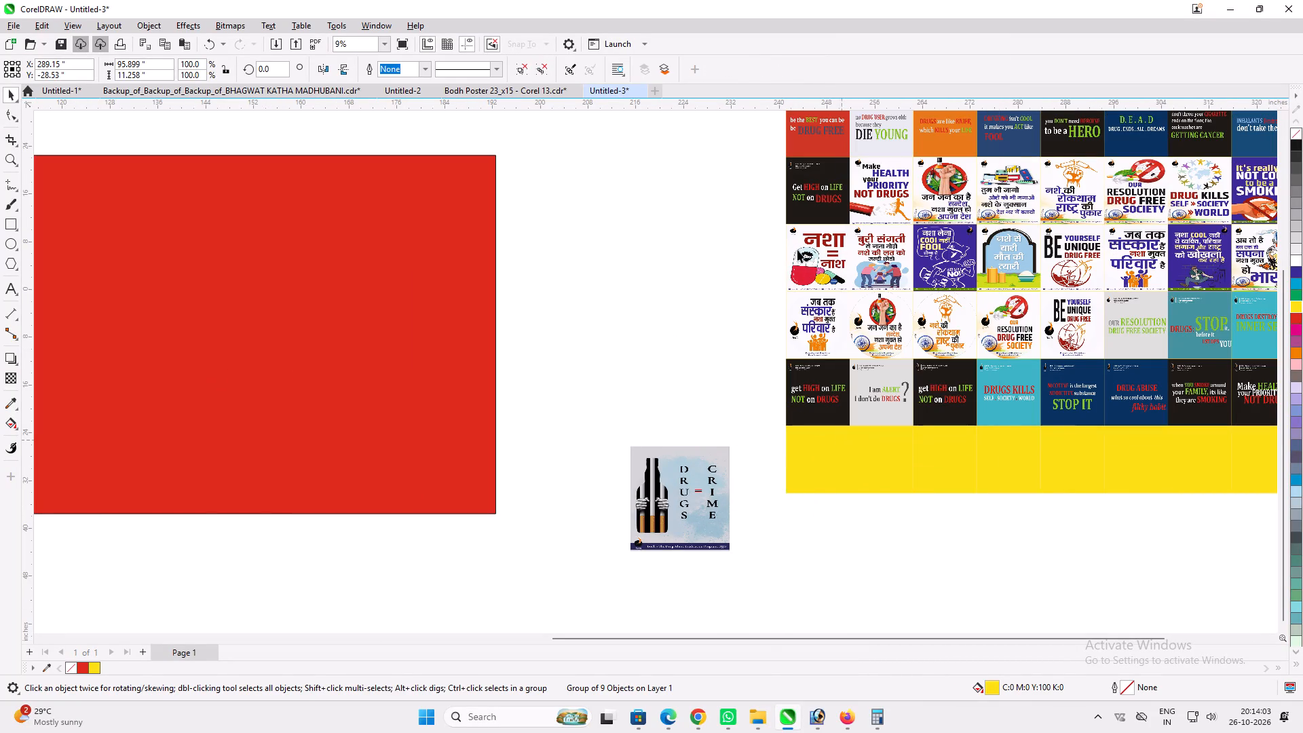
click(746, 434)
PowerClip the "DRUGS - CRIME" and "DRUGS KILLS YOUR FAMILY" placards into the sixth row's first and second cells and fit each one.
click(704, 486)
key(alt+w)
click(831, 449)
key(alt+q)
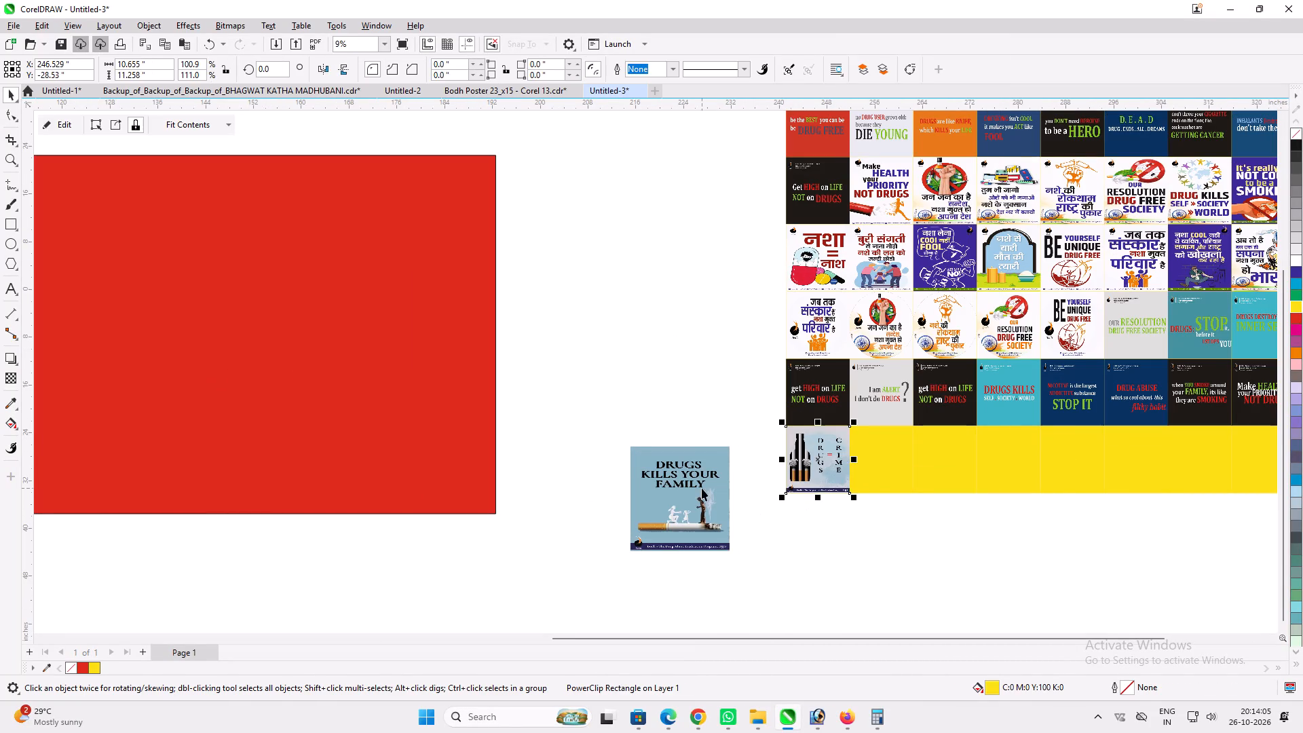
click(702, 488)
key(alt+w)
click(864, 451)
key(alt+q)
PowerClip the "JUST ONE MORE SCROLL!" and social media icons placards into the sixth row's third and fourth cells and fit each one.
click(641, 511)
key(alt+w)
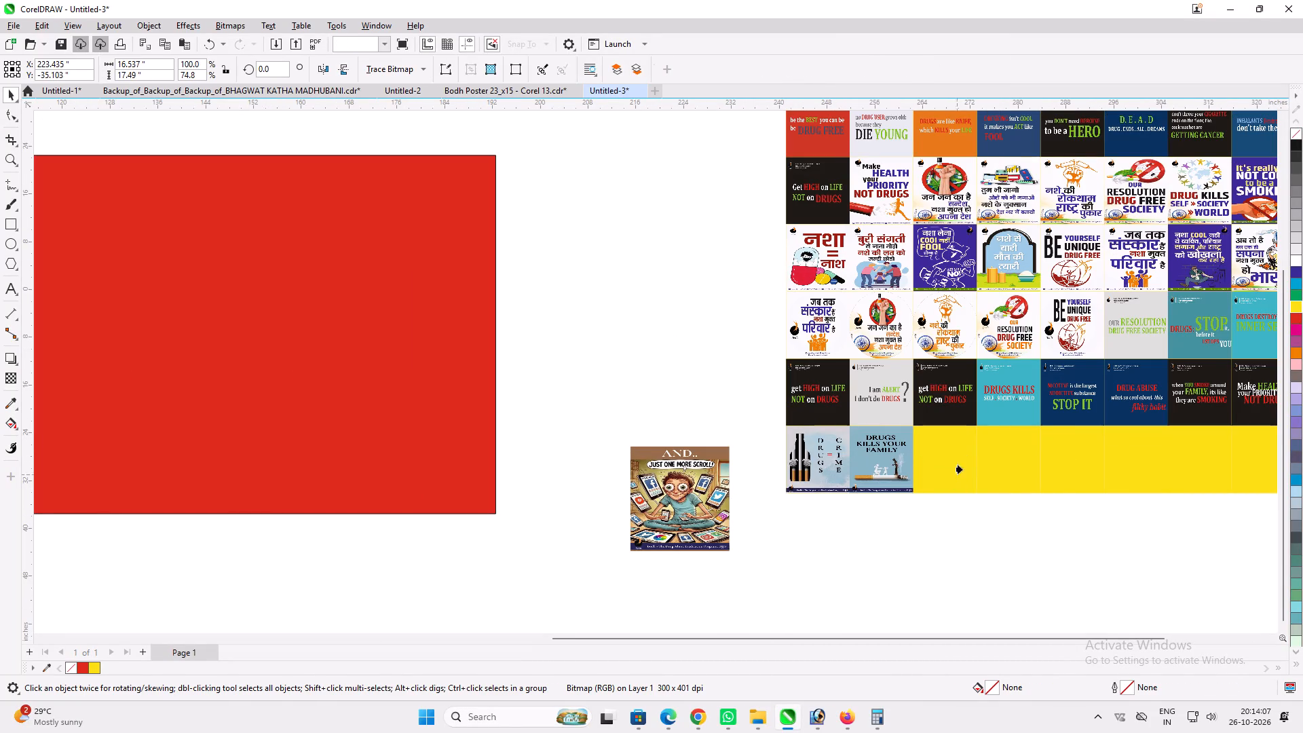
click(967, 458)
key(alt+q)
click(726, 483)
key(alt+w)
click(1016, 457)
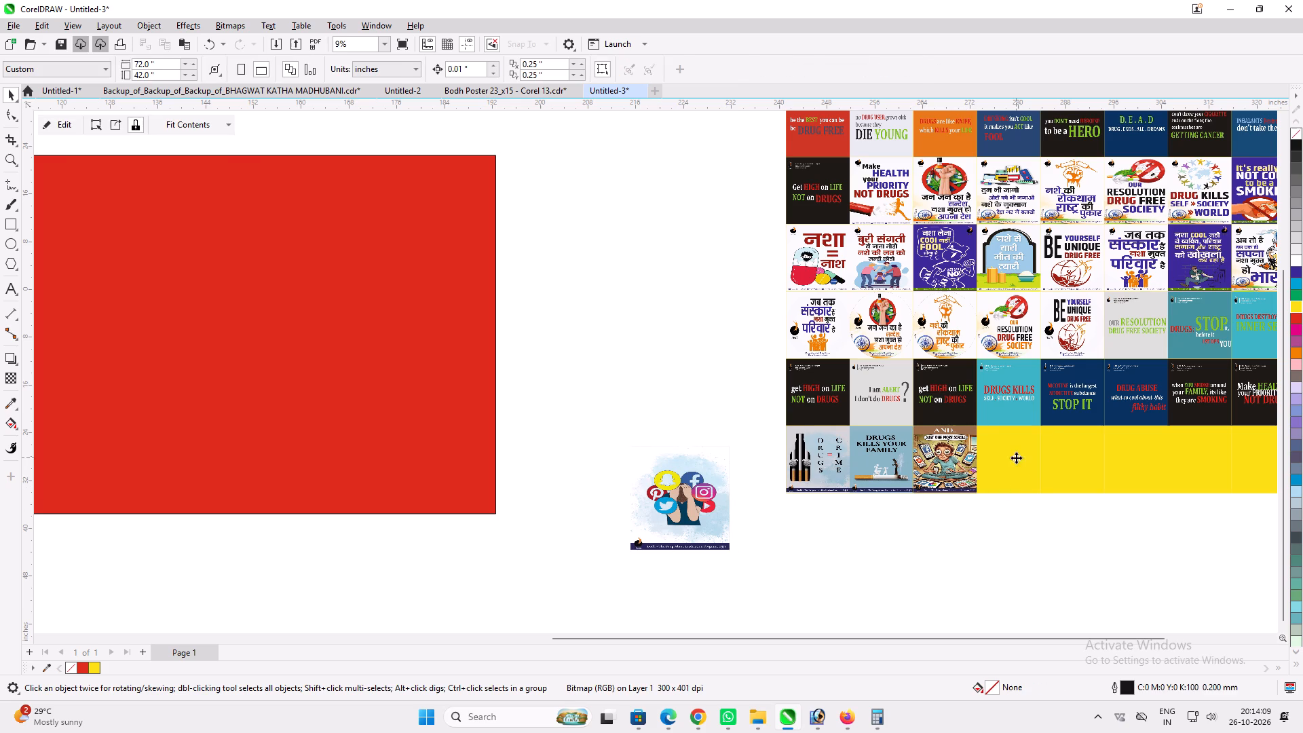
key(alt+q)
PowerClip the "DRUGS DESTROYS MIND" and "DRUGS DISTURBS MIND" placards into the sixth row's fifth and sixth cells and fit each one.
click(686, 490)
key(alt+w)
click(1077, 471)
key(alt+q)
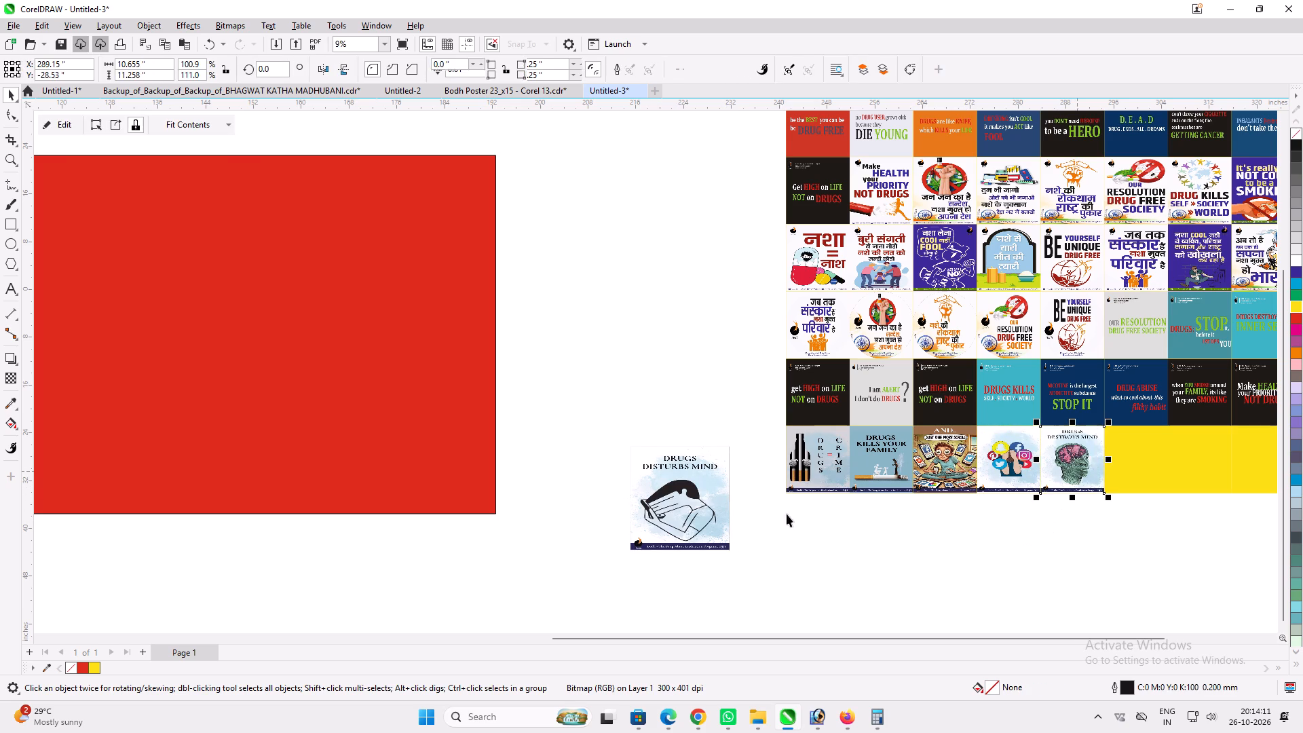
click(690, 529)
key(alt+w)
click(1144, 452)
key(alt+q)
PowerClip the brown drinking-figure and "DRUGS = SLOW POISON" placards into the sixth row's seventh and eighth cells and fit each one.
scroll(837, 595, down, 6)
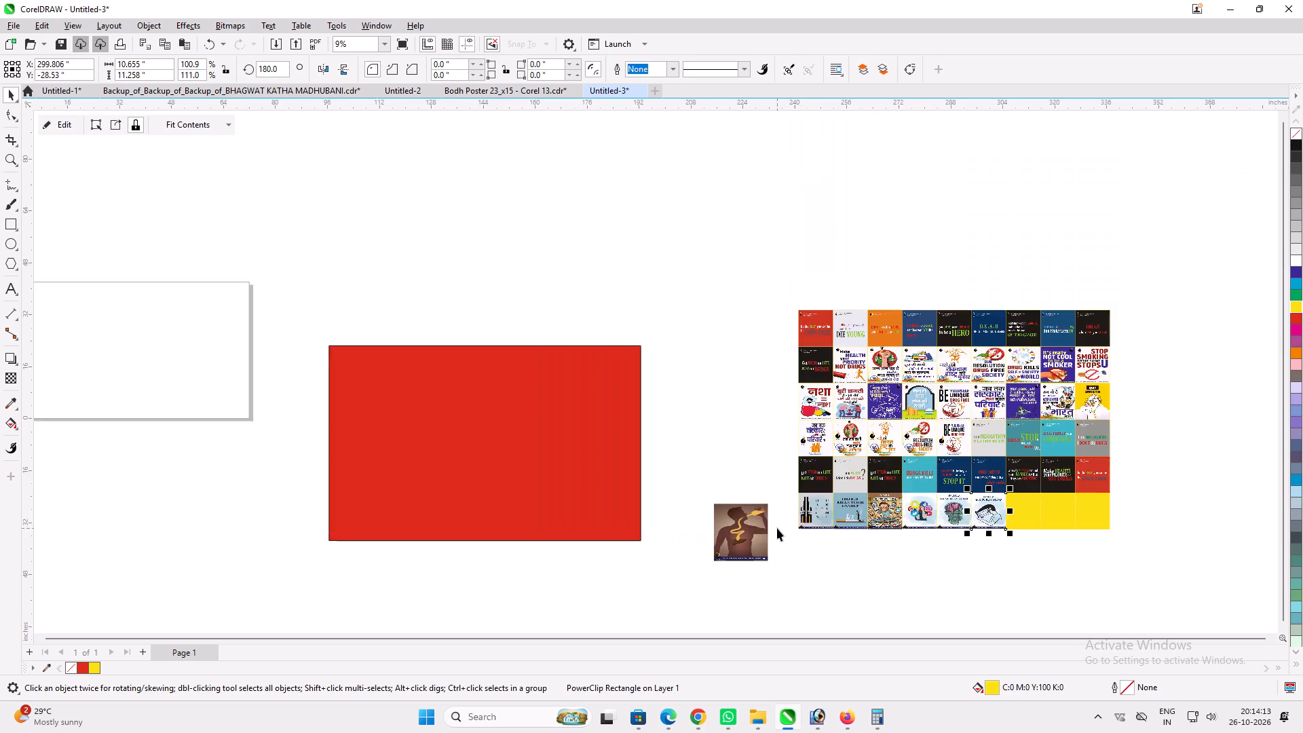
scroll(777, 528, down, 2)
scroll(1084, 515, up, 4)
click(585, 534)
key(alt+w)
click(907, 524)
key(alt+q)
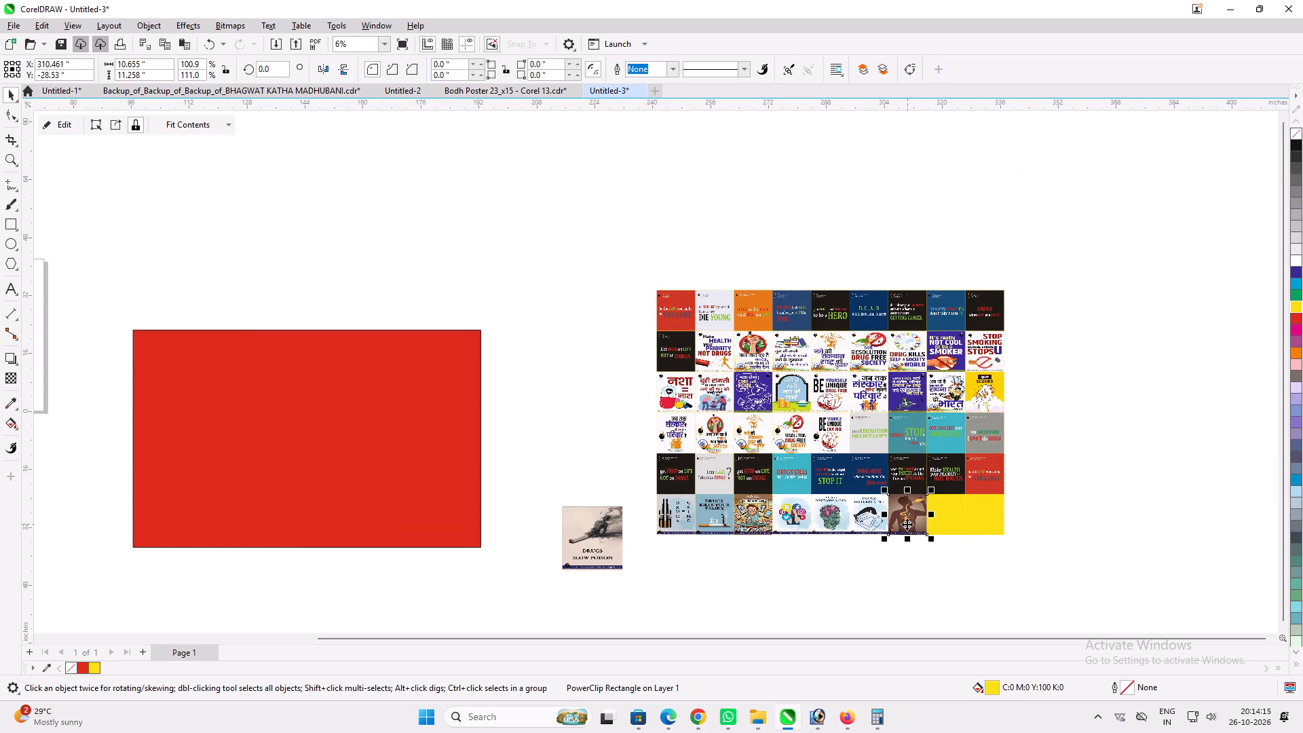
click(607, 550)
key(alt+w)
click(962, 514)
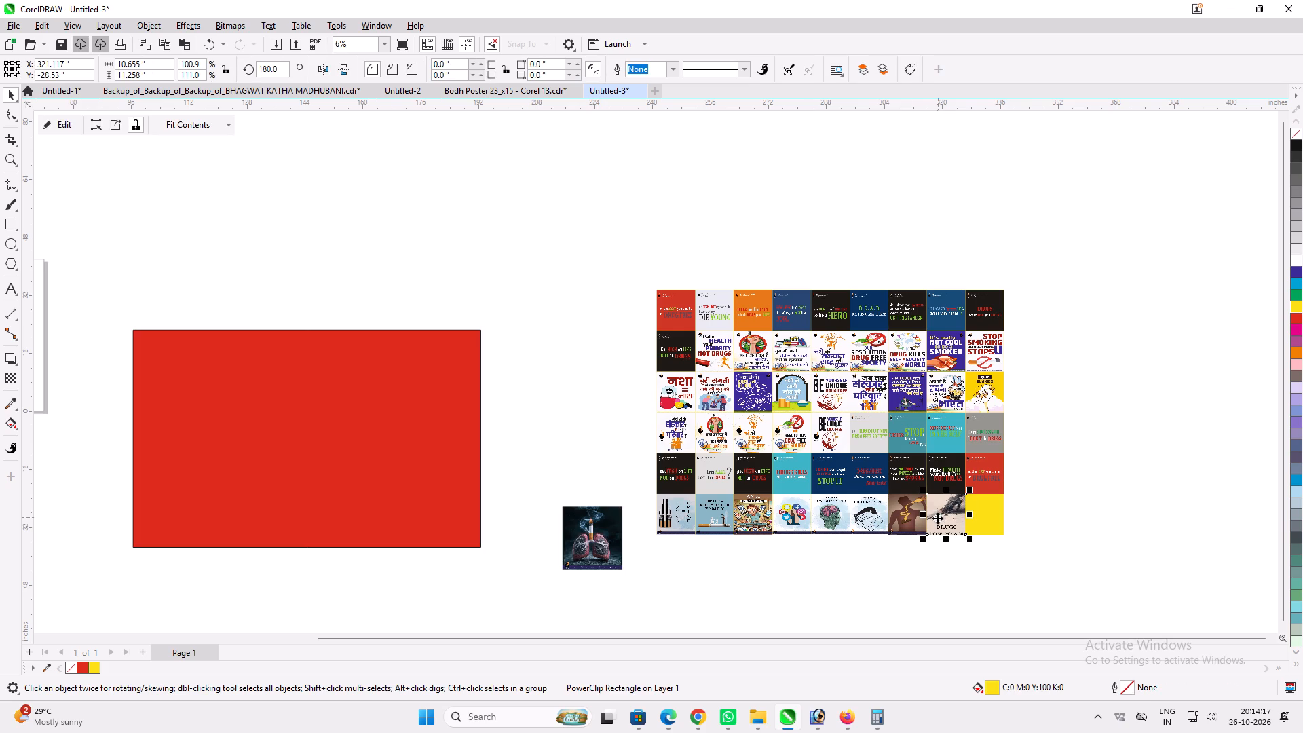
key(alt+q)
PowerClip the dark smoking-lungs placard into the sixth row's ninth cell, fit it and clear the selection.
click(605, 544)
key(alt+w)
click(974, 511)
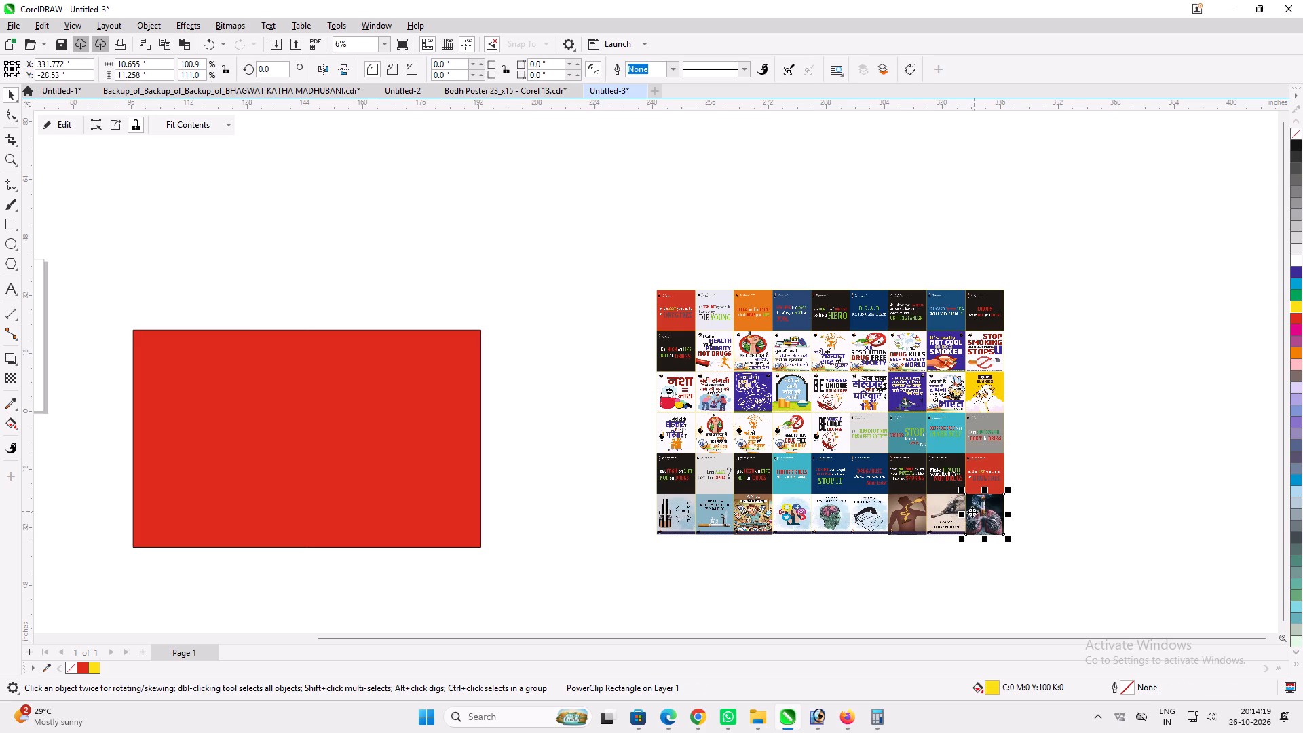
key(alt+q)
click(965, 552)
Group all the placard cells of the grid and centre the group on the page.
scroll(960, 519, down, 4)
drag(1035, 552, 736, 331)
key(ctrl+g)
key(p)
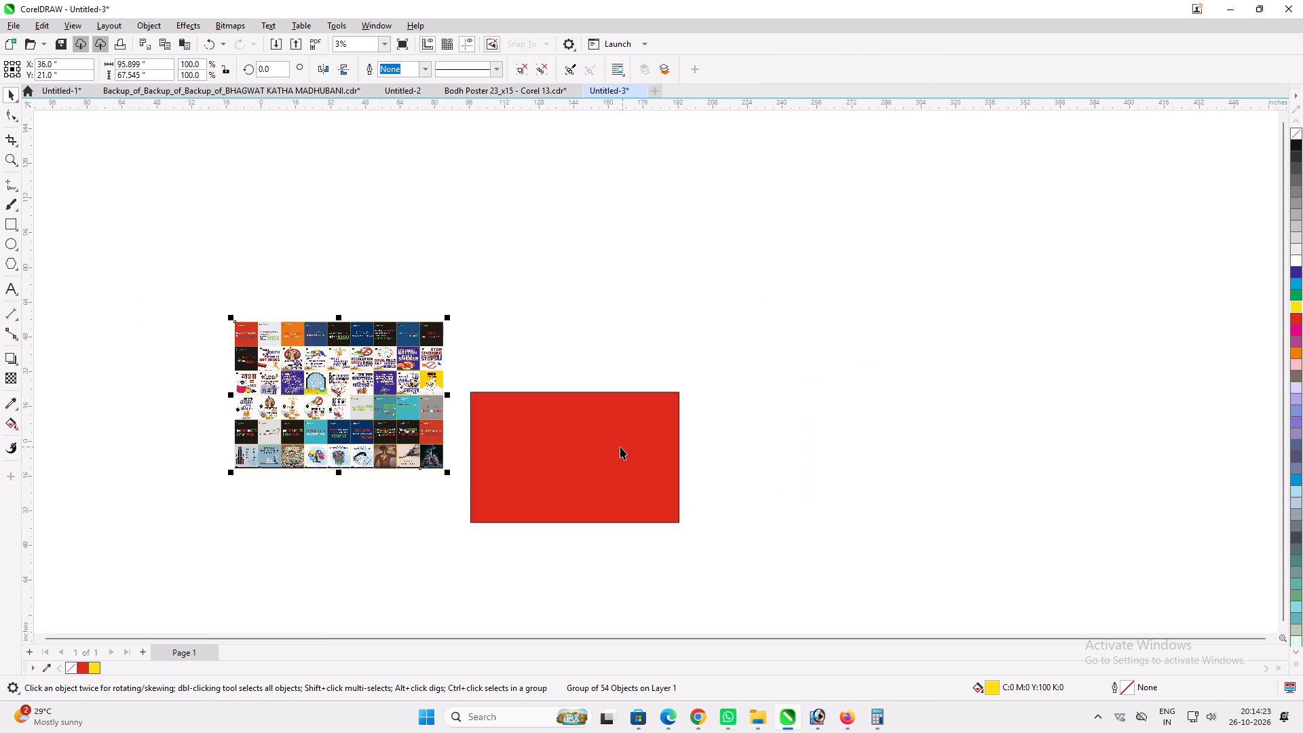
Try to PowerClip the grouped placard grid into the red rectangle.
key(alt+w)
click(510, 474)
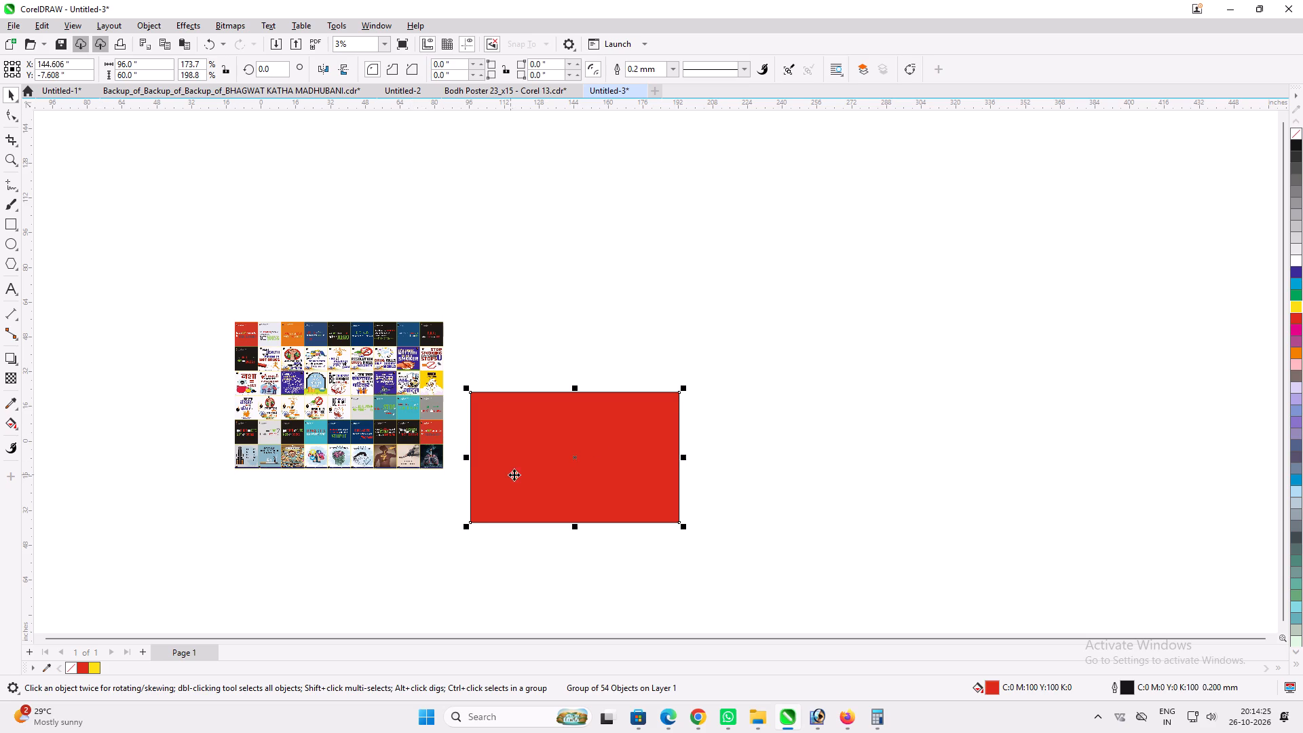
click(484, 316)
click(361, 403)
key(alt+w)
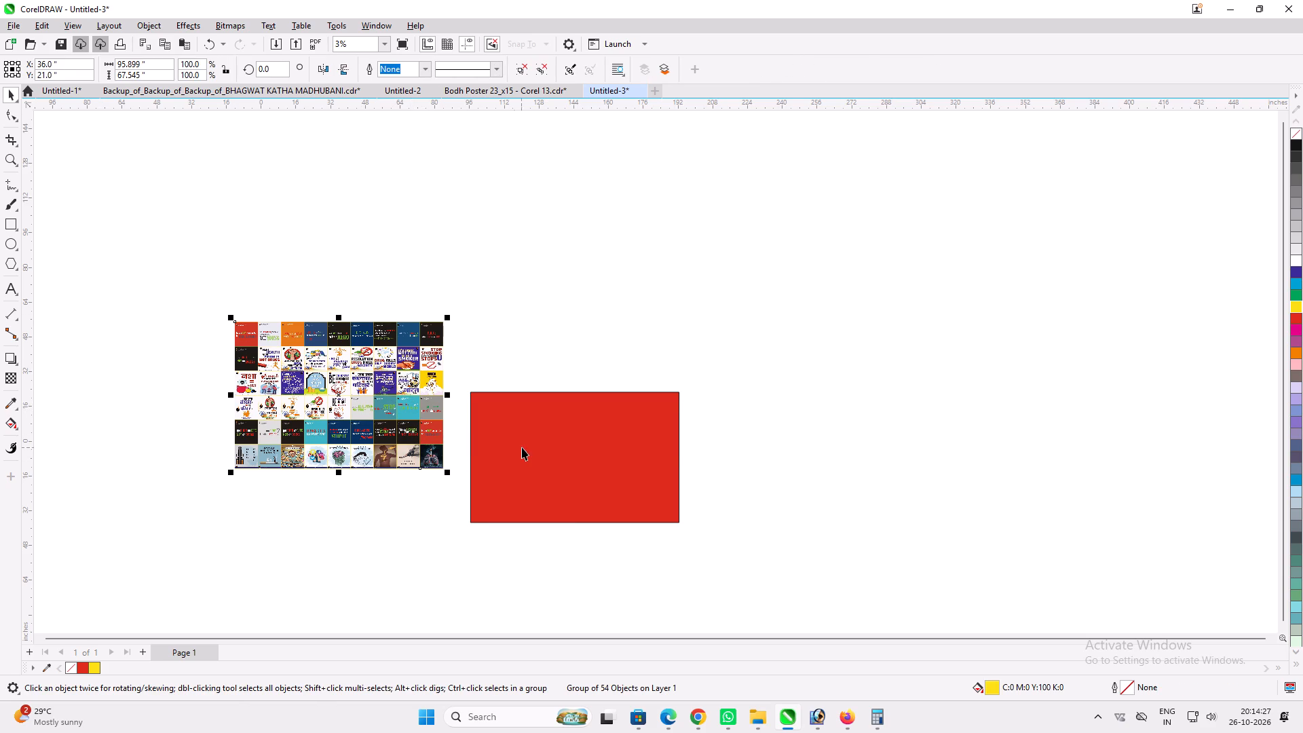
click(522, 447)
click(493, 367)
Ungroup all the placards and move the whole grid onto the empty area beyond the red rectangle, at about X 296 and Y 38.5 inches.
click(360, 386)
drag(335, 364, 383, 411)
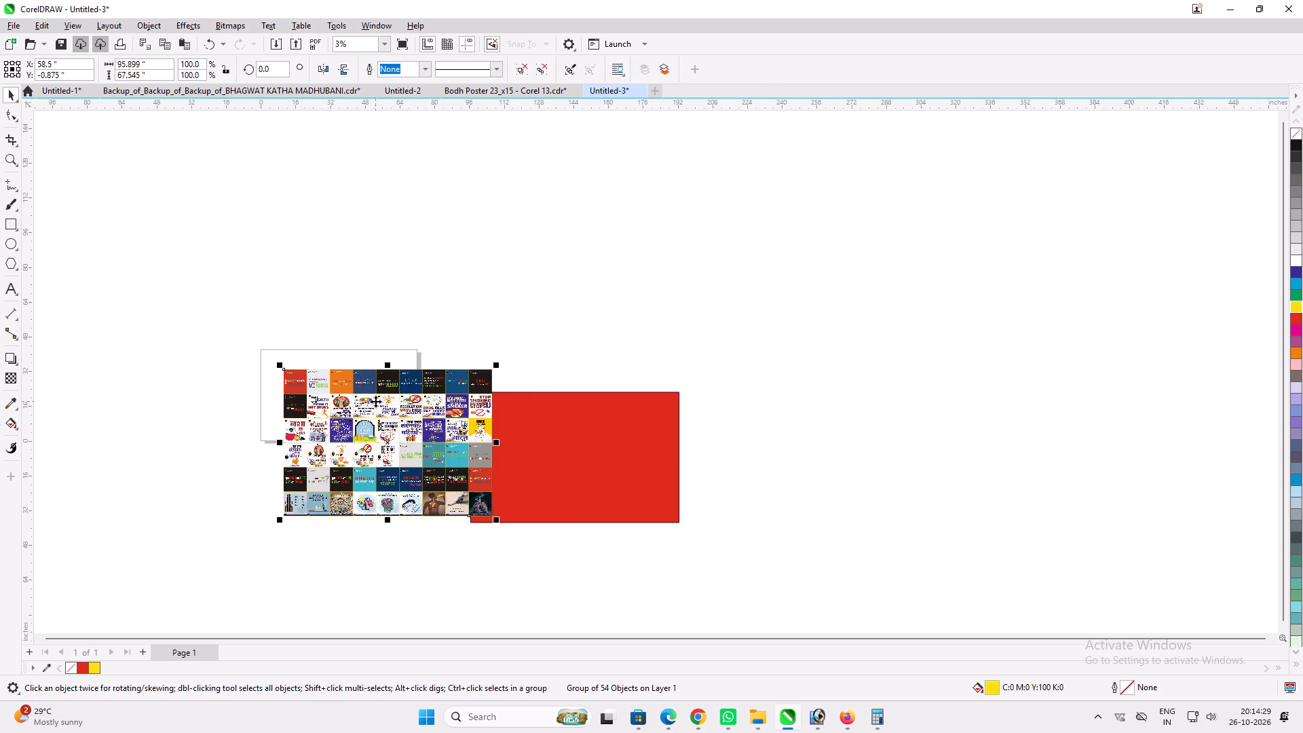
right_click(375, 401)
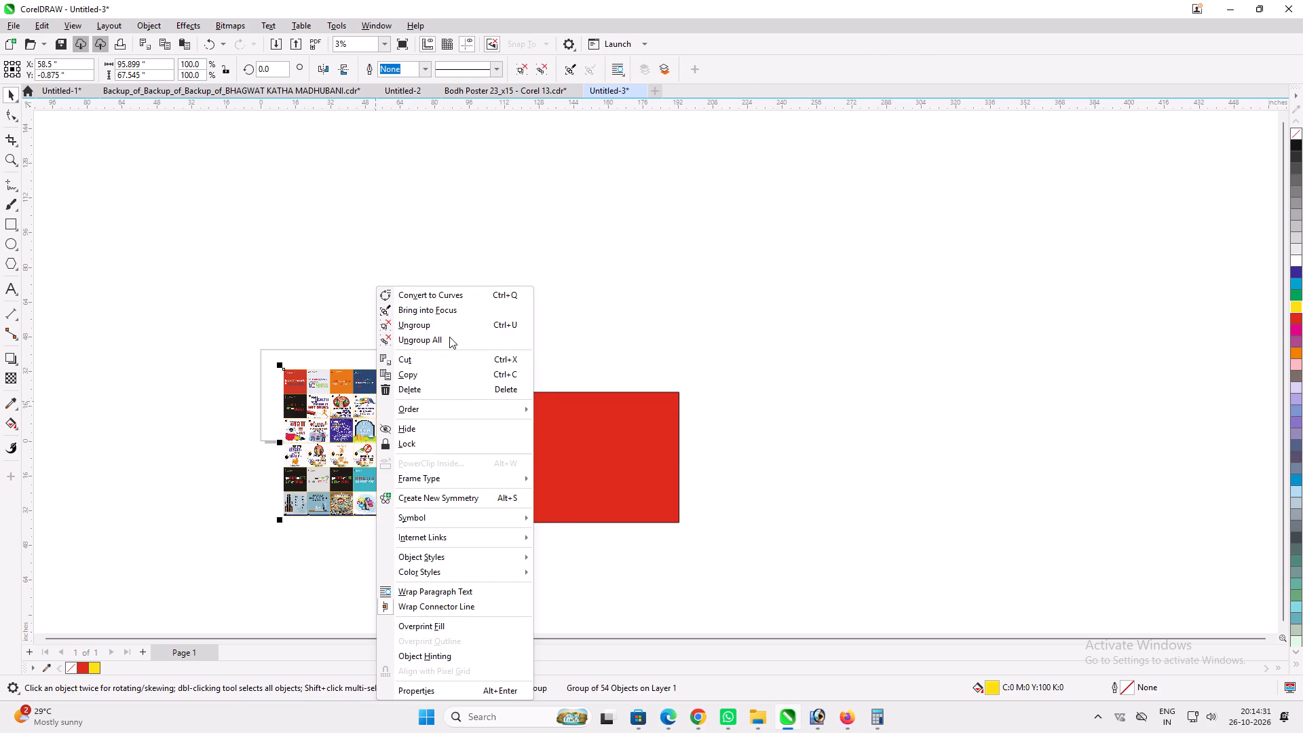
click(446, 337)
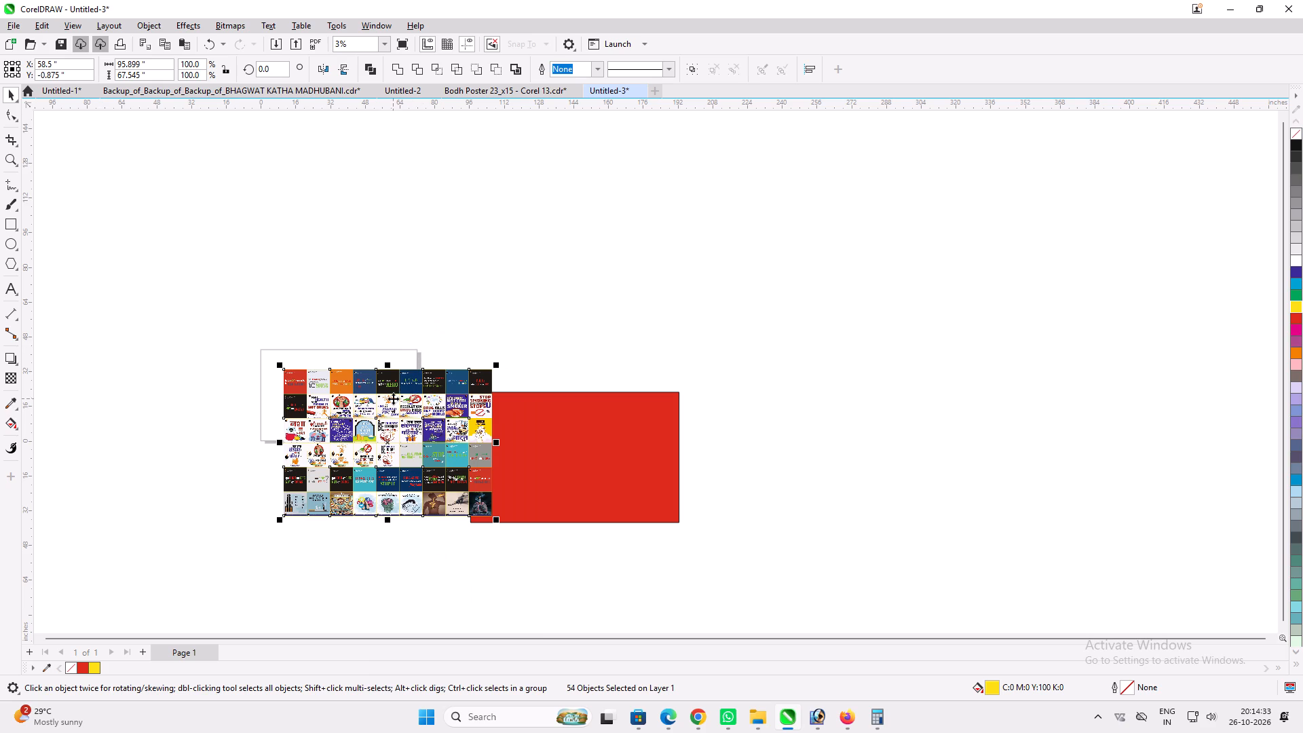
drag(421, 395, 937, 309)
Show the completed placard grid in full-screen preview and capture a rectangular screenshot of the whole grid.
key(shift+F2)
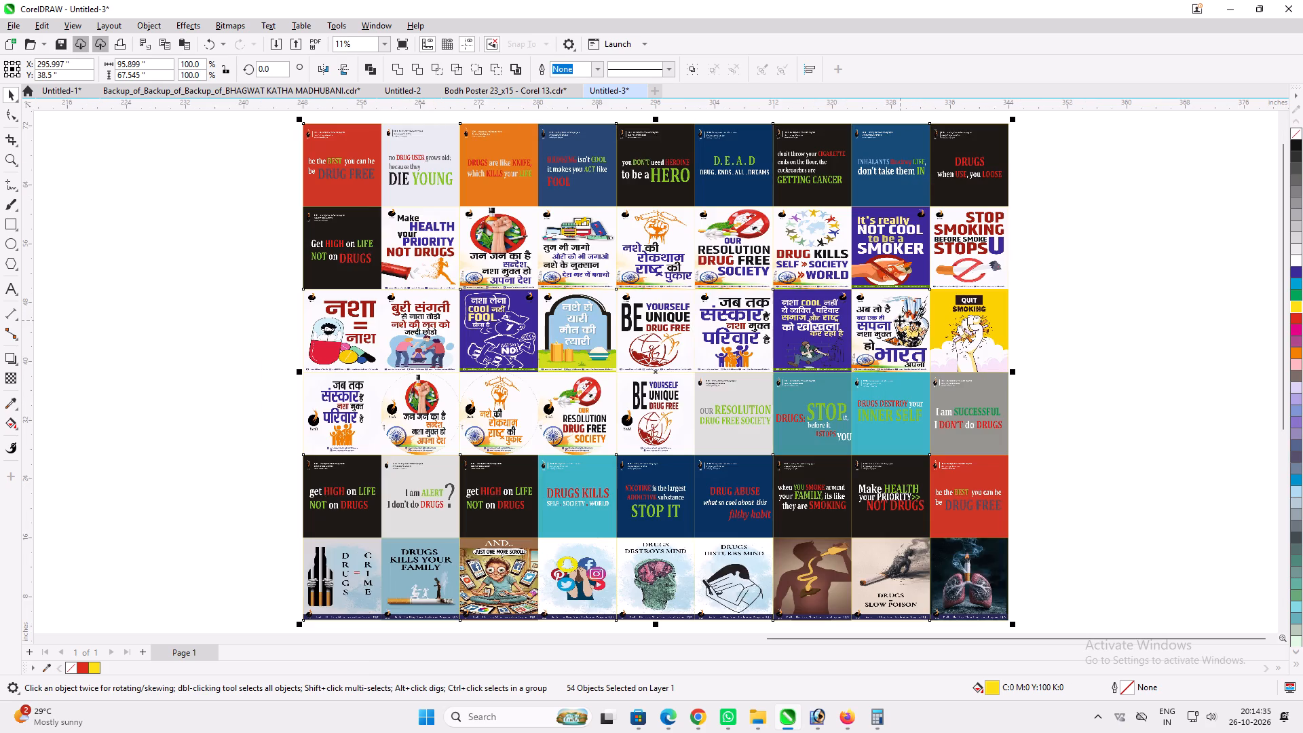
key(F9)
key(Print)
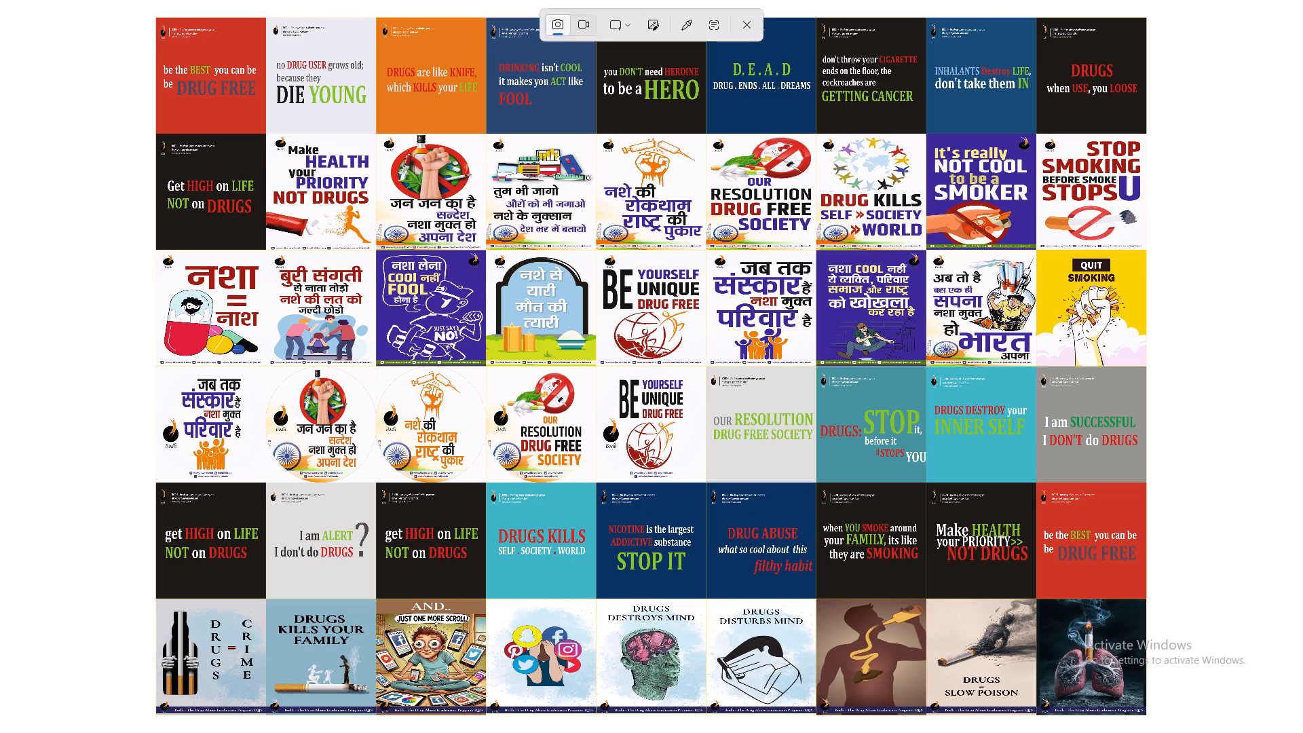
drag(155, 16, 1141, 723)
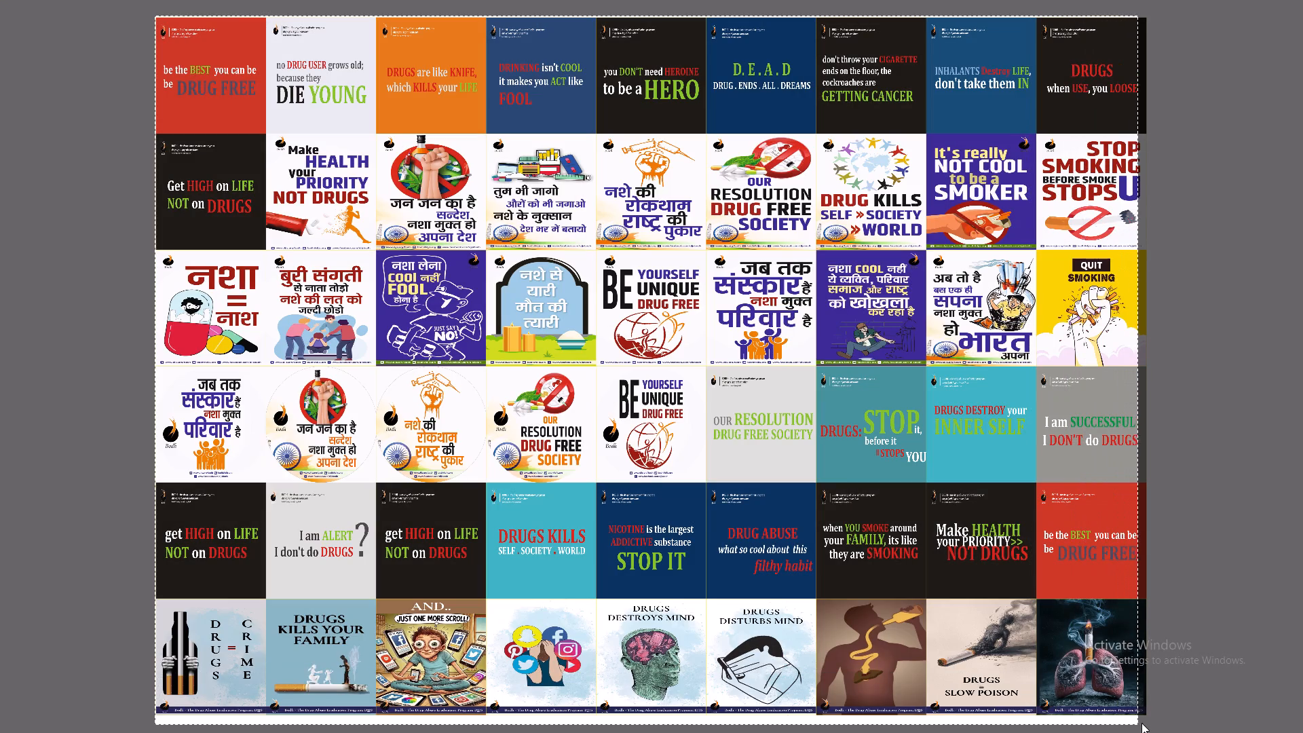
drag(1141, 723, 1146, 717)
Leave the full-screen preview and switch from CorelDRAW to another open window.
key(alt+Tab)
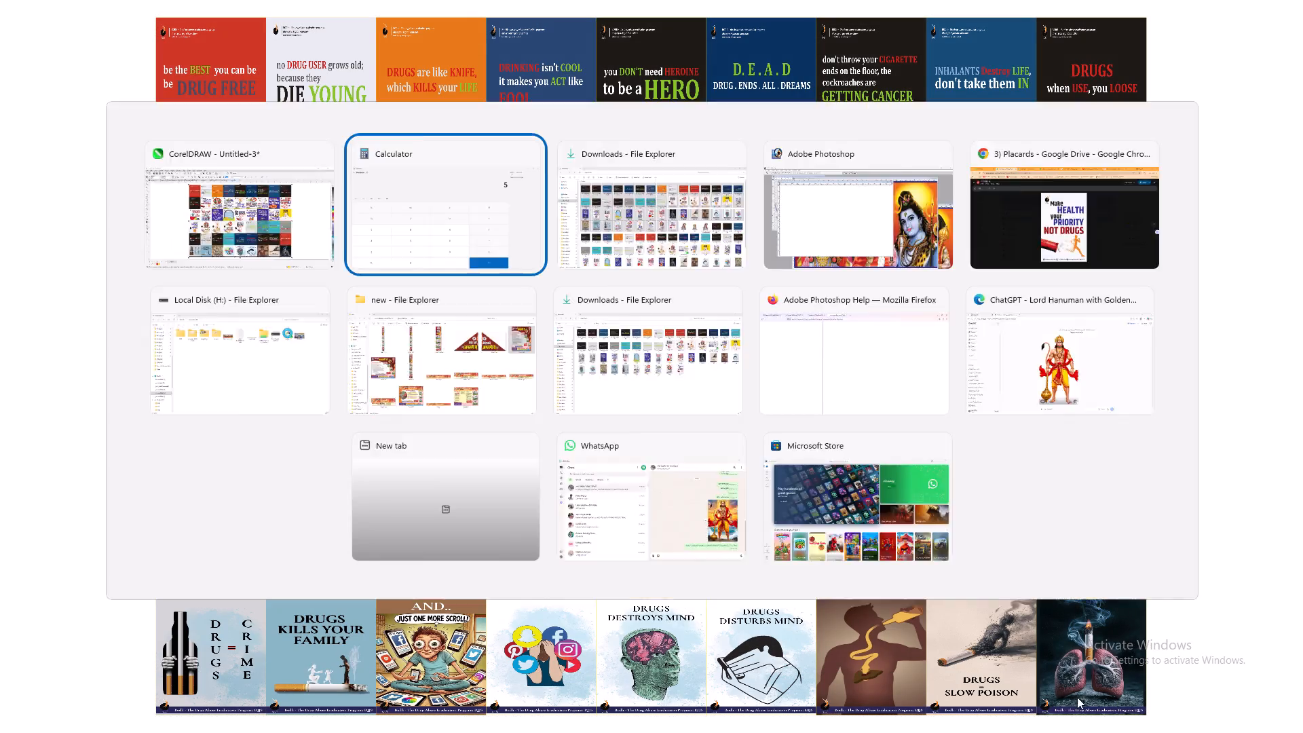
key(alt+Tab)
click(814, 422)
key(alt+Tab)
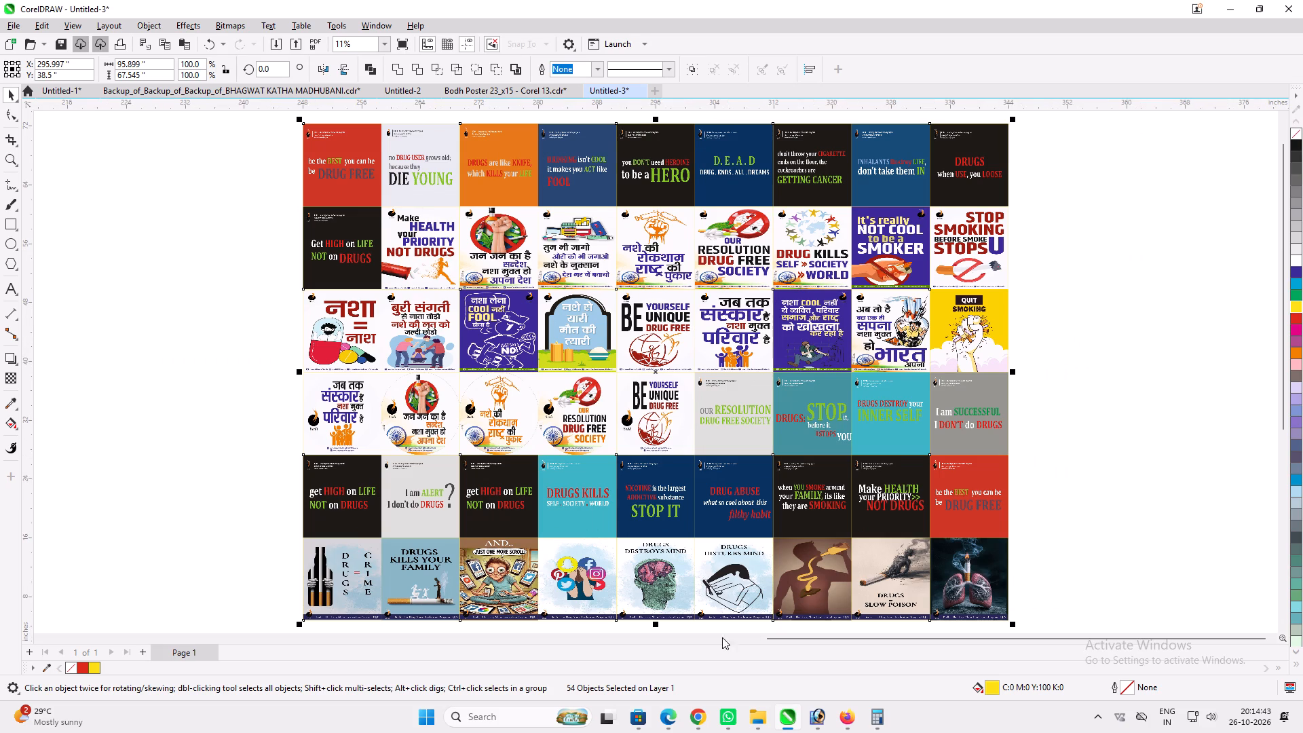
key(alt+Tab)
key(alt+Tab)
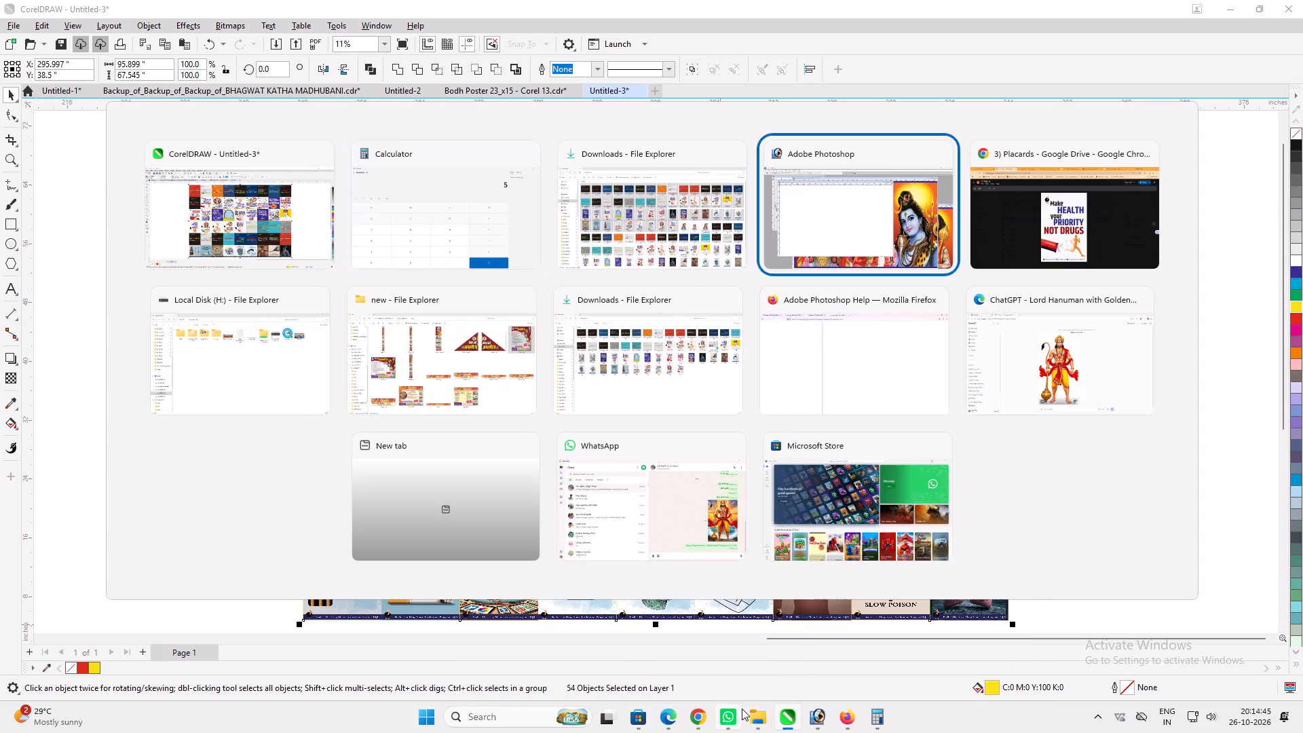
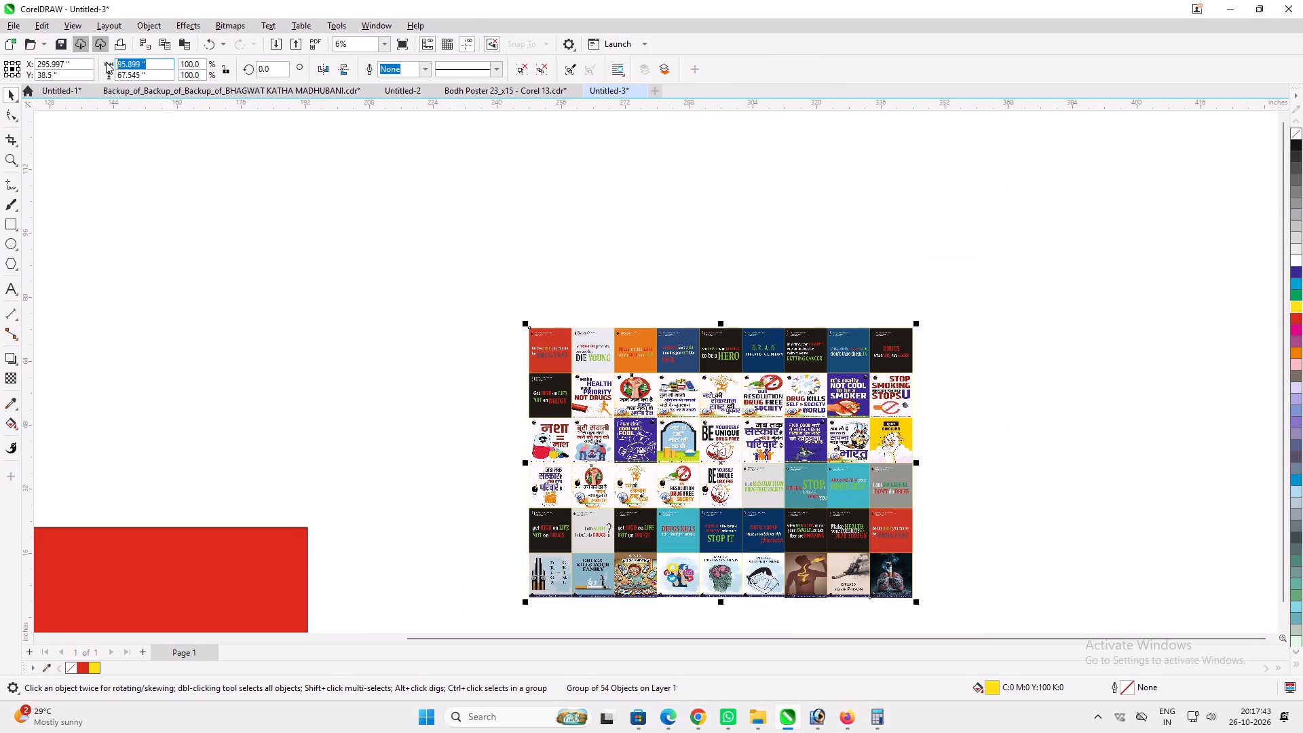
Resize the grouped placard grid to 96 inches wide by 60 inches high.
key(9)
key(6)
key(Tab)
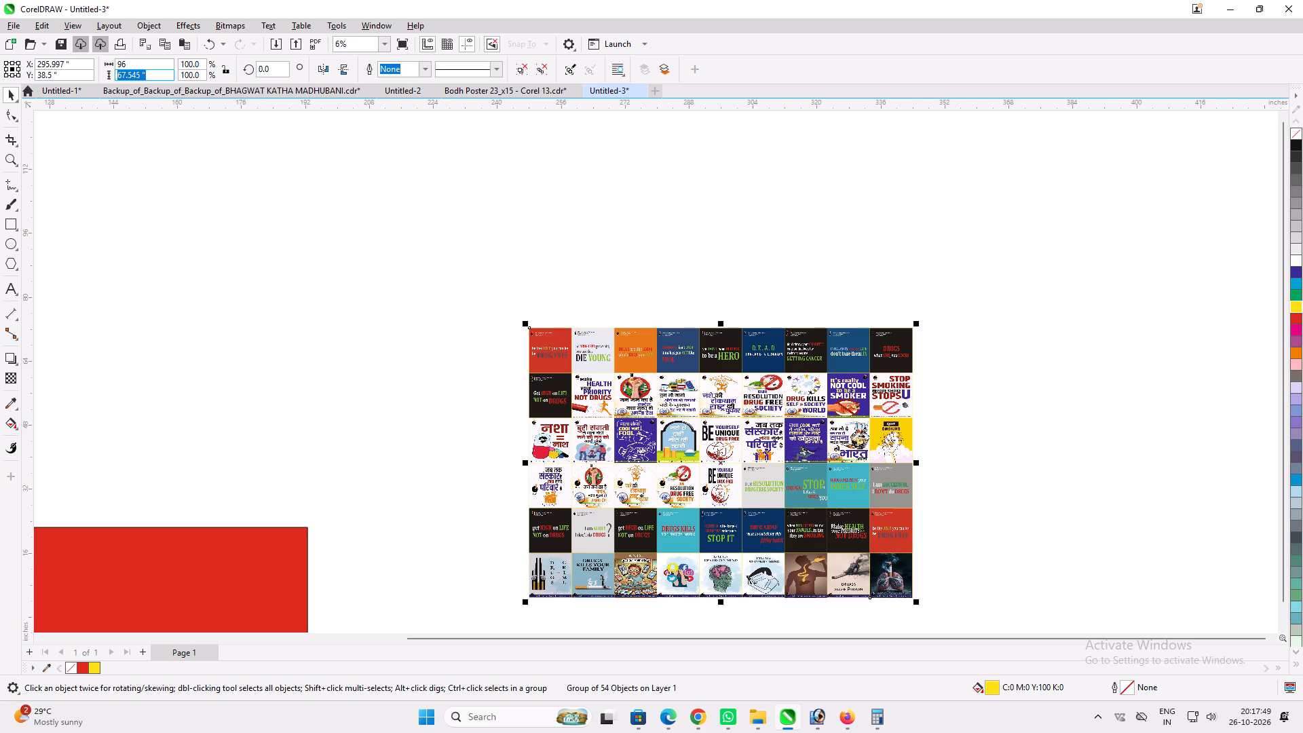
text(60)
key(Return)
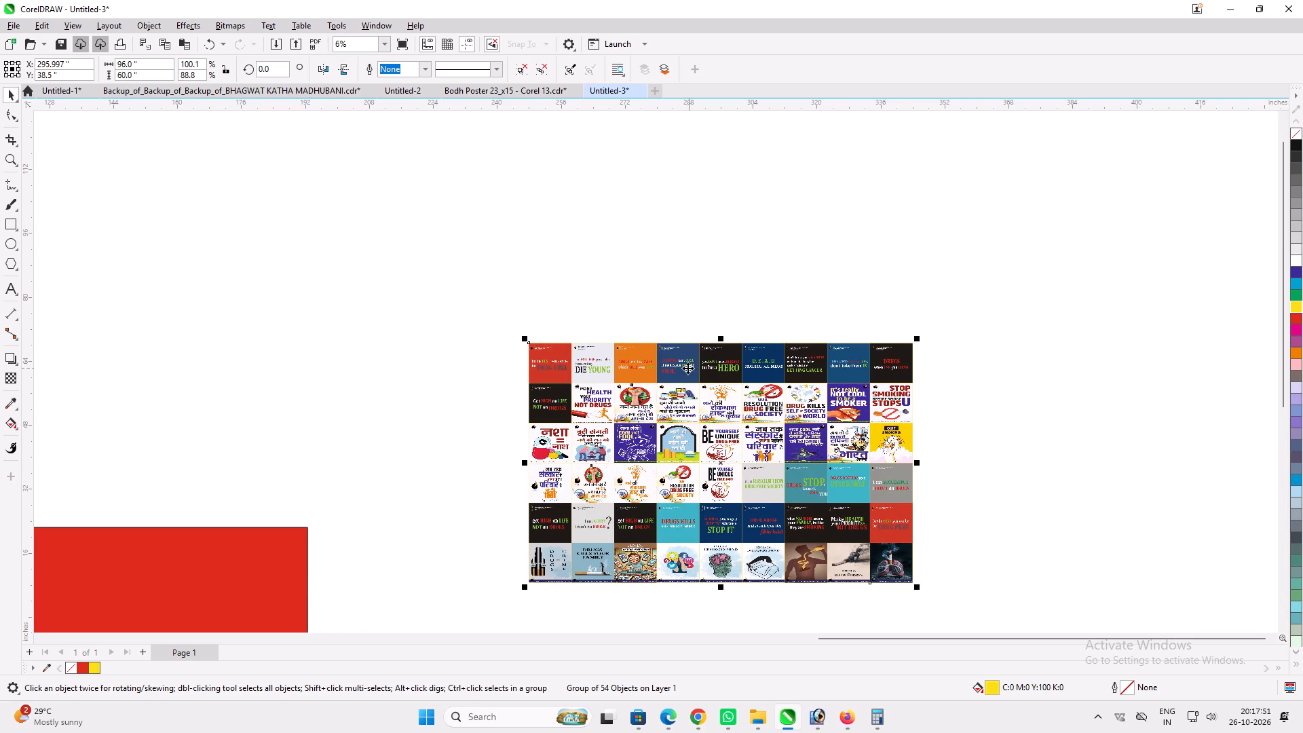
Examine the whole resized placard grid in full-screen preview and return to the drawing.
key(shift+F2)
key(F9)
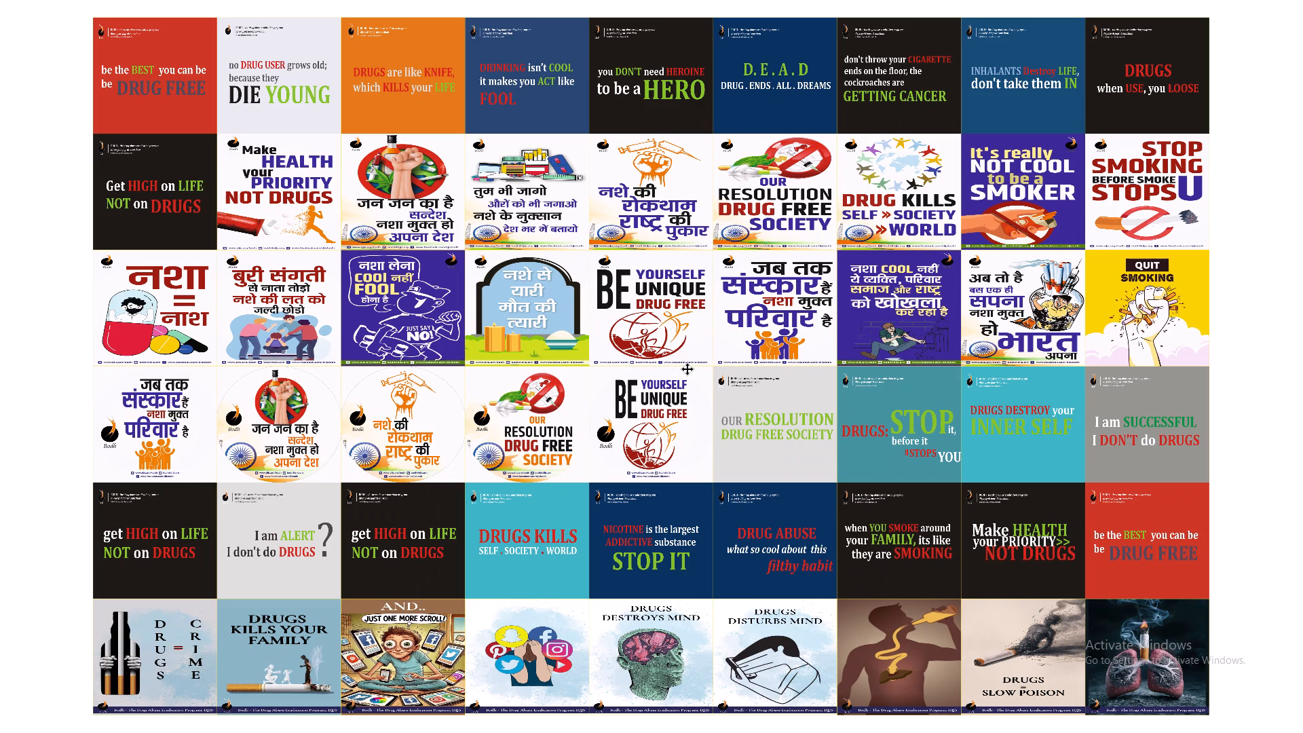
click(630, 351)
scroll(630, 351, down, 2)
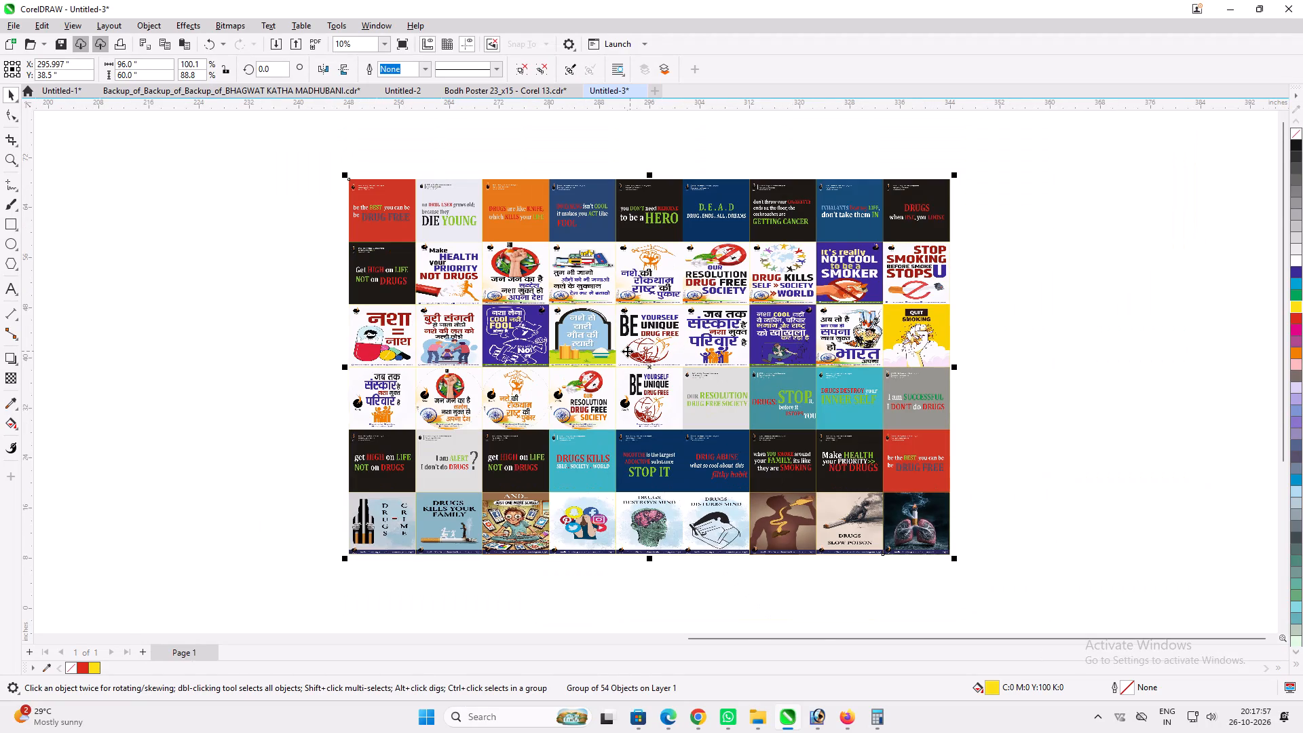
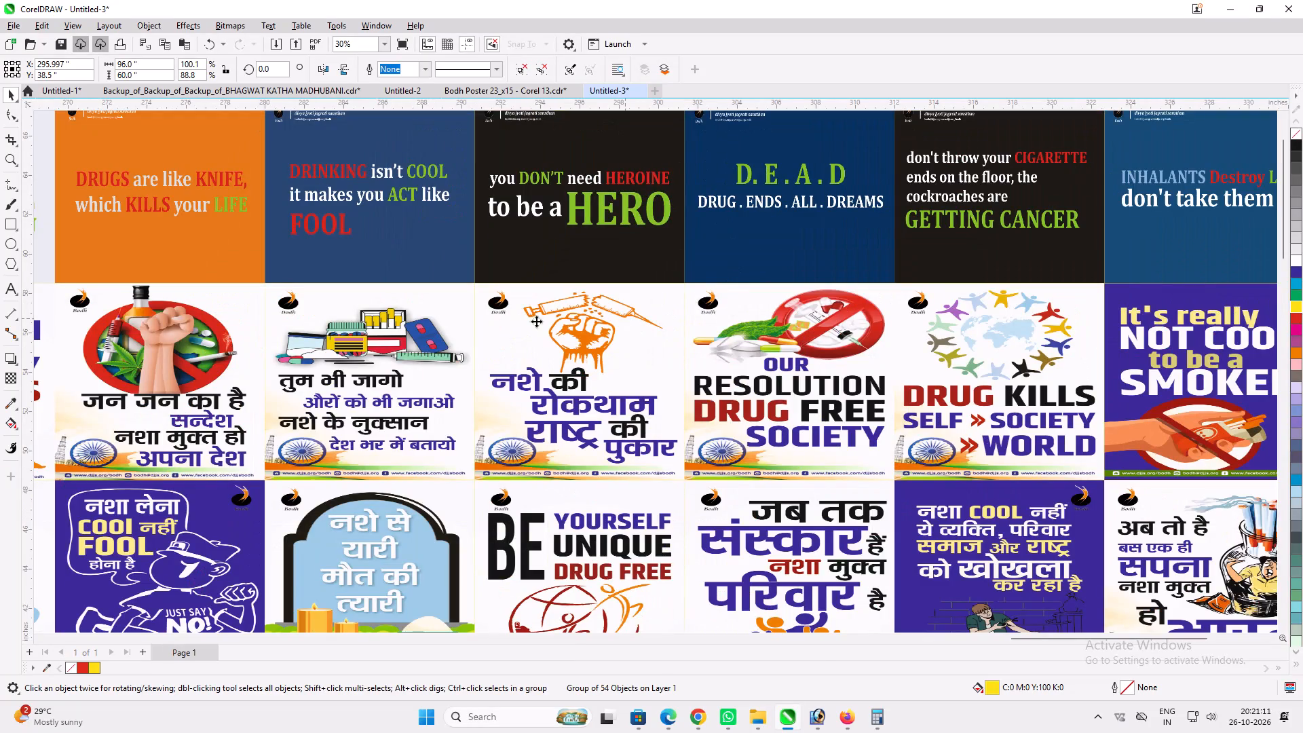
Examine the seams between the placards around the HERO design up close, and view the whole grid with nothing selected.
scroll(488, 273, up, 15)
scroll(483, 297, down, 5)
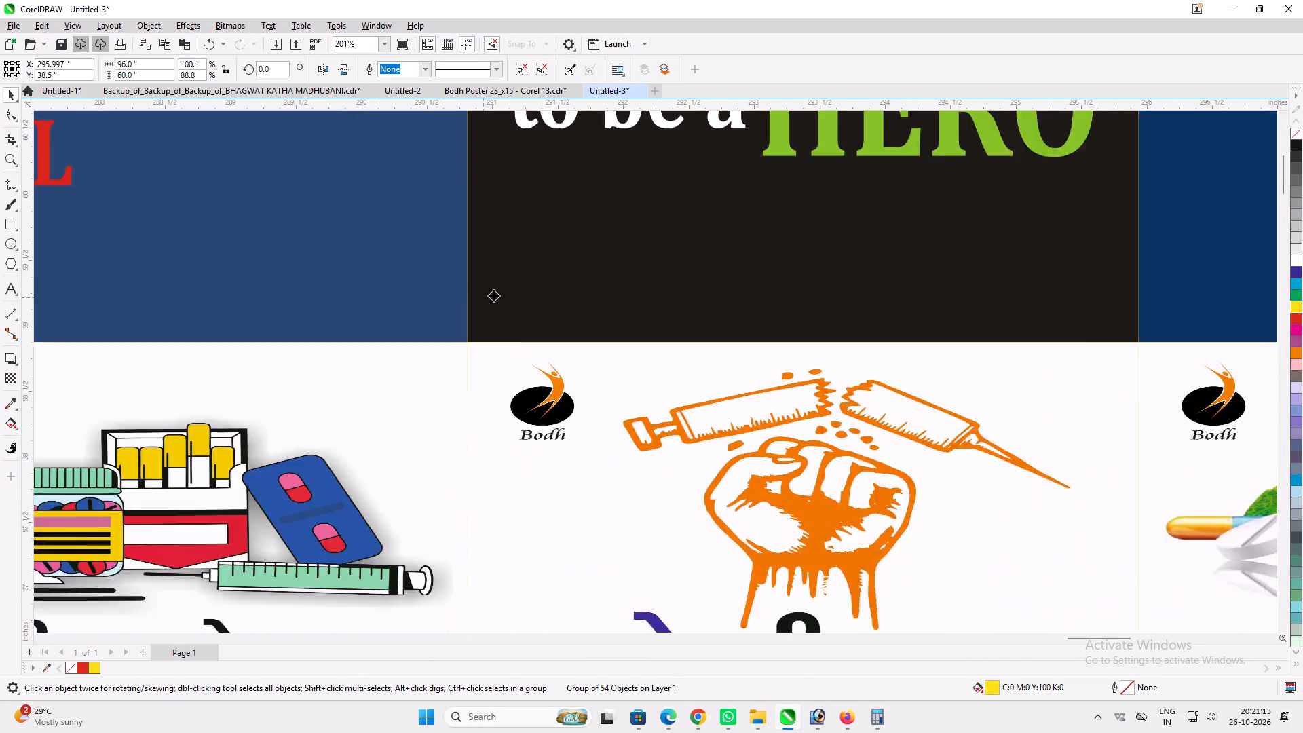
scroll(493, 295, down, 20)
scroll(493, 295, down, 2)
click(455, 227)
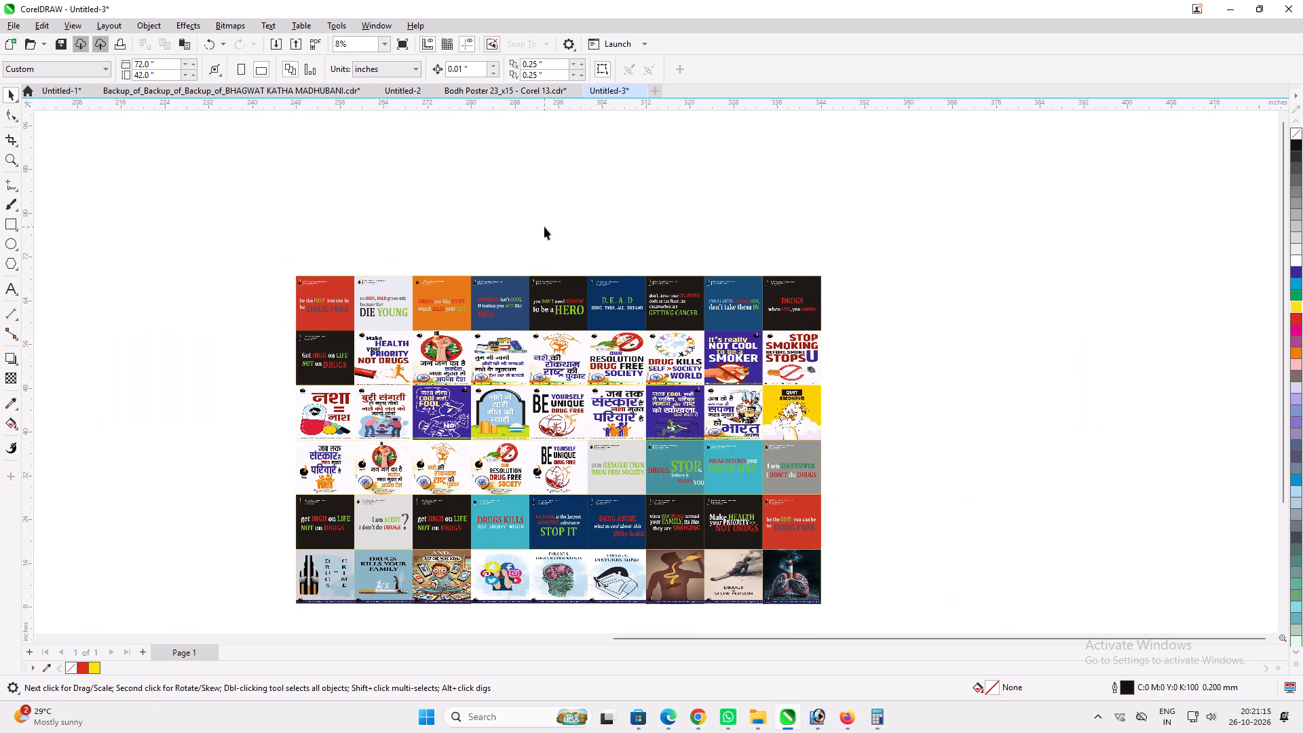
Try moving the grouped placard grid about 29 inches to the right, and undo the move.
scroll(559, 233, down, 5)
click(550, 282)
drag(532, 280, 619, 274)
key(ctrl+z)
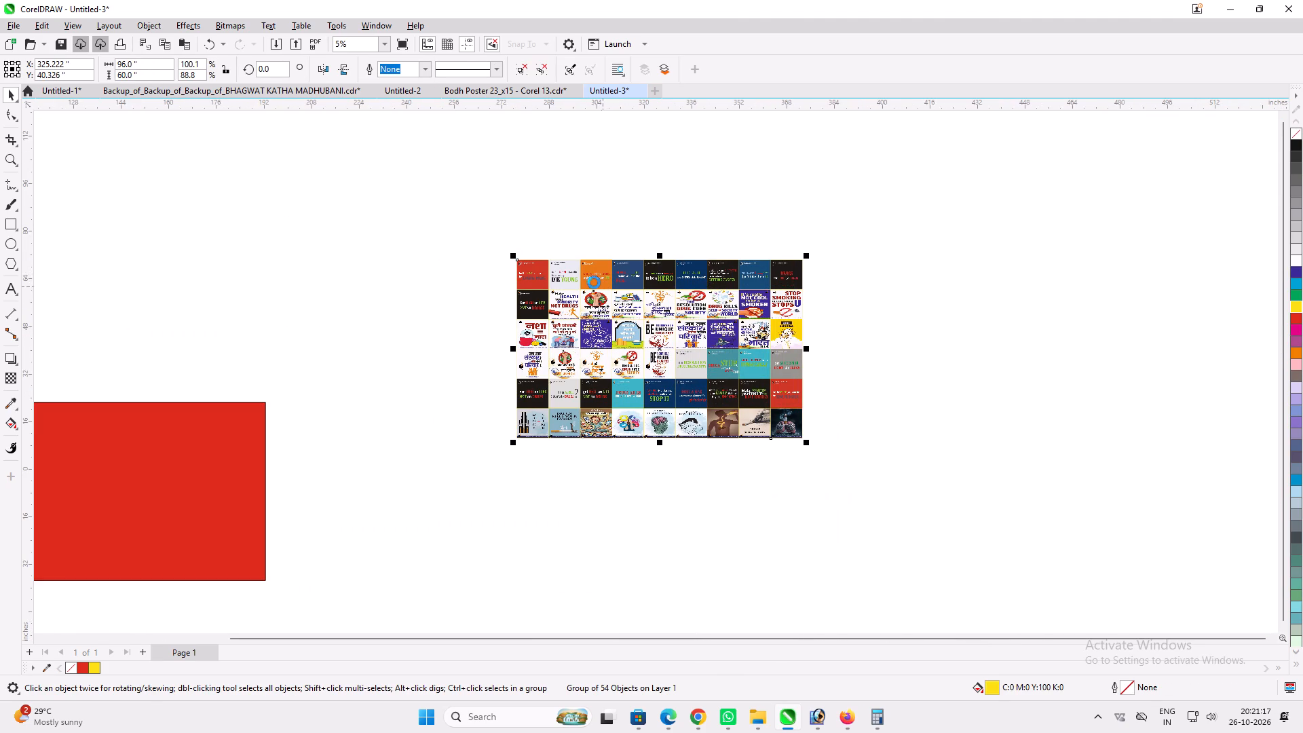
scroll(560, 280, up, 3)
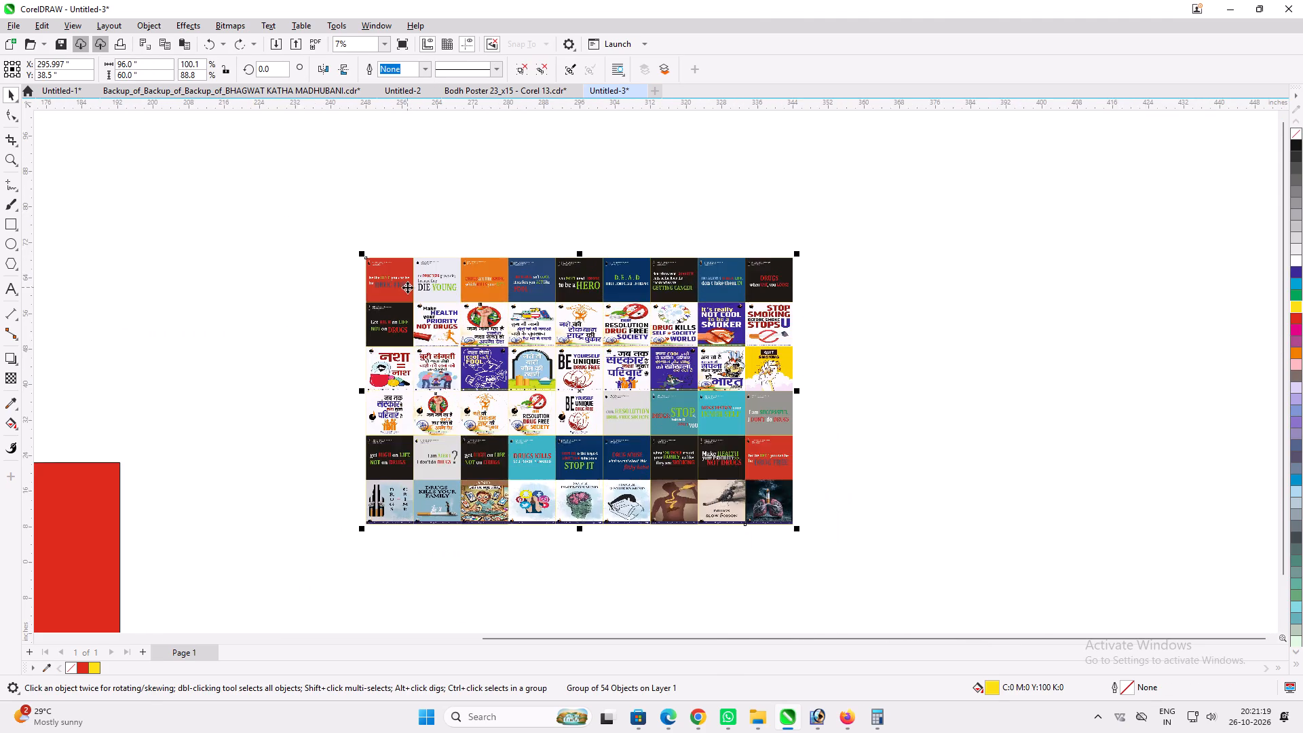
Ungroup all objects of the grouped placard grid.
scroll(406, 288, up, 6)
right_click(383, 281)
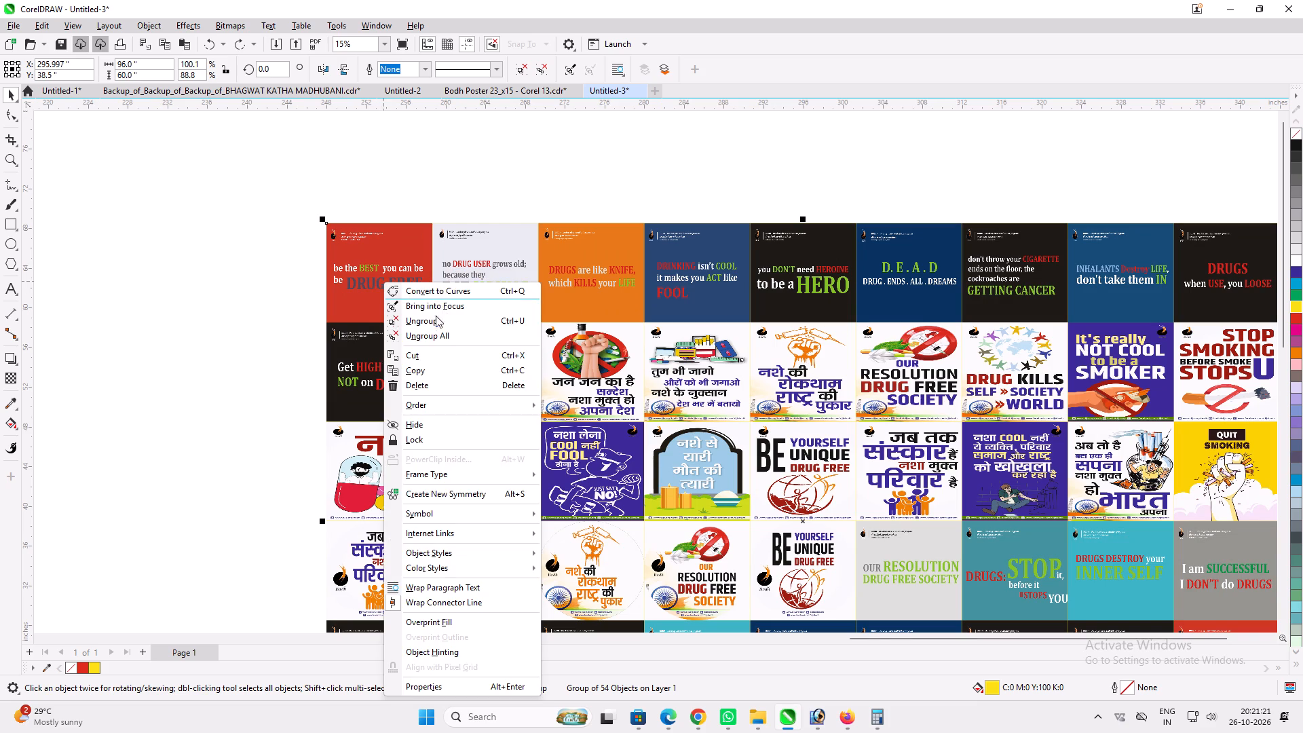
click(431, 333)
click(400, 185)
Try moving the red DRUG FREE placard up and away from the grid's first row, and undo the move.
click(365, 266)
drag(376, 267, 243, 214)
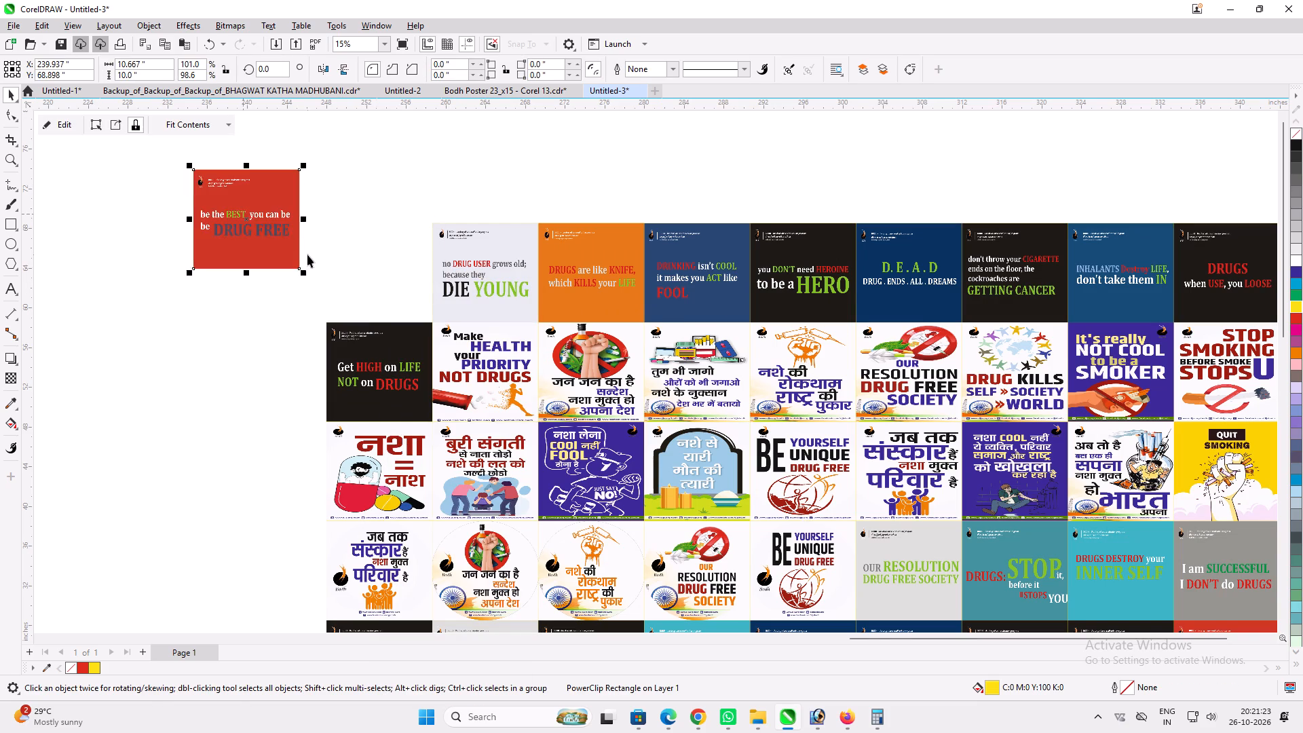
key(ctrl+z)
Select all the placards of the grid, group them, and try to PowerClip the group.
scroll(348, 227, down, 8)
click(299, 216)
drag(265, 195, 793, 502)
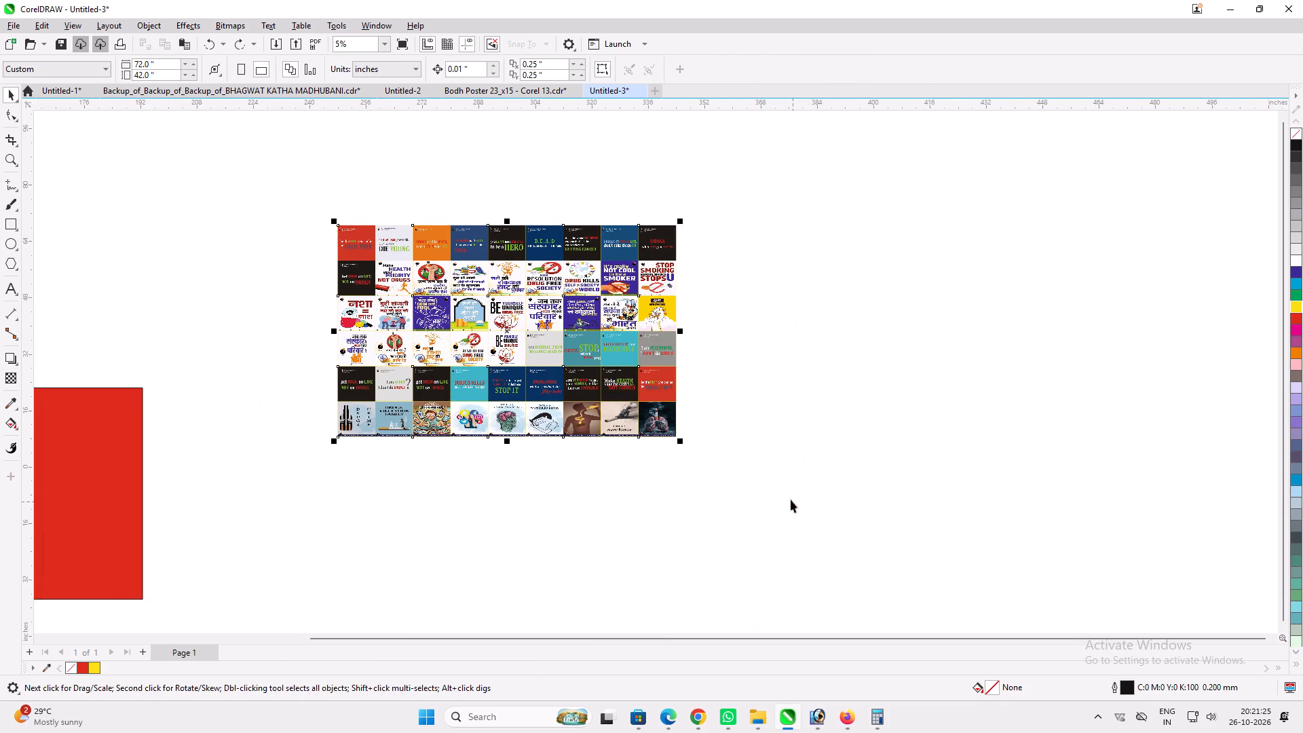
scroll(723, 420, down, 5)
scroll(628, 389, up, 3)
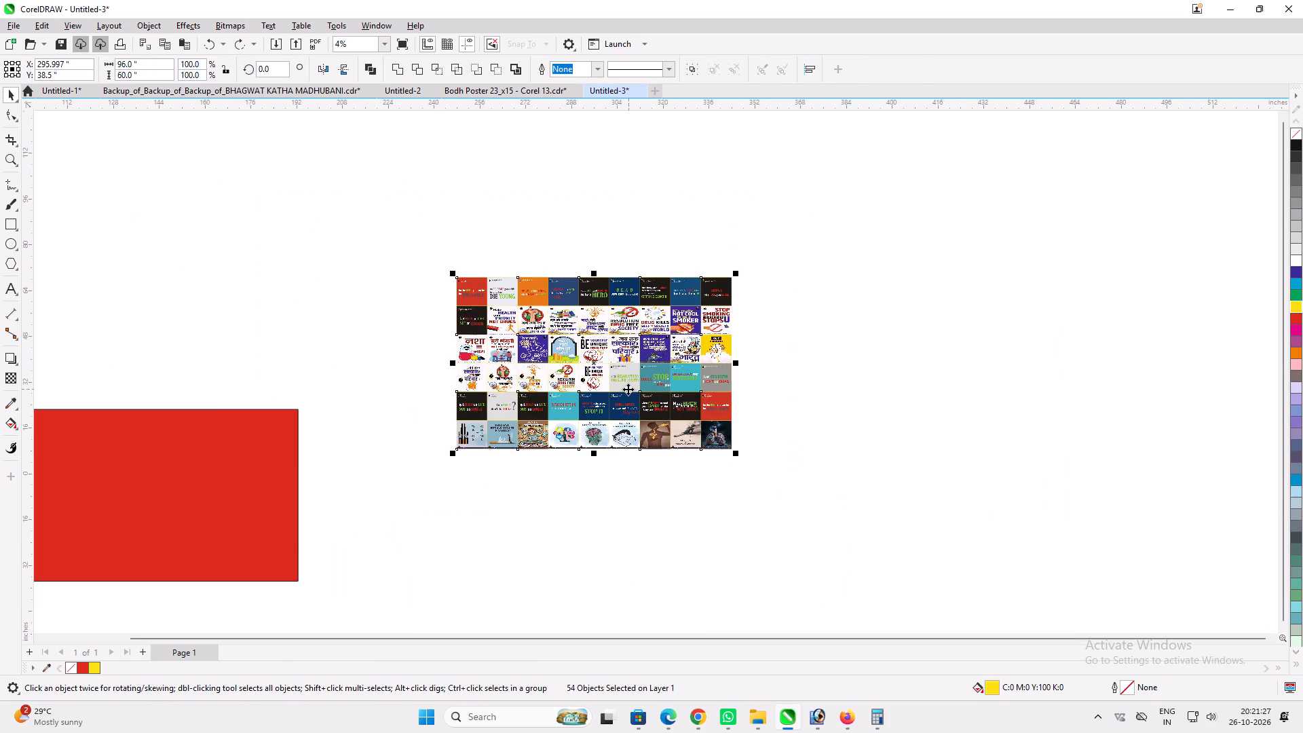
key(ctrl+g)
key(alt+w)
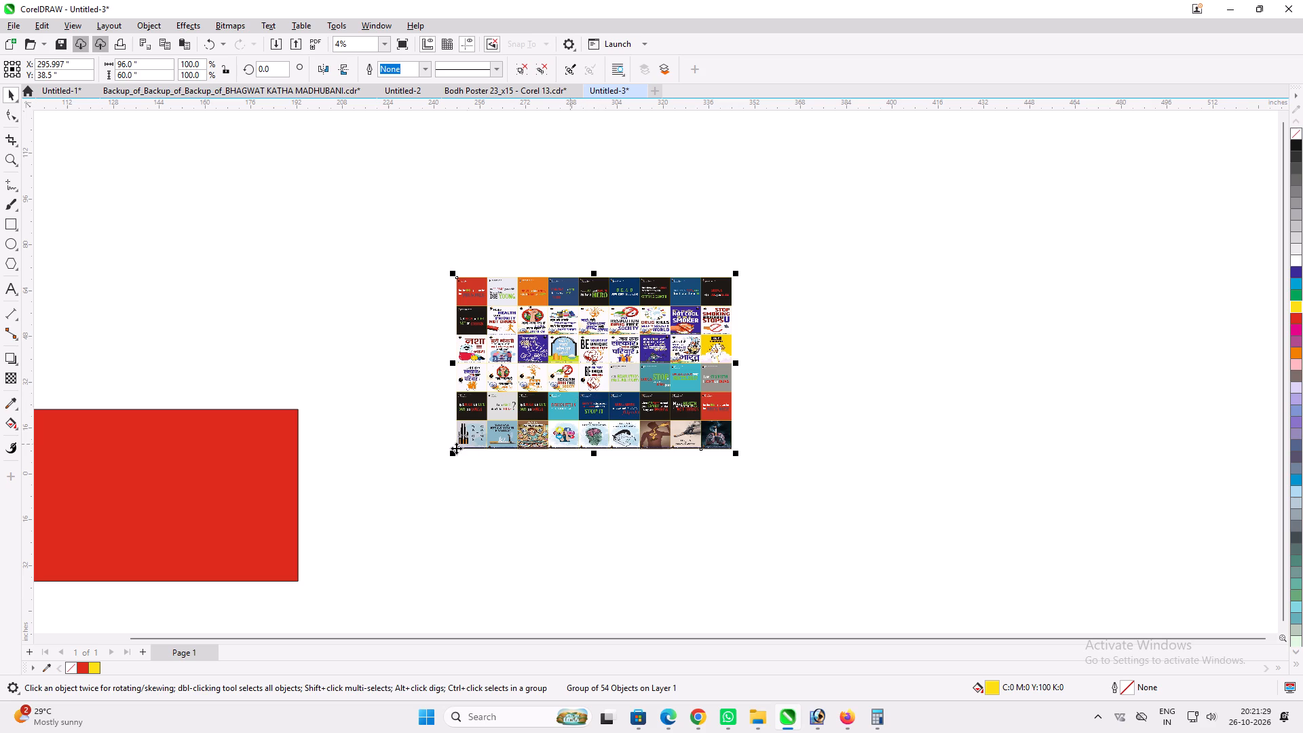